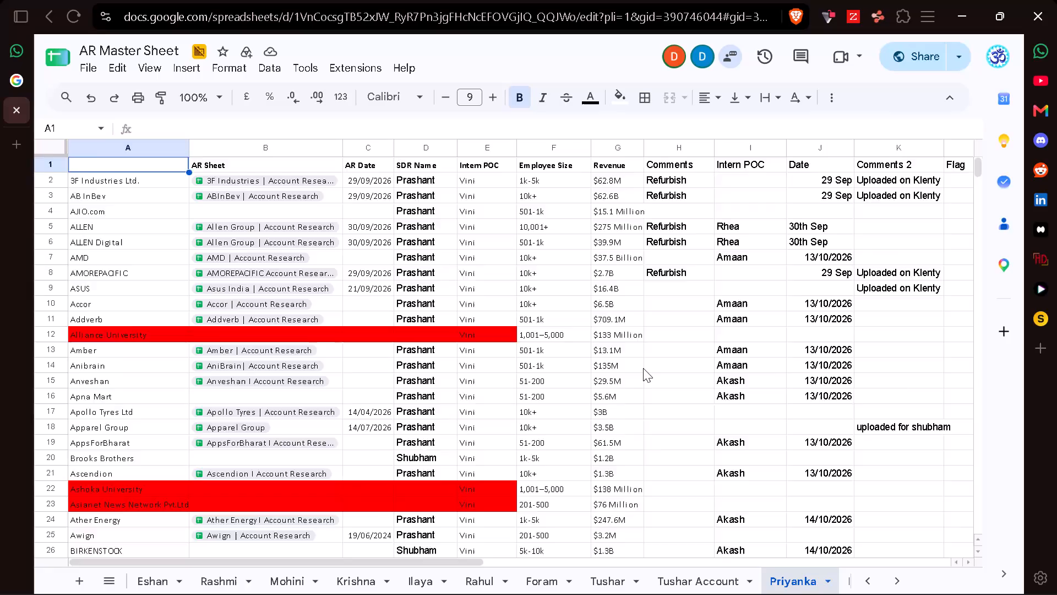
Create a temporary filter view on the sheet and filter the column I Intern POC to show only Sparsh.
{"action": "scroll", "coordinate": [643, 368], "scroll_direction": "down", "scroll_amount": 5}
{"action": "scroll", "coordinate": [643, 368], "scroll_direction": "up", "scroll_amount": 5}
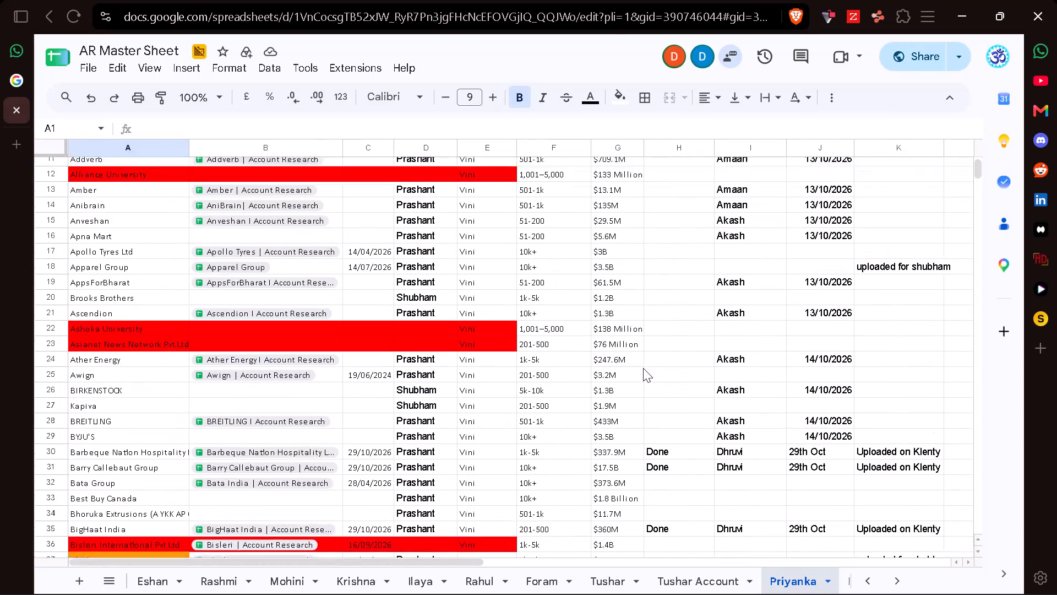
{"action": "scroll", "coordinate": [643, 368], "scroll_direction": "up", "scroll_amount": 2}
{"action": "left_click", "coordinate": [756, 164]}
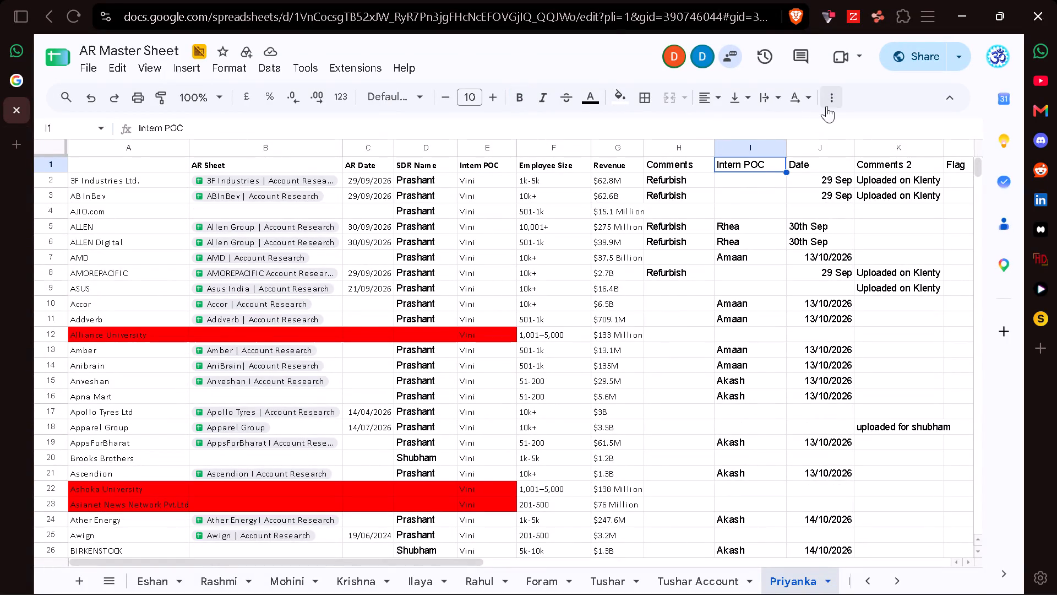
{"action": "left_click", "coordinate": [826, 106]}
{"action": "left_click", "coordinate": [808, 126]}
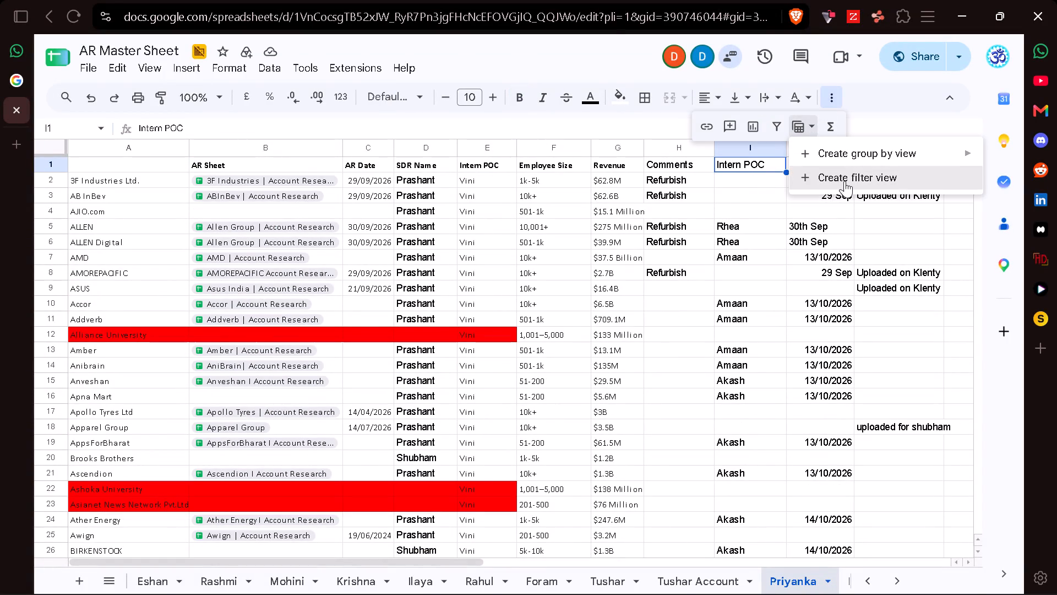
{"action": "left_click", "coordinate": [847, 178]}
{"action": "left_click", "coordinate": [782, 190]}
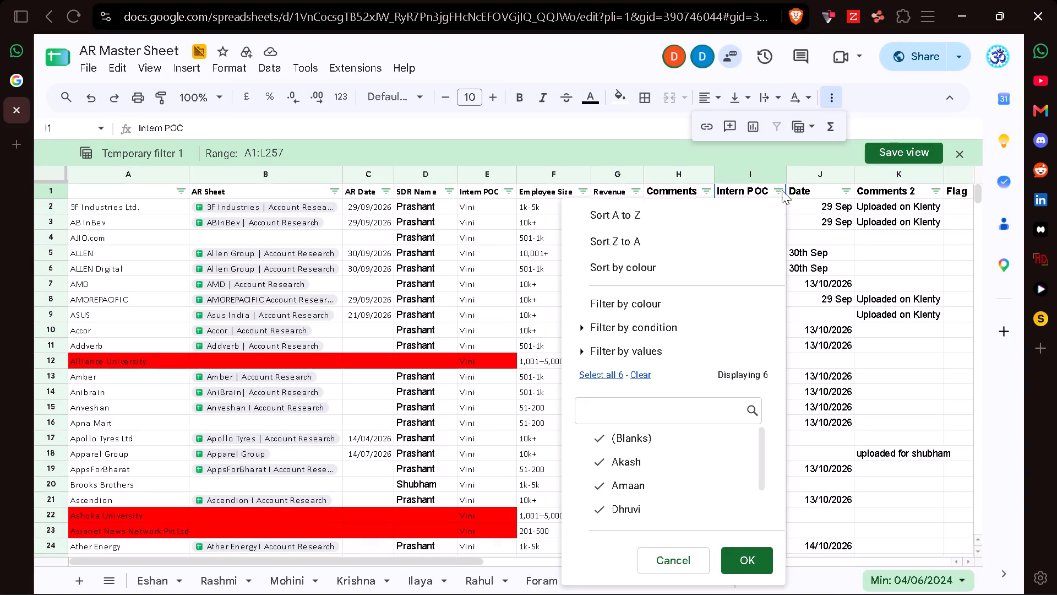
{"action": "left_click", "coordinate": [650, 377]}
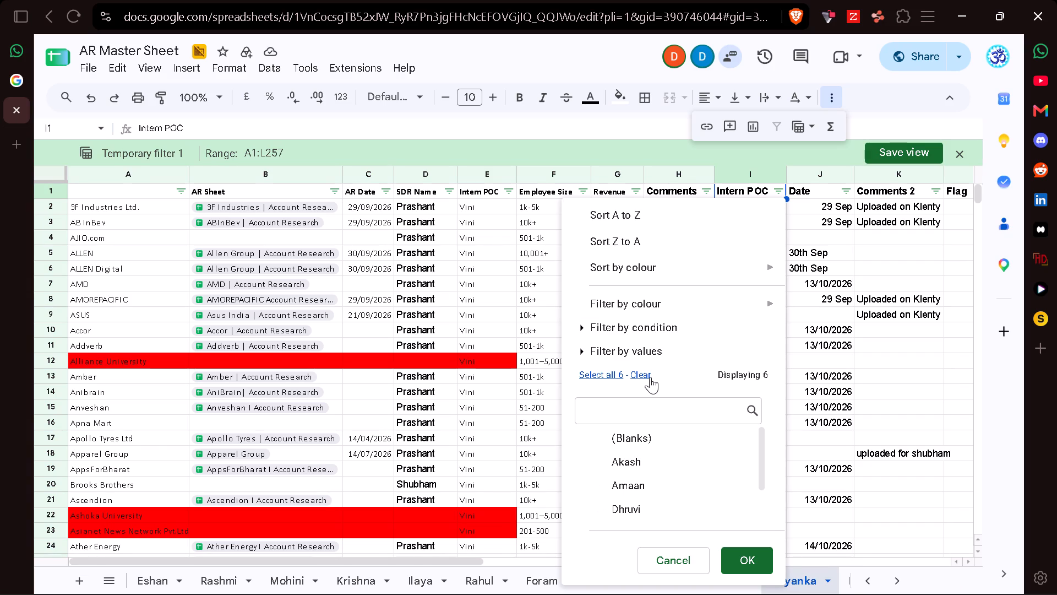
{"action": "scroll", "coordinate": [628, 477], "scroll_direction": "down", "scroll_amount": 3}
{"action": "left_click", "coordinate": [623, 505]}
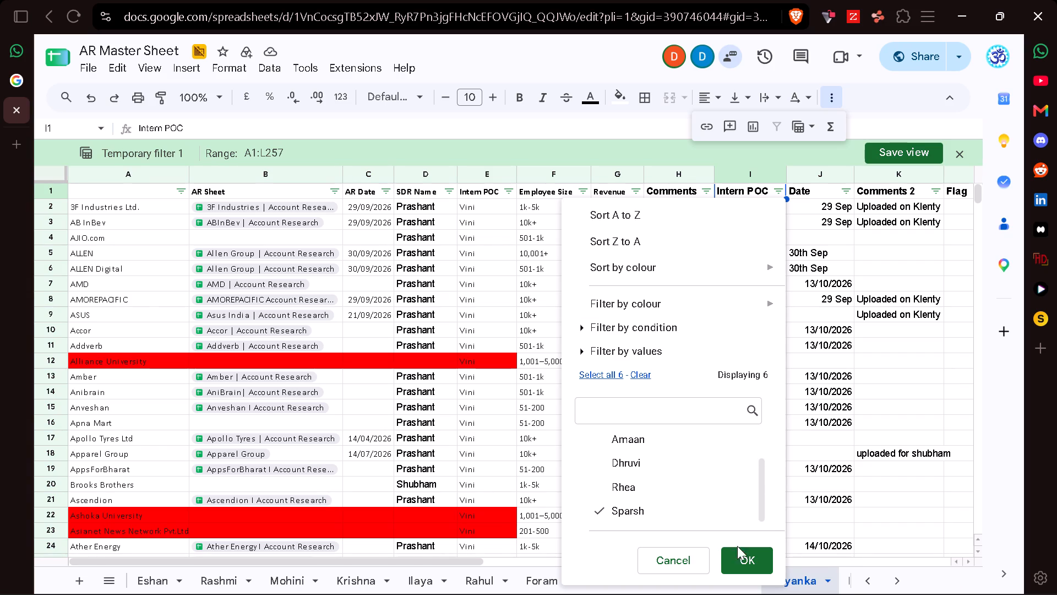
{"action": "left_click", "coordinate": [751, 557]}
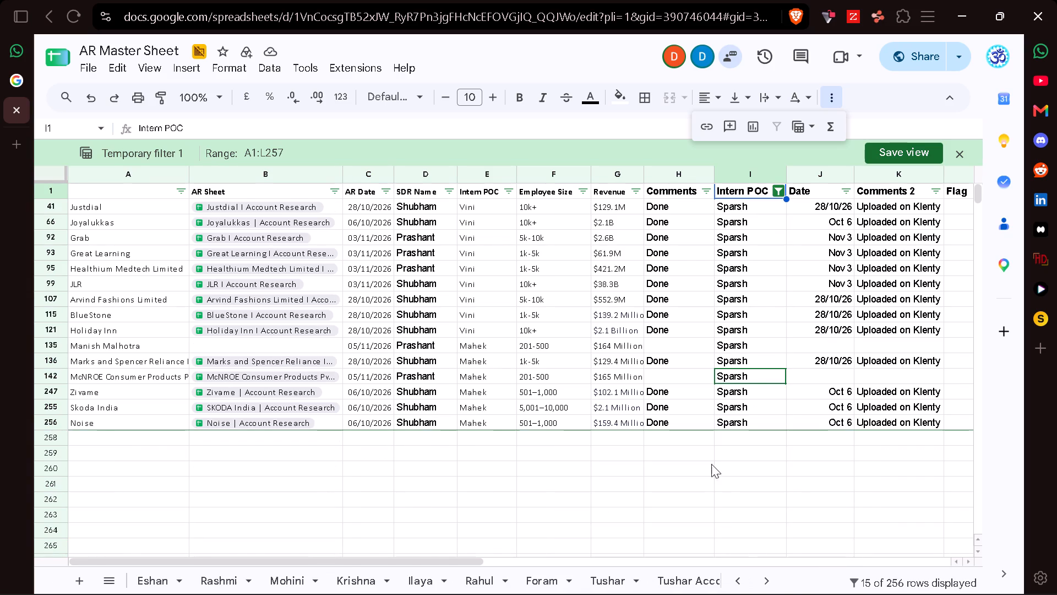
Open the linked McNROE Consumer Products account research sheet and dismiss the signed-in account notice.
{"action": "left_click", "coordinate": [675, 349]}
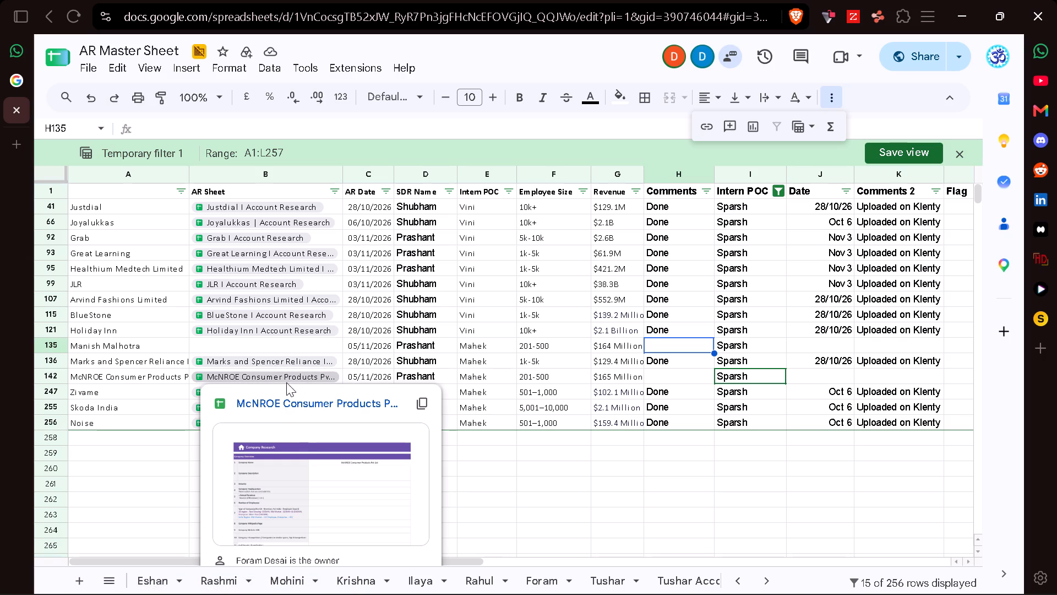
{"action": "left_click", "coordinate": [309, 403]}
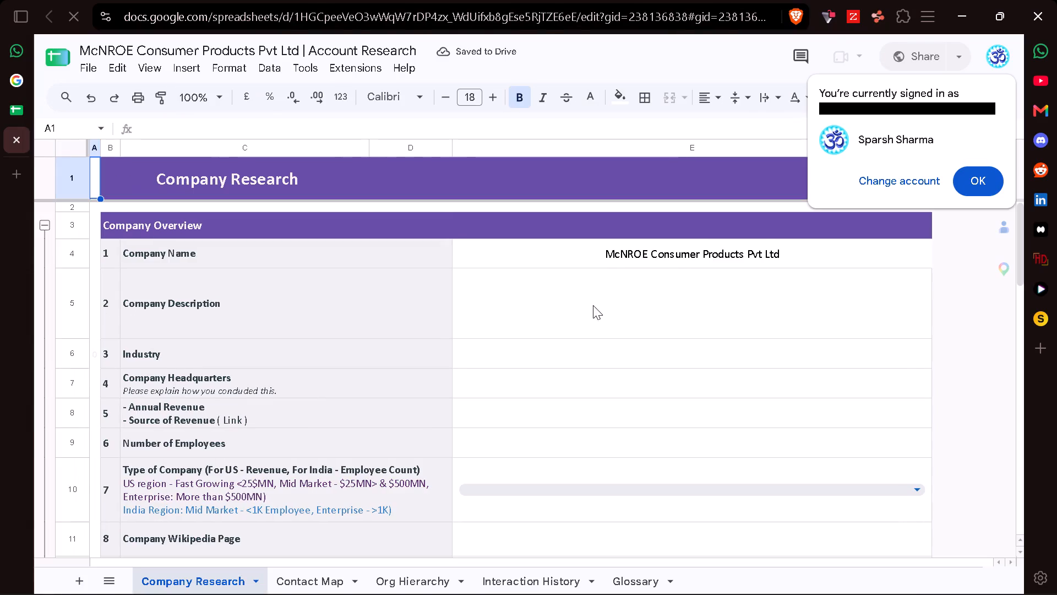
{"action": "left_click", "coordinate": [966, 174]}
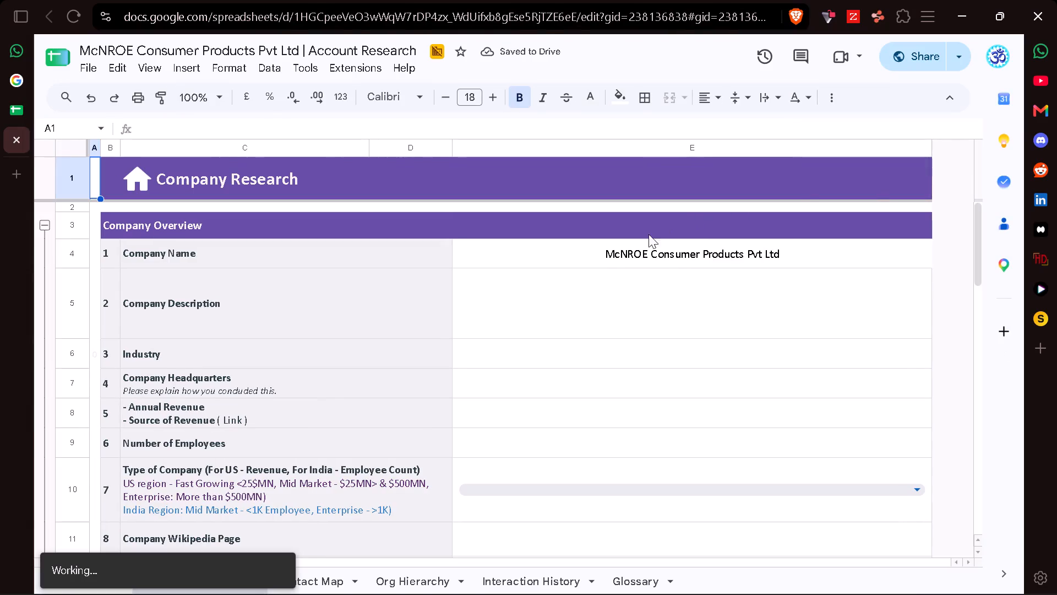
Change the company name value in cell E4 to the Century Gothic font, toggling bold on and off.
{"action": "left_click", "coordinate": [639, 245]}
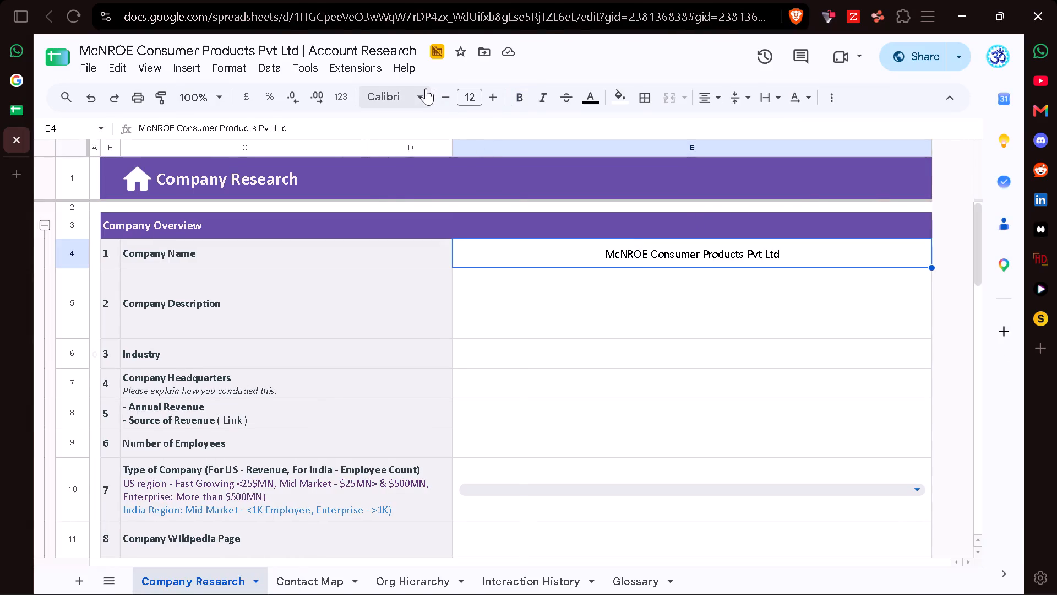
{"action": "left_click", "coordinate": [426, 88]}
{"action": "left_click", "coordinate": [398, 244]}
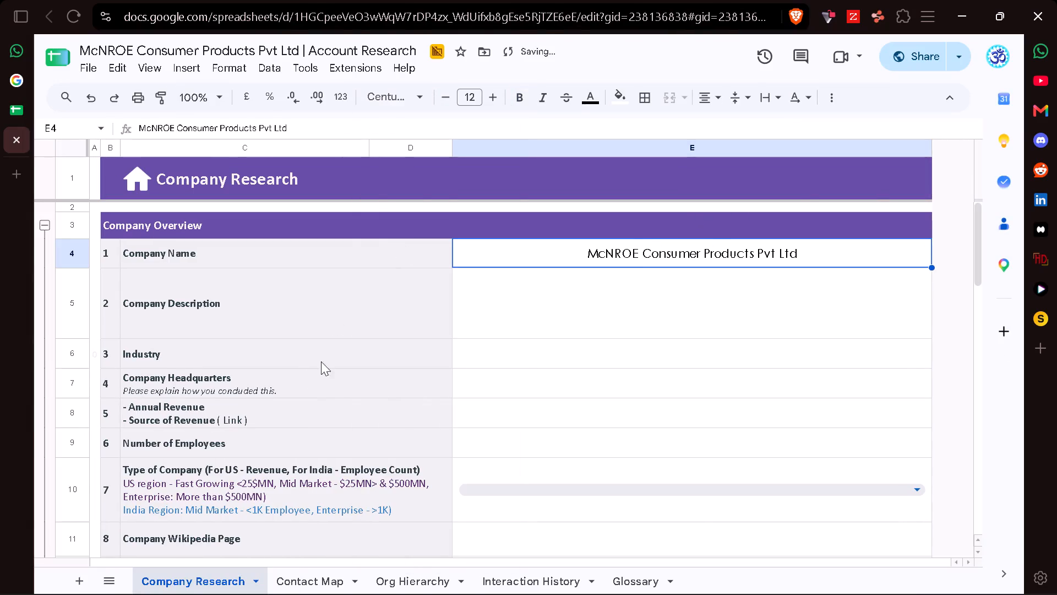
{"action": "left_click", "coordinate": [517, 107]}
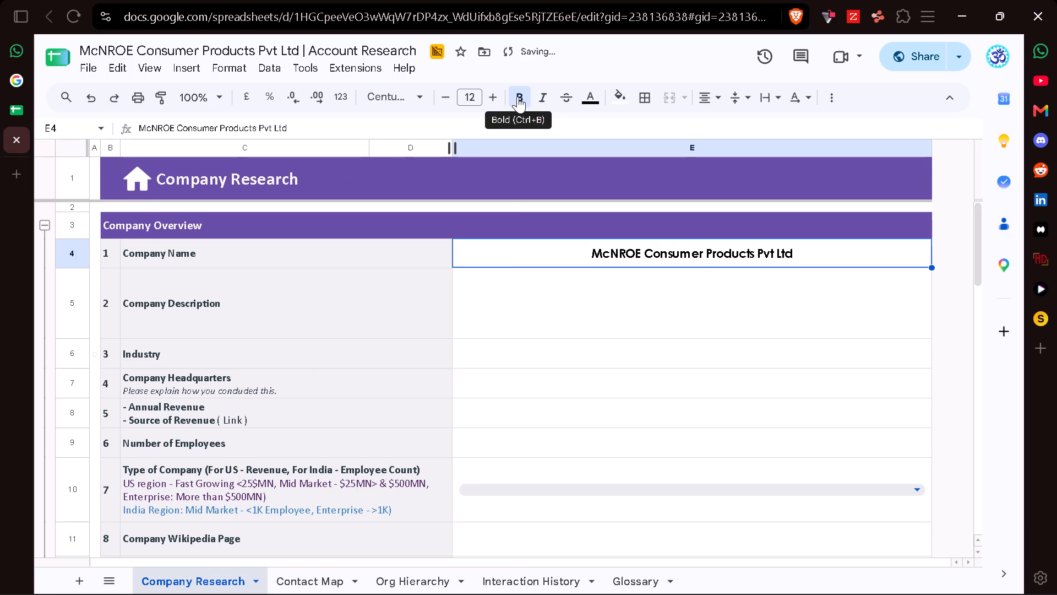
{"action": "left_click", "coordinate": [517, 96]}
Apply bold to the Company Overview range B3:E8.
{"action": "left_click_drag", "start_coordinate": [271, 401], "coordinate": [431, 223]}
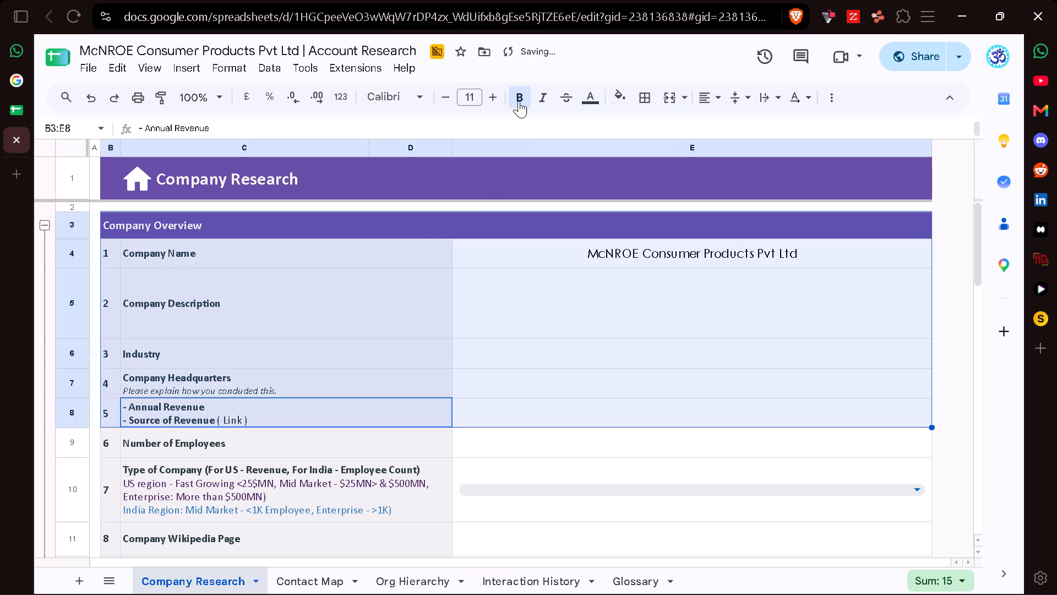
{"action": "left_click", "coordinate": [519, 97]}
{"action": "left_click", "coordinate": [519, 97]}
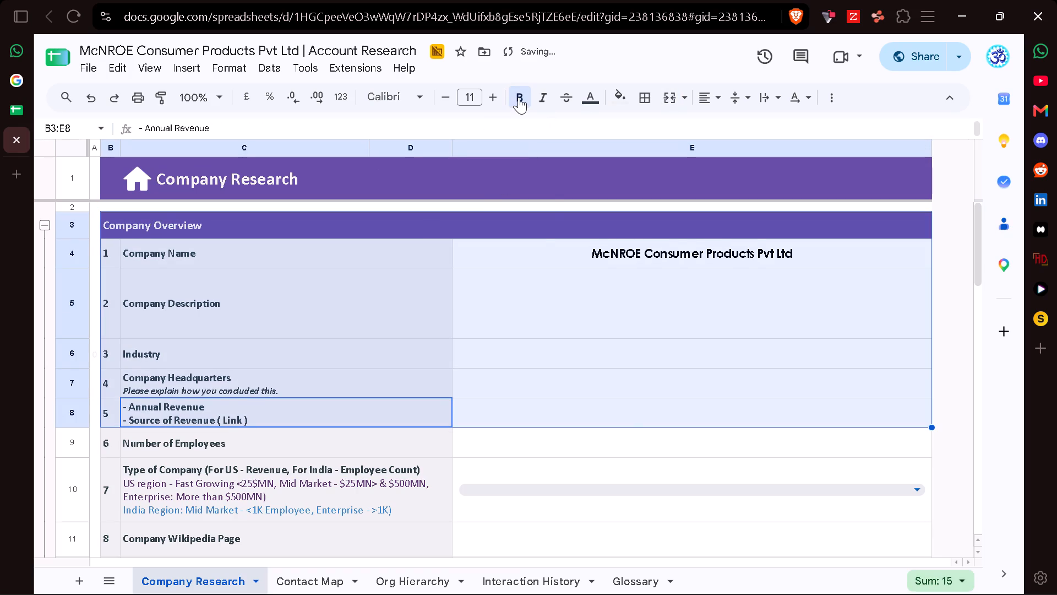
{"action": "left_click", "coordinate": [536, 255]}
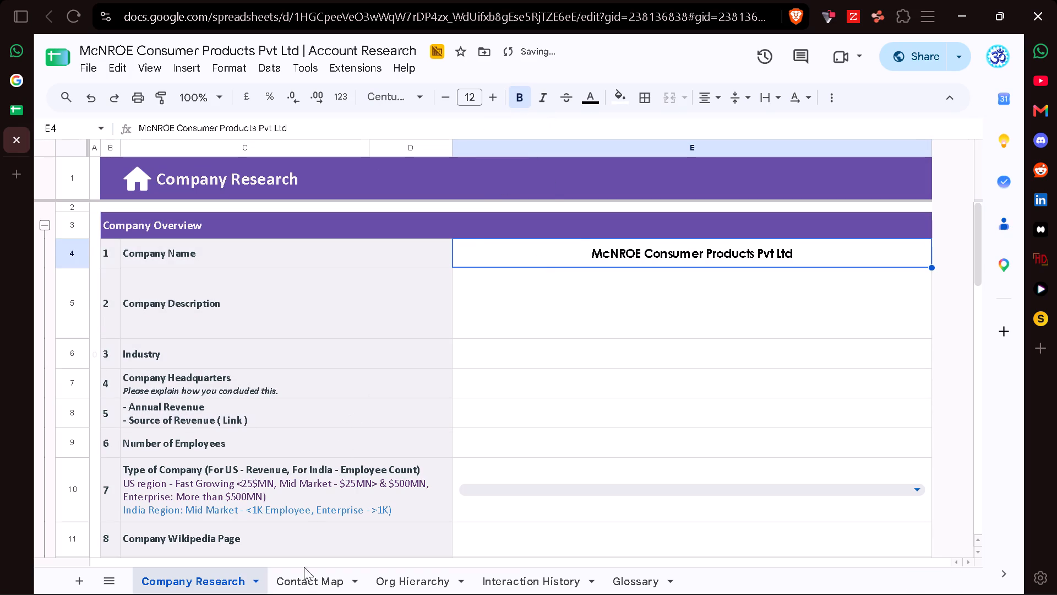
Examine the listed contacts and the available columns in the Contact Map sheet.
{"action": "left_click", "coordinate": [305, 586]}
{"action": "scroll", "coordinate": [342, 396], "scroll_direction": "down", "scroll_amount": 2}
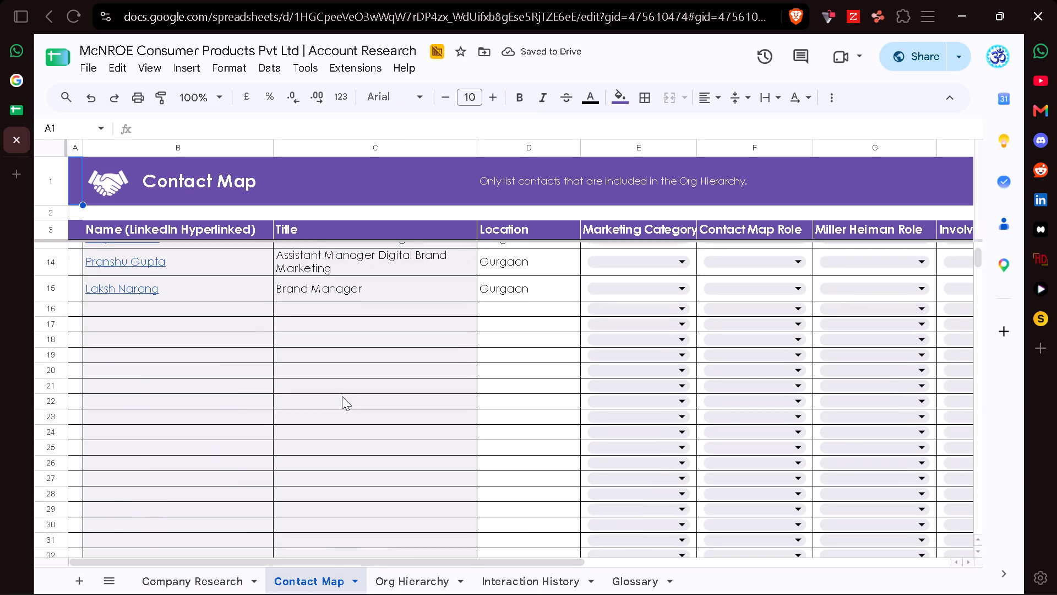
{"action": "scroll", "coordinate": [342, 396], "scroll_direction": "down", "scroll_amount": 1}
{"action": "scroll", "coordinate": [342, 396], "scroll_direction": "up", "scroll_amount": 5}
{"action": "scroll", "coordinate": [342, 396], "scroll_direction": "left", "scroll_amount": 2}
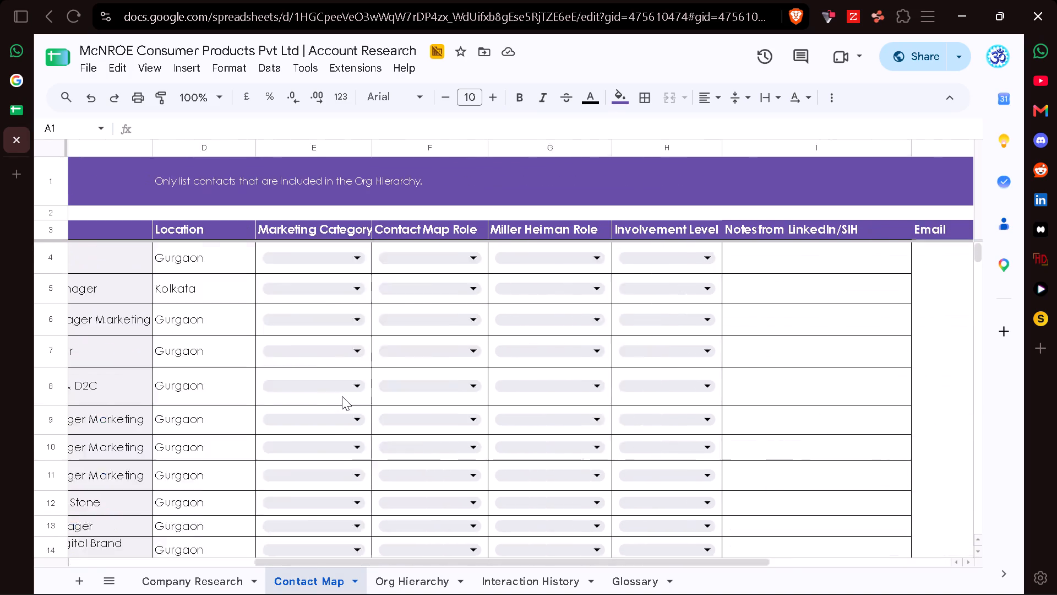
{"action": "scroll", "coordinate": [342, 396], "scroll_direction": "left", "scroll_amount": 5}
{"action": "scroll", "coordinate": [342, 396], "scroll_direction": "right", "scroll_amount": 7}
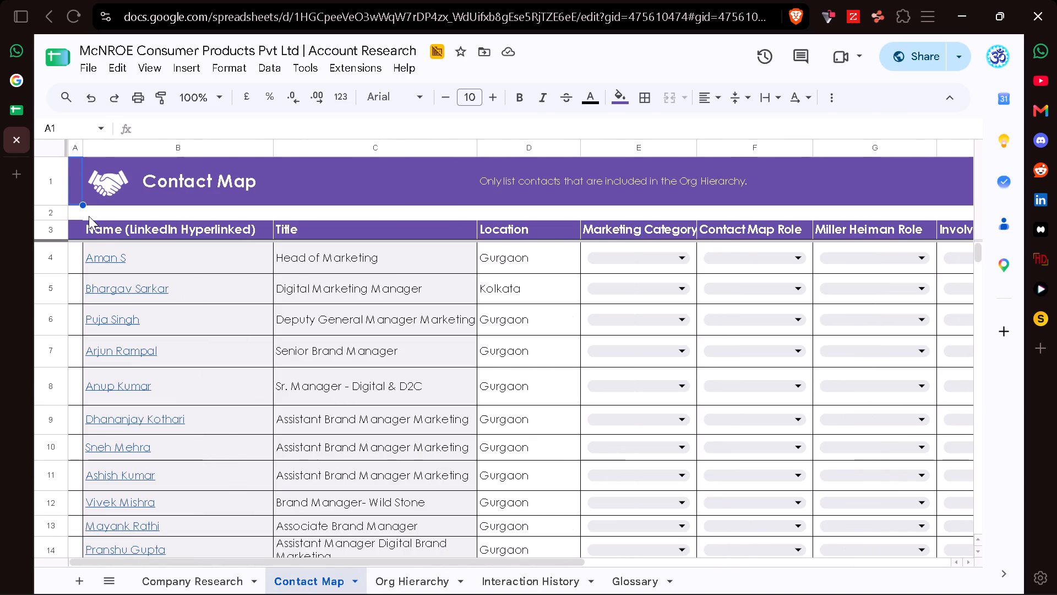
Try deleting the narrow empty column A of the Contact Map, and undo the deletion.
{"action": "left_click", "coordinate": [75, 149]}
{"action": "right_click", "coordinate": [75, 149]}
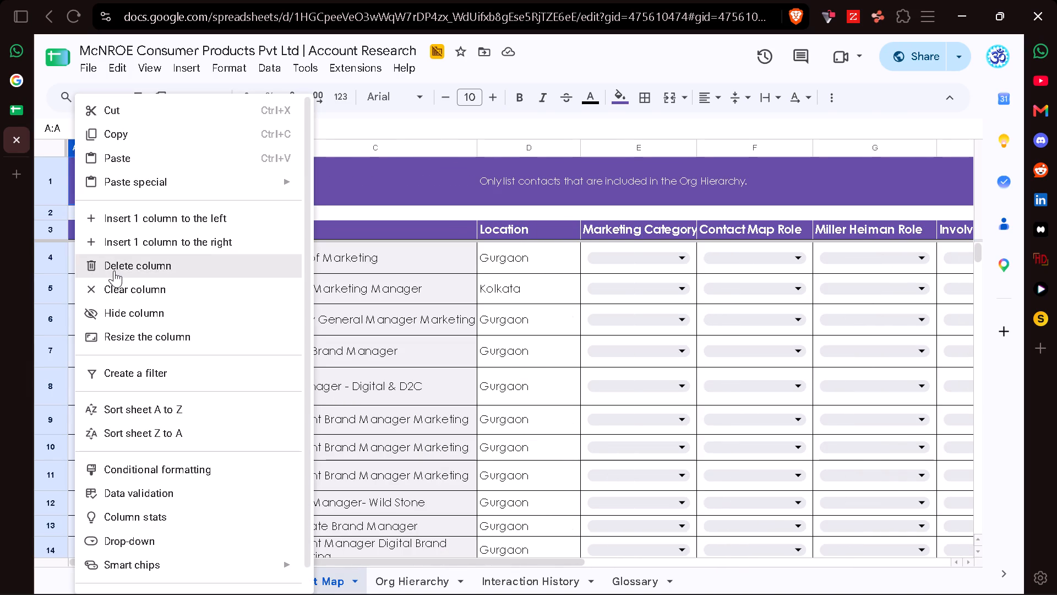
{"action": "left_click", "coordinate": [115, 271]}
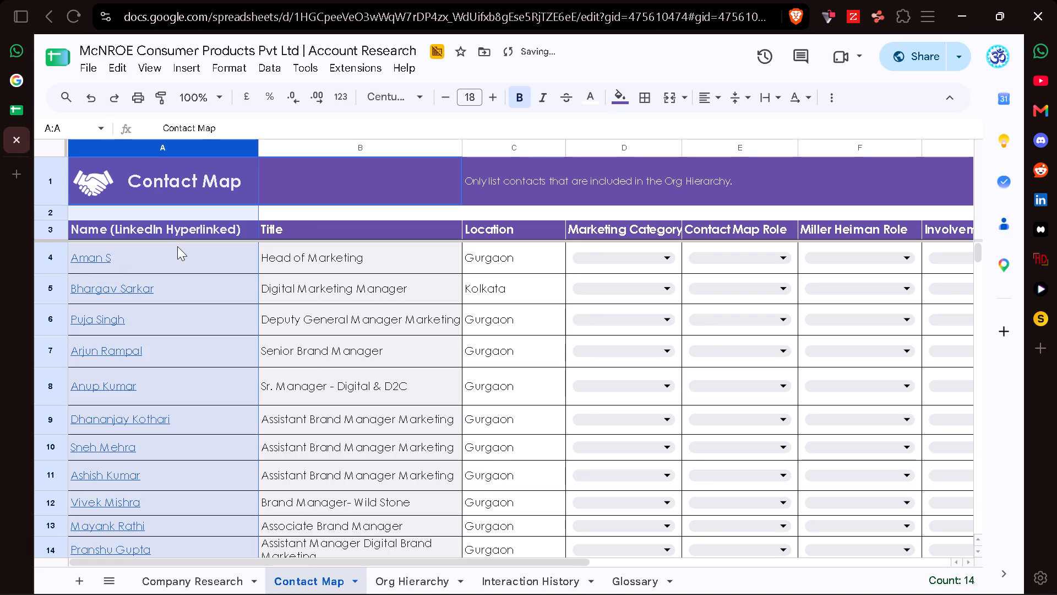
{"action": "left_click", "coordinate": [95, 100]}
Clear all contact entries in the Contact Map from Name through Phone, range B4:K15.
{"action": "left_click", "coordinate": [181, 265]}
{"action": "key", "text": "shift+Right"}
{"action": "key", "text": "shift+Right"}
{"action": "key", "text": "shift+Right"}
{"action": "key", "text": "shift+Right"}
{"action": "key", "text": "shift+Right"}
{"action": "key", "text": "shift+Right"}
{"action": "key", "text": "shift+Right"}
{"action": "key", "text": "shift+Right"}
{"action": "key", "text": "shift+Right"}
{"action": "key", "text": "shift+Right"}
{"action": "key", "text": "shift+Right"}
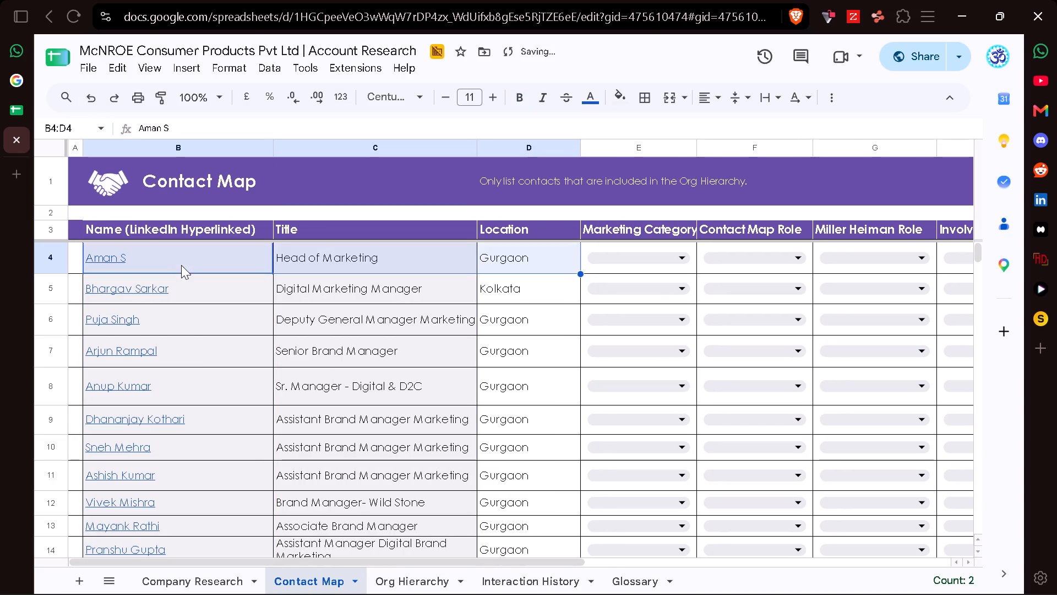
{"action": "key", "text": "ctrl+shift+Down"}
{"action": "key", "text": "BackSpace"}
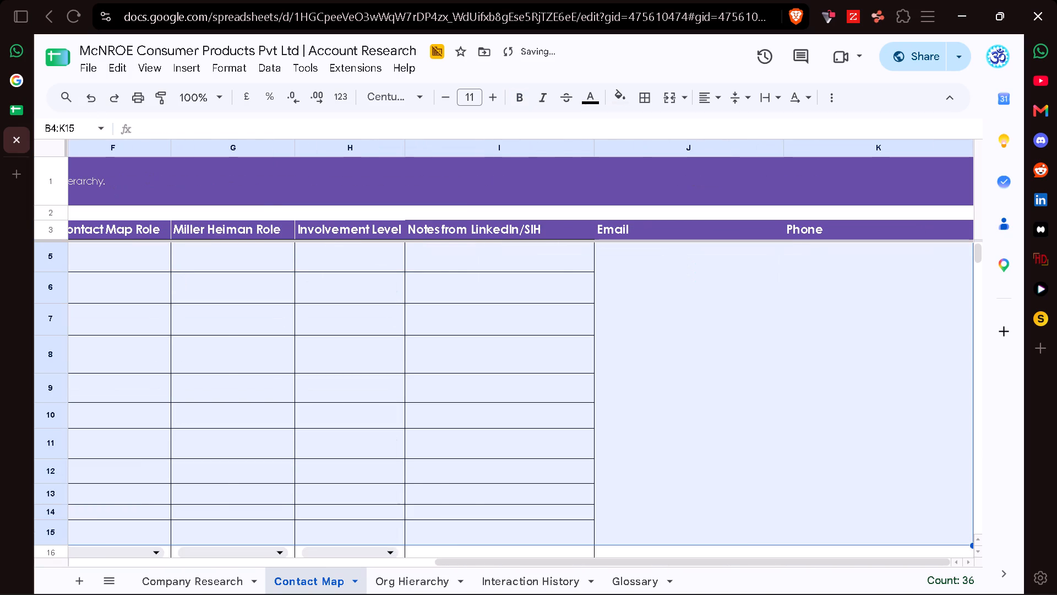
Unmerge the banner note cells D1:G1 in the Contact Map.
{"action": "scroll", "coordinate": [181, 265], "scroll_direction": "right", "scroll_amount": 4}
{"action": "scroll", "coordinate": [482, 420], "scroll_direction": "up", "scroll_amount": 2}
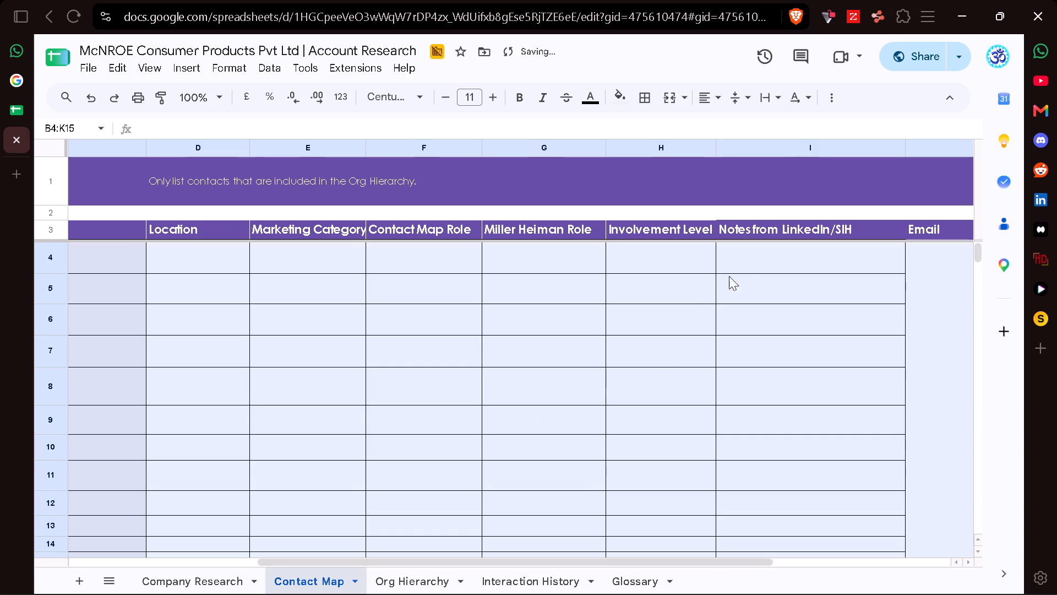
{"action": "left_click", "coordinate": [247, 183]}
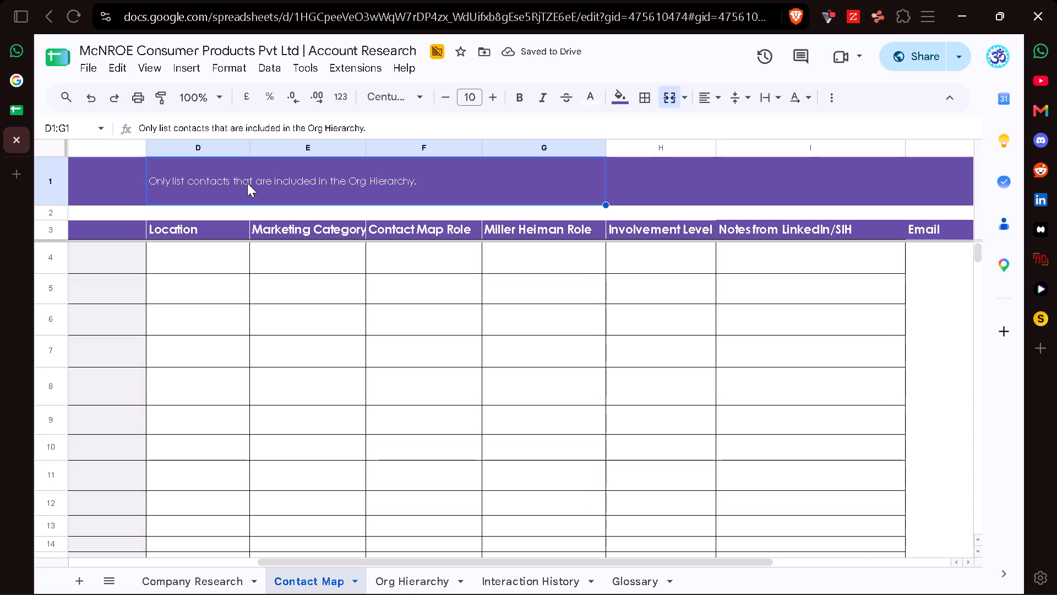
{"action": "left_click", "coordinate": [671, 100]}
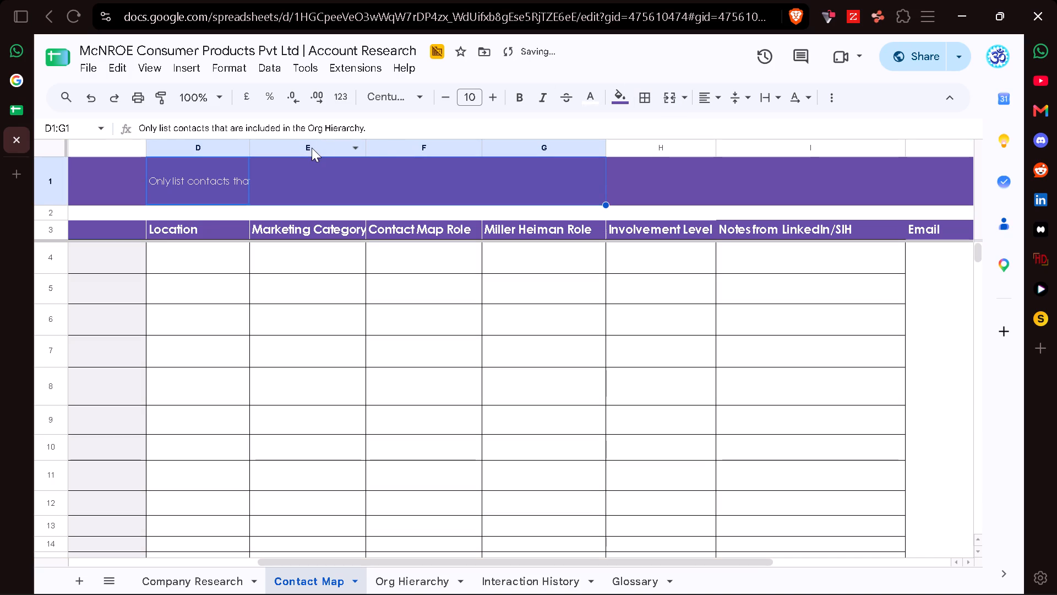
Delete columns E to I, from Marketing Category through Notes from LinkedIn/SIH.
{"action": "left_click", "coordinate": [312, 148]}
{"action": "key", "text": "shift+Right"}
{"action": "key", "text": "shift+Right"}
{"action": "key", "text": "shift+Right"}
{"action": "key", "text": "shift+Right"}
{"action": "right_click", "coordinate": [312, 148]}
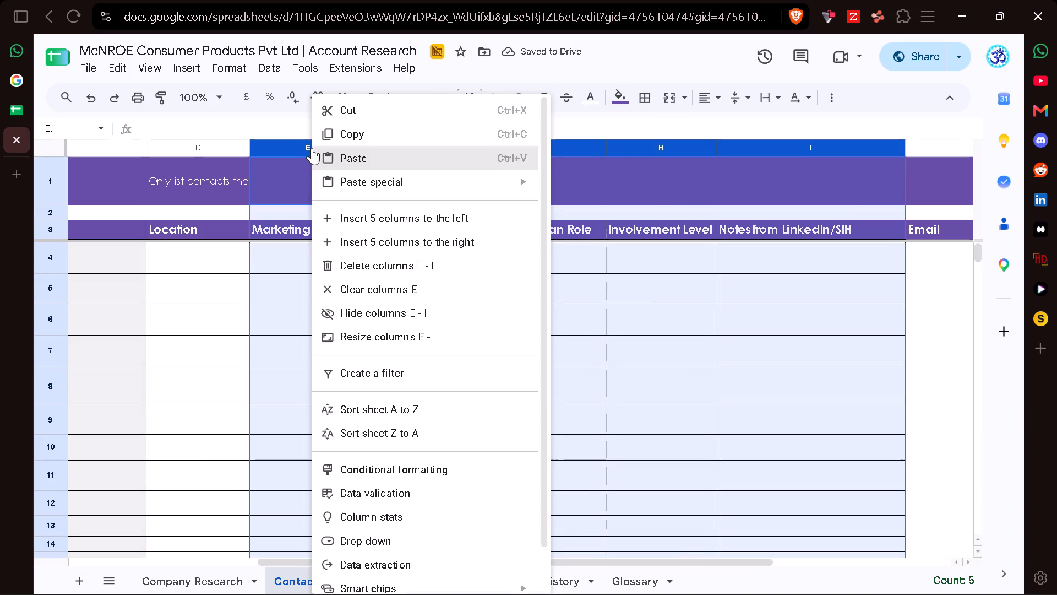
{"action": "left_click", "coordinate": [345, 268]}
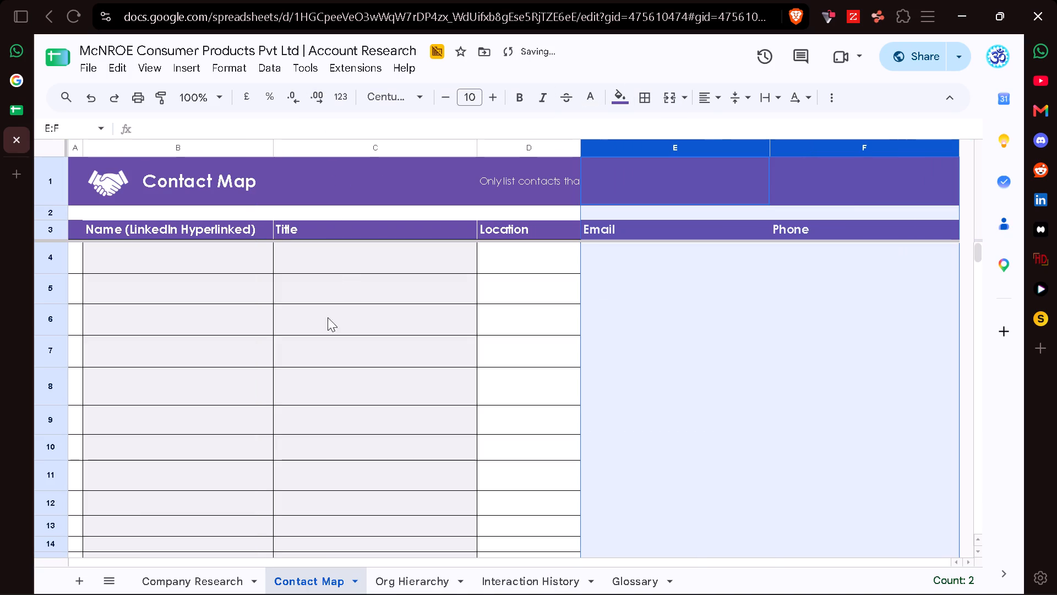
Insert one column to the right of the Phone column.
{"action": "scroll", "coordinate": [328, 317], "scroll_direction": "right", "scroll_amount": 2}
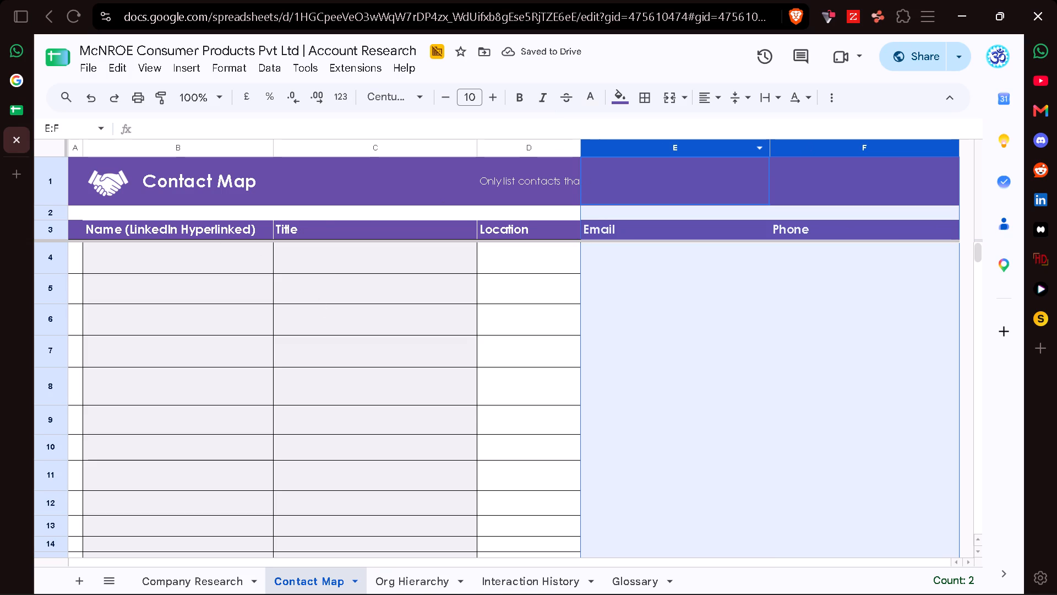
{"action": "left_click", "coordinate": [832, 152]}
{"action": "left_click", "coordinate": [820, 171]}
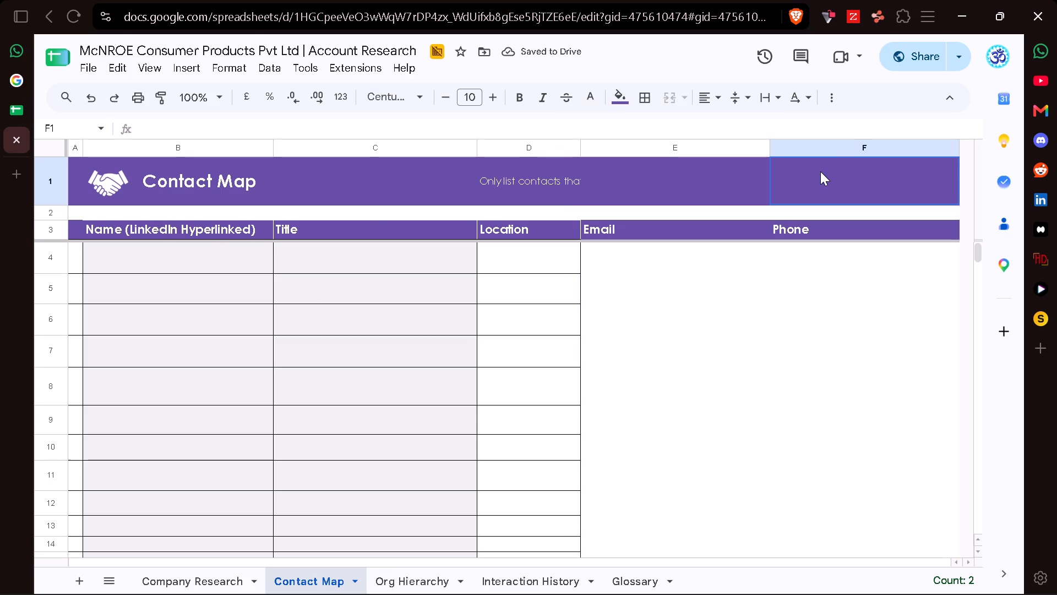
{"action": "left_click", "coordinate": [838, 151]}
{"action": "right_click", "coordinate": [838, 151]}
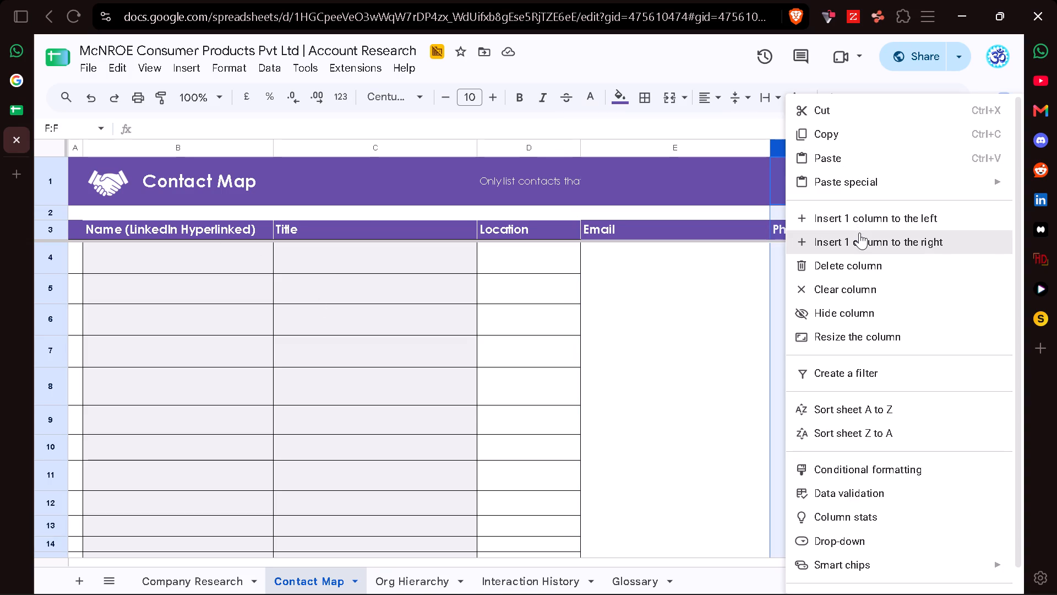
{"action": "left_click", "coordinate": [859, 232]}
Enter the header LinkedIn in cell G3, accepting the suggested capitalisation.
{"action": "left_click", "coordinate": [832, 233]}
{"action": "type", "text": "Linkedin"}
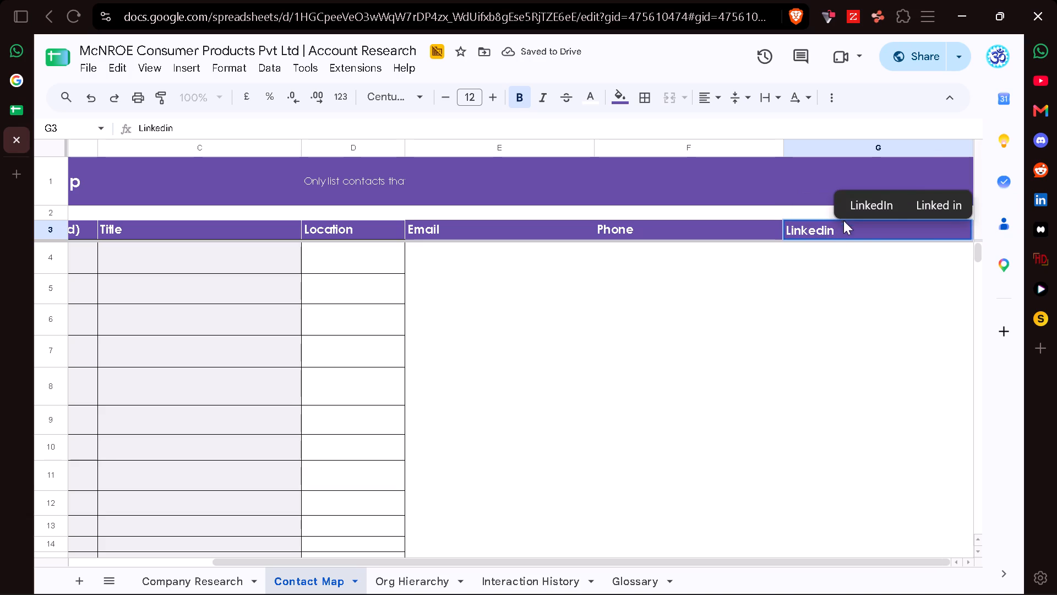
{"action": "left_click", "coordinate": [864, 205]}
{"action": "key", "text": "Return"}
Enter the header Name in cell A3 of the narrow first column.
{"action": "scroll", "coordinate": [641, 291], "scroll_direction": "right", "scroll_amount": 8}
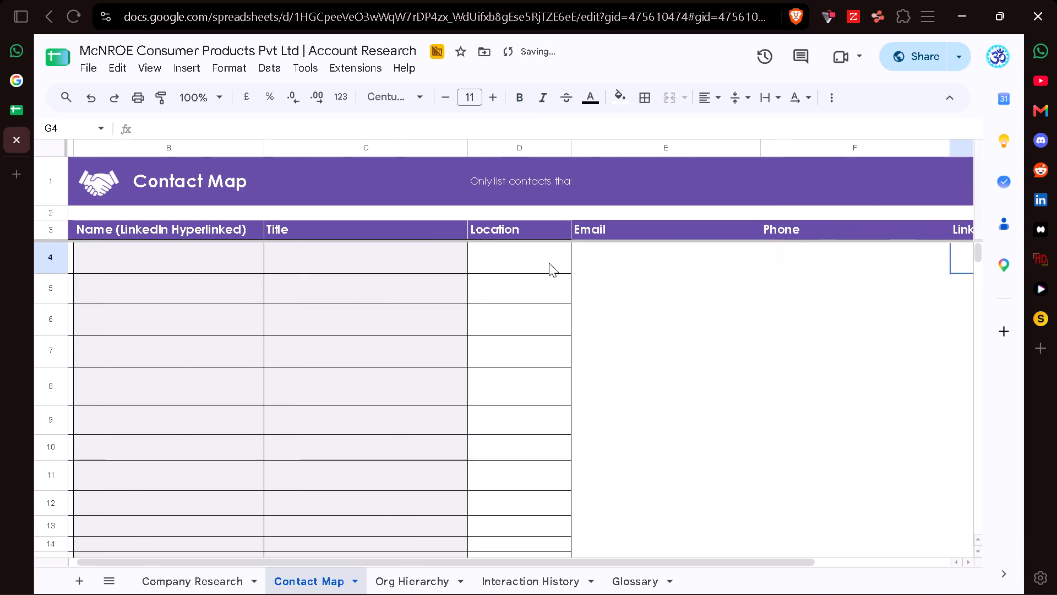
{"action": "left_click", "coordinate": [74, 227]}
{"action": "type", "text": "Name"}
{"action": "left_click", "coordinate": [144, 233]}
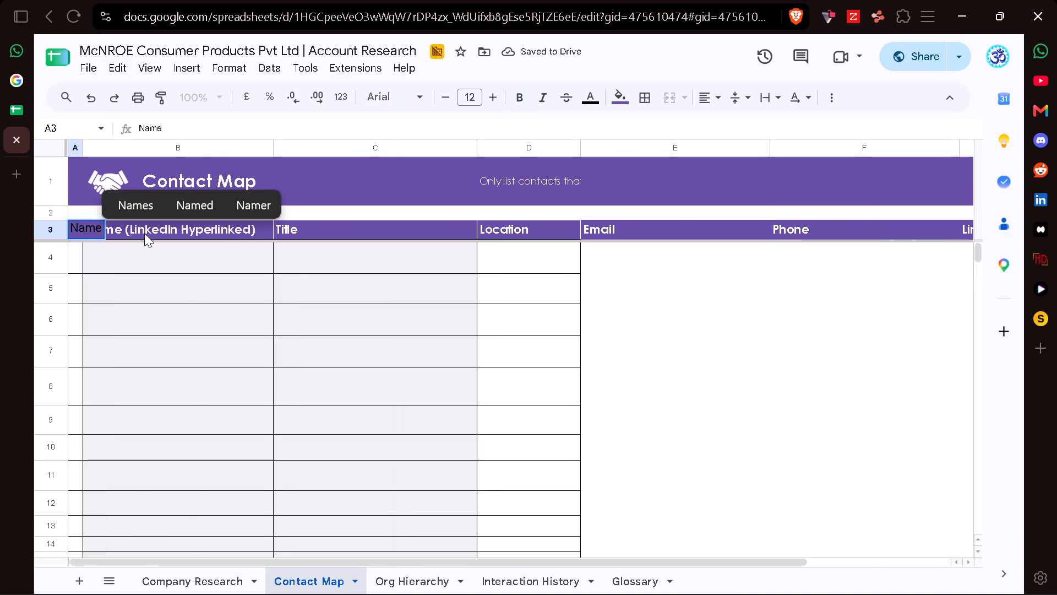
Copy the formatted header Name (LinkedIn Hyperlinked) from B3 into A3, replacing the plain Name header.
{"action": "left_click", "coordinate": [144, 233]}
{"action": "key", "text": "Right"}
{"action": "key", "text": "ctrl+c"}
{"action": "key", "text": "Left"}
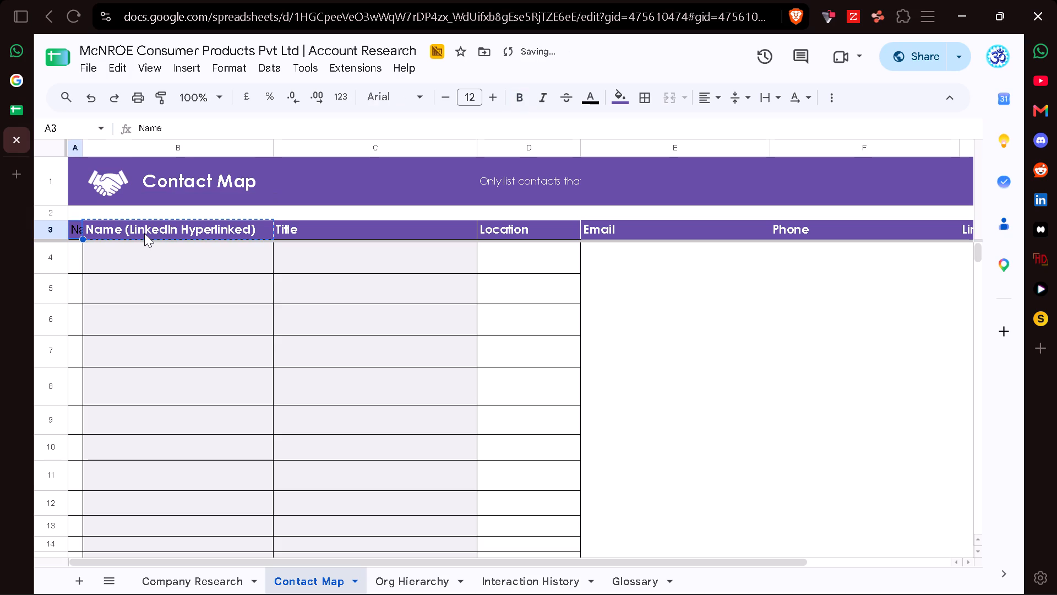
{"action": "key", "text": "ctrl+v"}
Shorten the header in cell A3 to Name by removing the (LinkedIn Hyperlinked) part.
{"action": "left_click", "coordinate": [264, 132]}
{"action": "key", "text": "BackSpace"}
{"action": "key", "text": "BackSpace"}
{"action": "key", "text": "BackSpace"}
{"action": "key", "text": "BackSpace"}
{"action": "key", "text": "BackSpace"}
{"action": "key", "text": "BackSpace"}
{"action": "key", "text": "BackSpace"}
{"action": "key", "text": "BackSpace"}
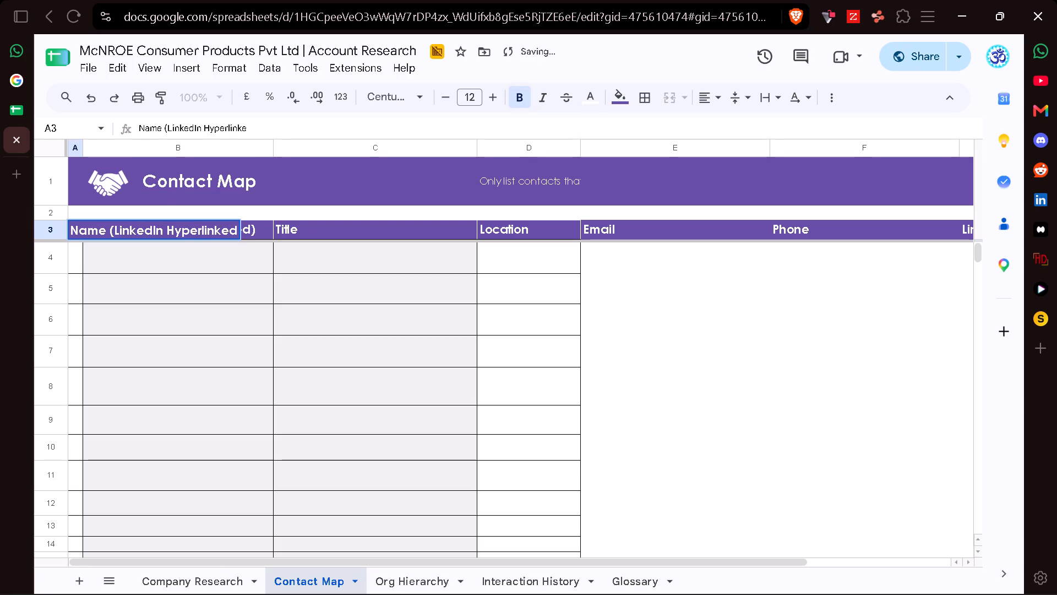
{"action": "key", "text": "BackSpace"}
{"action": "key", "text": "BackSpace"}
{"action": "key", "text": "BackSpace"}
{"action": "key", "text": "BackSpace"}
{"action": "key", "text": "BackSpace"}
{"action": "key", "text": "BackSpace"}
{"action": "key", "text": "BackSpace"}
{"action": "key", "text": "BackSpace"}
{"action": "key", "text": "BackSpace"}
{"action": "key", "text": "BackSpace"}
{"action": "key", "text": "BackSpace"}
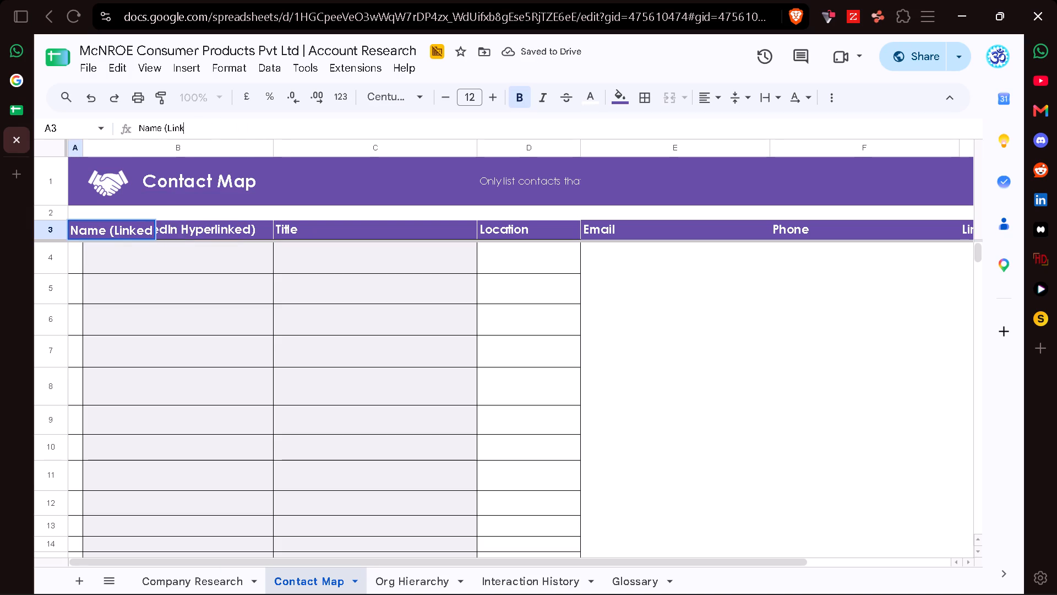
{"action": "key", "text": "BackSpace"}
{"action": "key", "text": "BackSpace"}
{"action": "key", "text": "BackSpace"}
{"action": "key", "text": "BackSpace"}
{"action": "key", "text": "Return"}
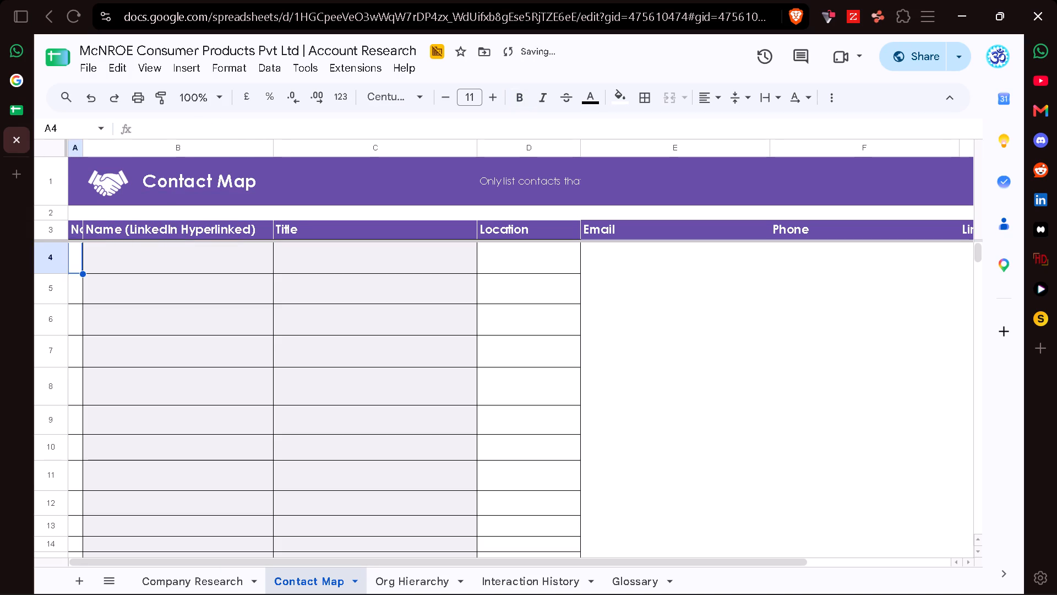
Widen column A by about 100 pixels so the Name header fits.
{"action": "left_click_drag", "start_coordinate": [83, 149], "coordinate": [186, 167]}
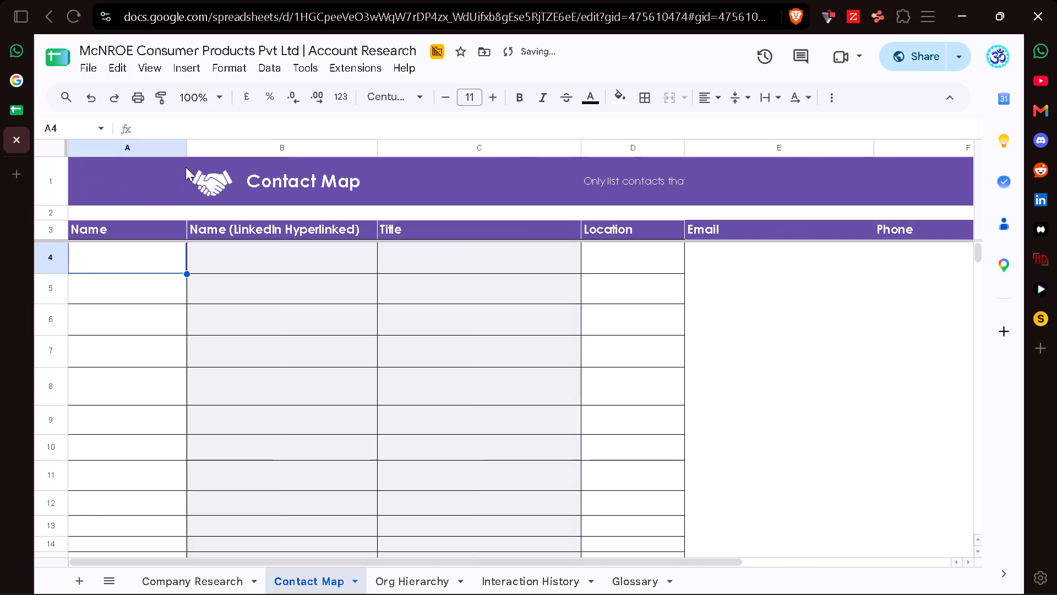
Close the open Google browser tab and return to the McNROE account research spreadsheet.
{"action": "double_click", "coordinate": [12, 77]}
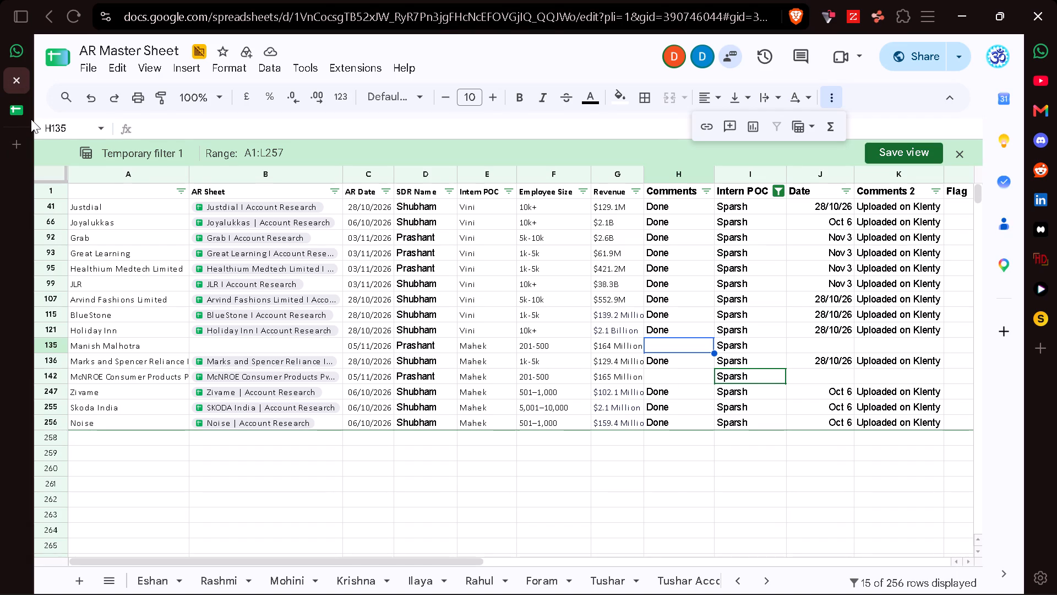
{"action": "left_click", "coordinate": [23, 118]}
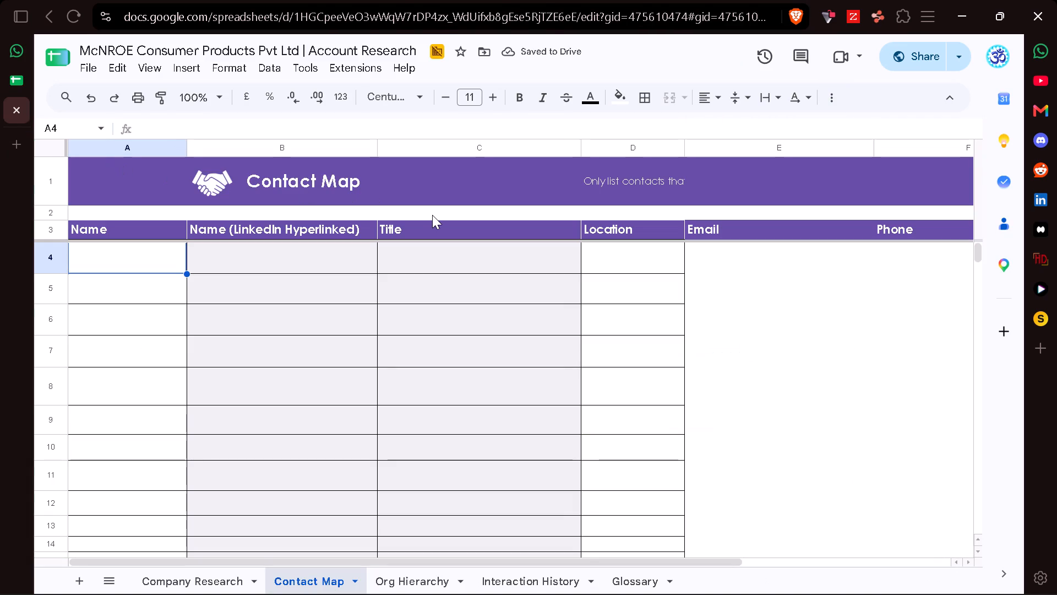
Move the Location column from column D to column G, after LinkedIn.
{"action": "left_click", "coordinate": [627, 154]}
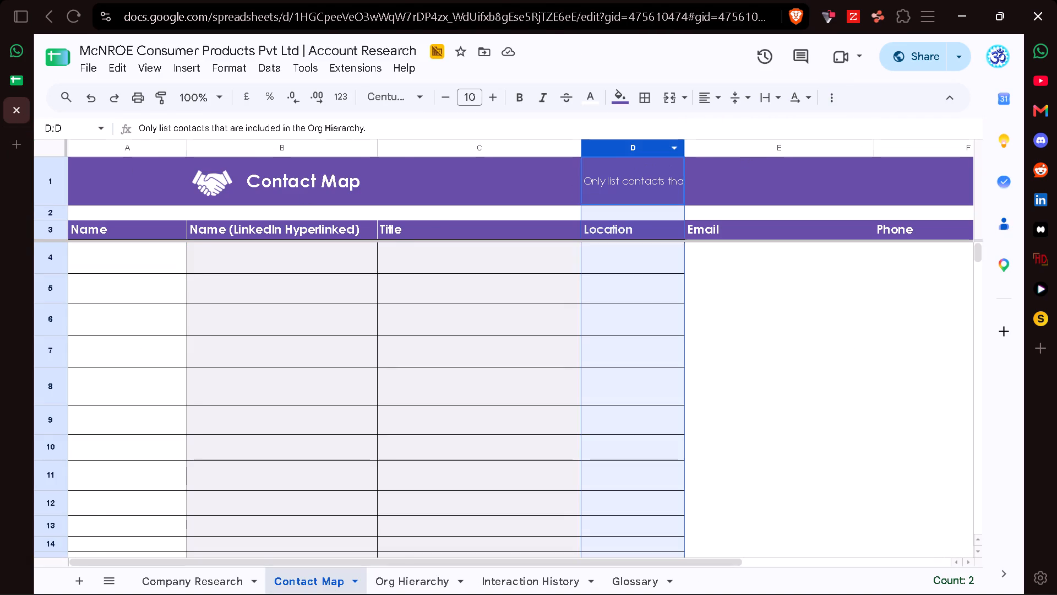
{"action": "left_click_drag", "start_coordinate": [627, 154], "coordinate": [1000, 152]}
{"action": "scroll", "coordinate": [467, 322], "scroll_direction": "right", "scroll_amount": 2}
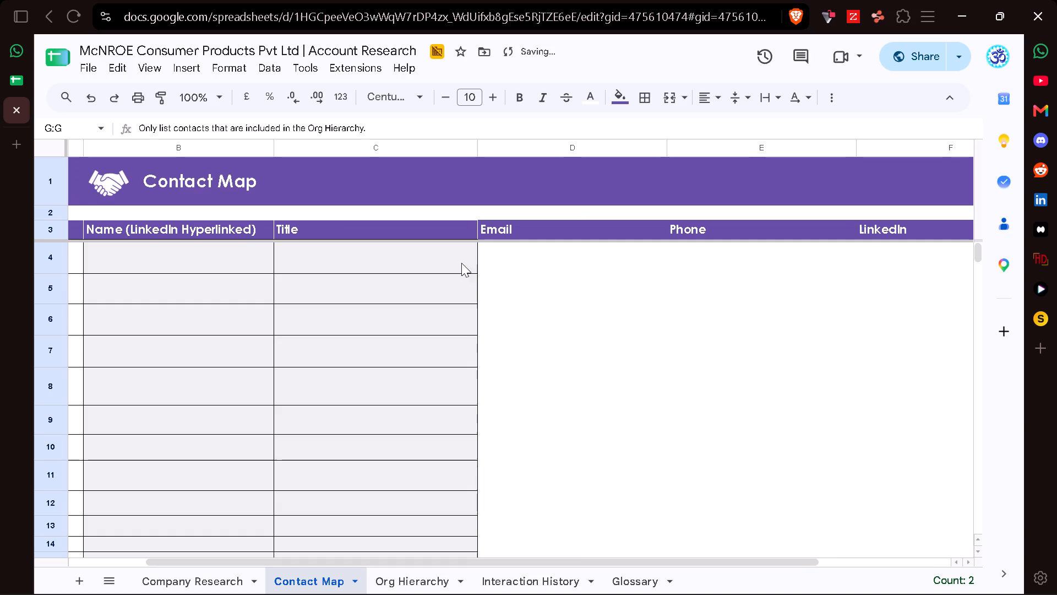
{"action": "scroll", "coordinate": [543, 290], "scroll_direction": "right", "scroll_amount": 5}
Reset the fill colour of all contact rows in the range A4:G964.
{"action": "left_click", "coordinate": [107, 253]}
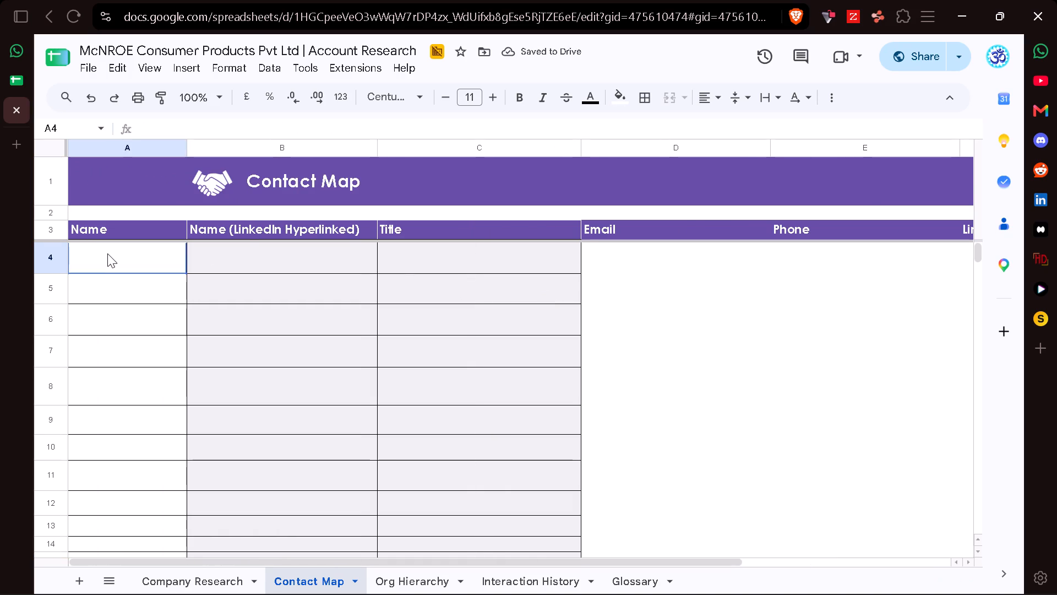
{"action": "key", "text": "ctrl+shift+Right"}
{"action": "key", "text": "ctrl+shift+Right"}
{"action": "key", "text": "ctrl+shift+Down"}
{"action": "key", "text": "ctrl+shift+Down"}
{"action": "key", "text": "ctrl+shift+Down"}
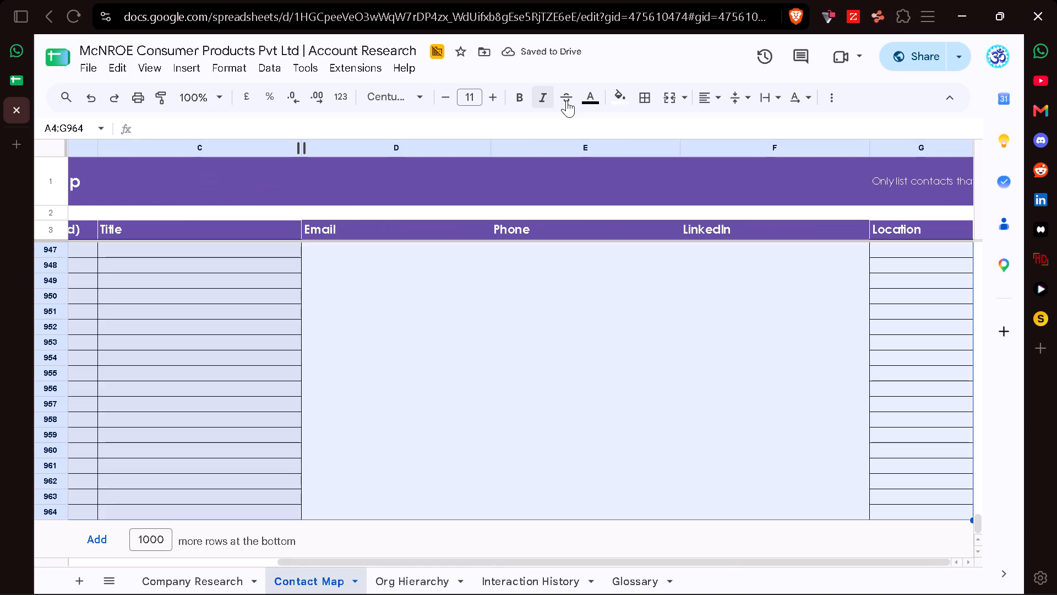
{"action": "left_click", "coordinate": [606, 93]}
{"action": "left_click", "coordinate": [608, 93]}
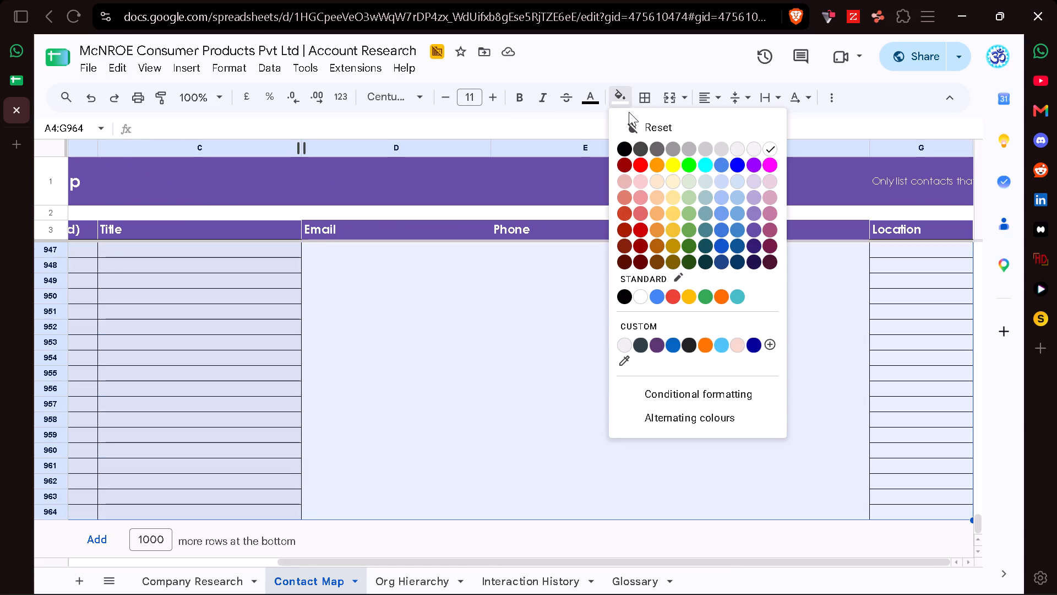
{"action": "left_click", "coordinate": [631, 114]}
{"action": "left_click", "coordinate": [634, 120]}
Apply all borders to the contact rows in A4:G964.
{"action": "left_click", "coordinate": [644, 96]}
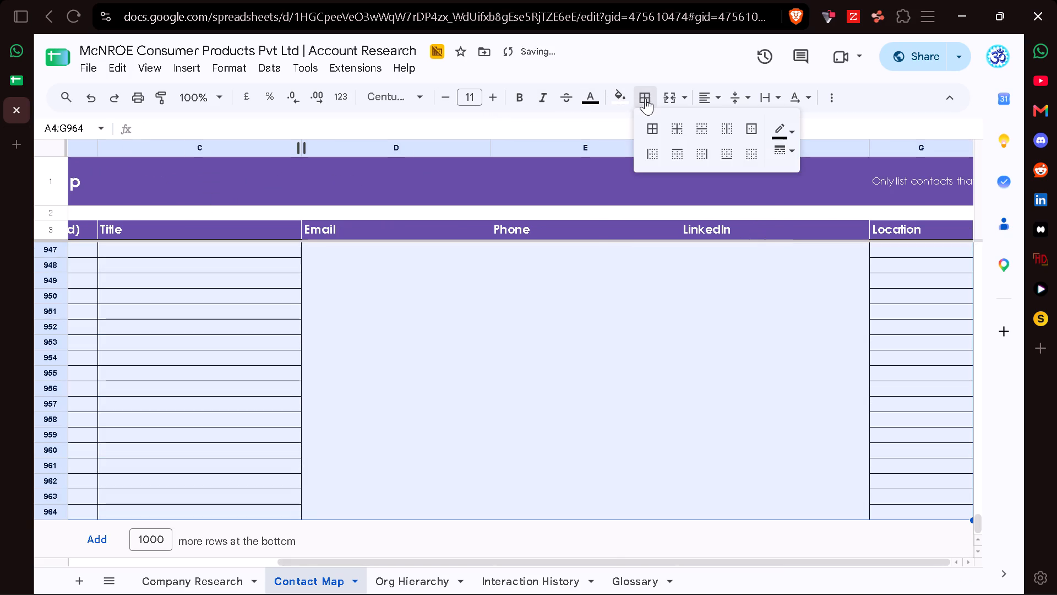
{"action": "left_click", "coordinate": [650, 120]}
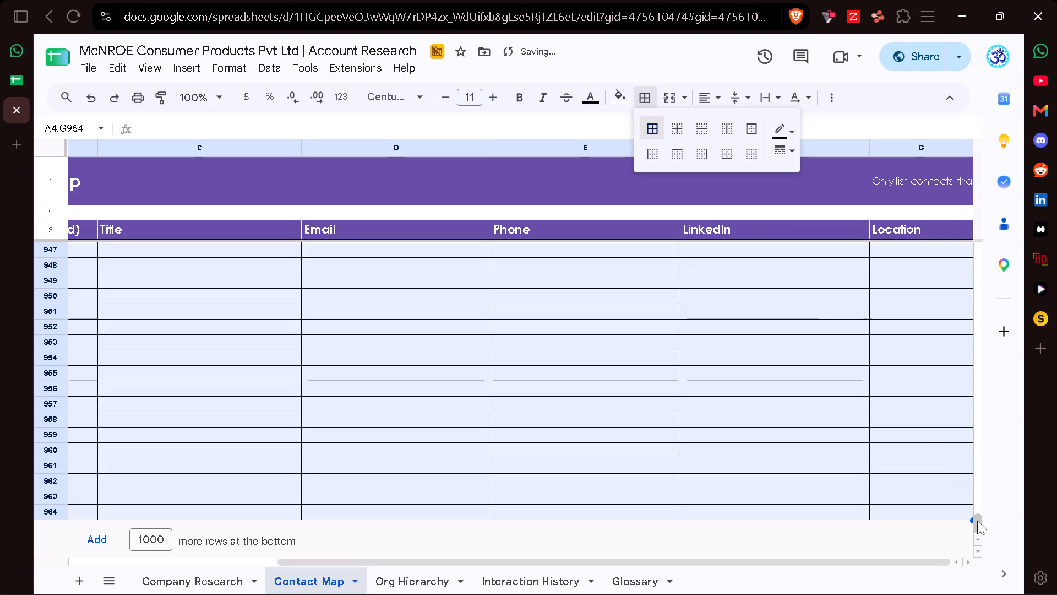
Apply all borders to the header row cells A3:G3.
{"action": "left_click_drag", "start_coordinate": [977, 521], "coordinate": [981, 62]}
{"action": "scroll", "coordinate": [527, 235], "scroll_direction": "right", "scroll_amount": 6}
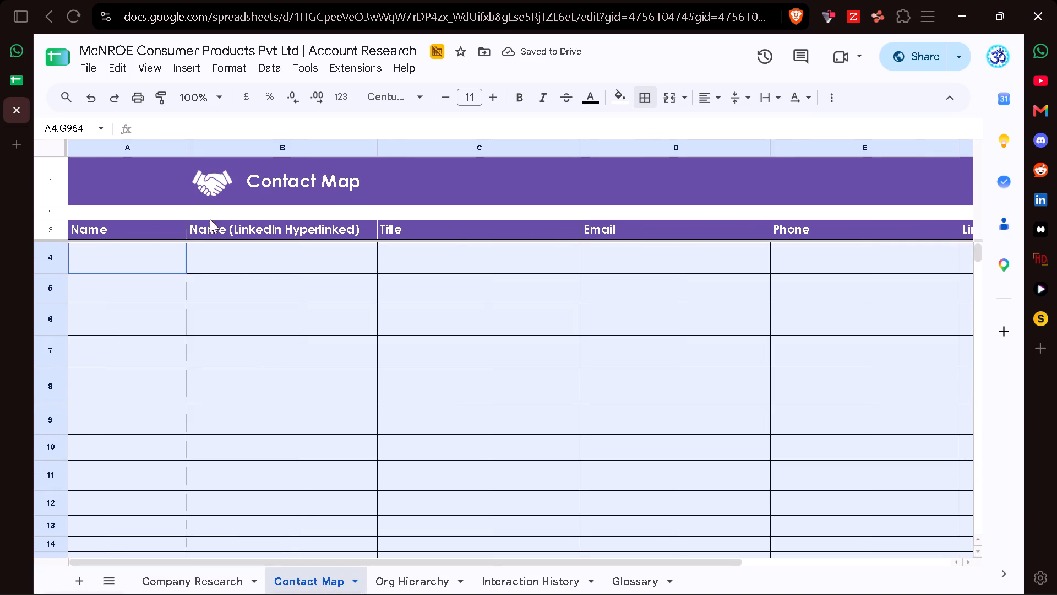
{"action": "left_click", "coordinate": [159, 232]}
{"action": "key", "text": "ctrl+shift+Right"}
{"action": "key", "text": "ctrl+shift+Right"}
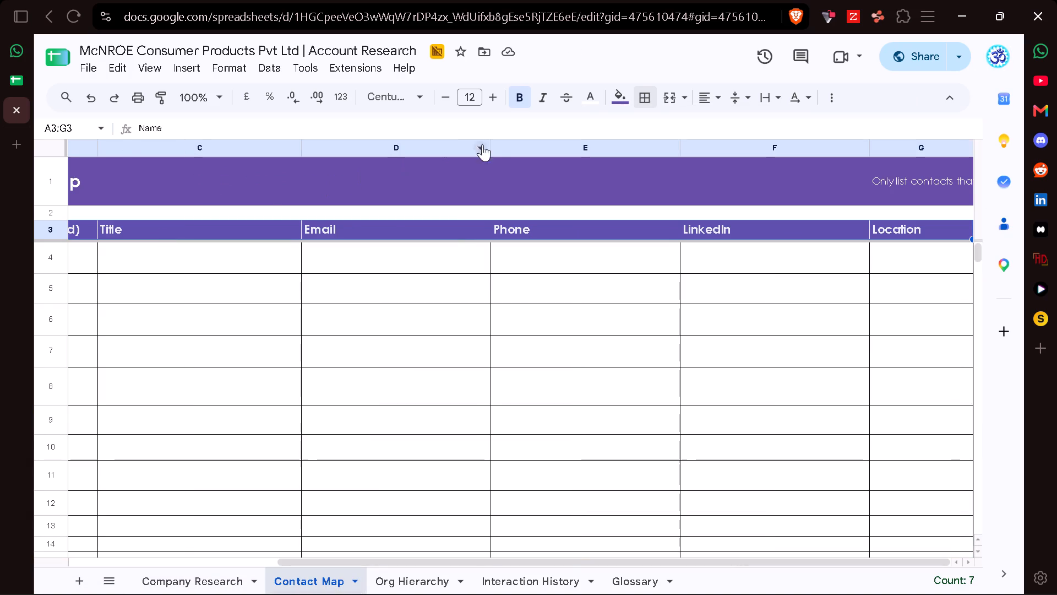
{"action": "left_click", "coordinate": [639, 95]}
{"action": "left_click", "coordinate": [650, 128]}
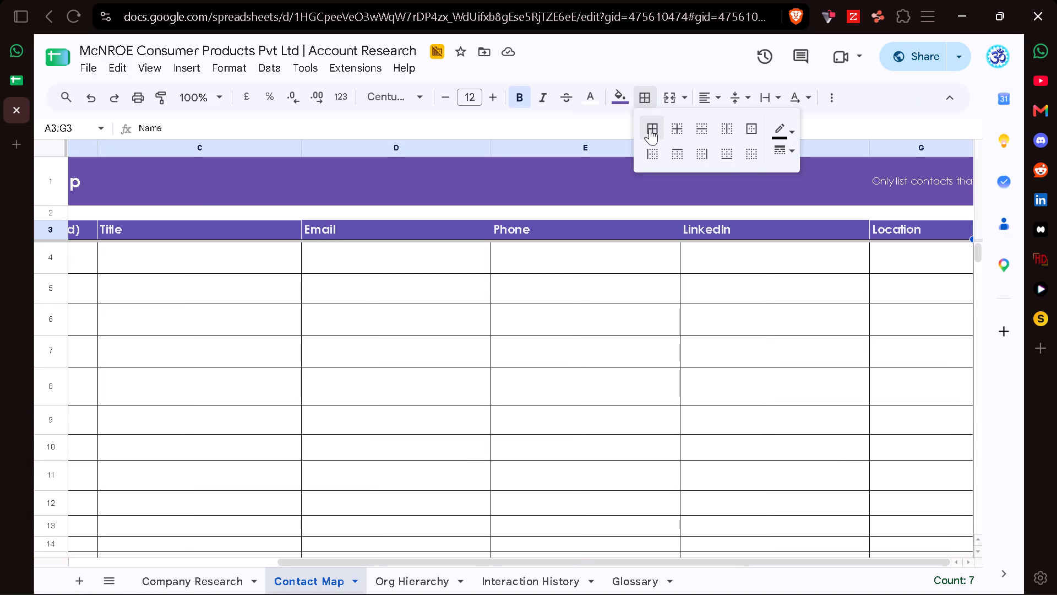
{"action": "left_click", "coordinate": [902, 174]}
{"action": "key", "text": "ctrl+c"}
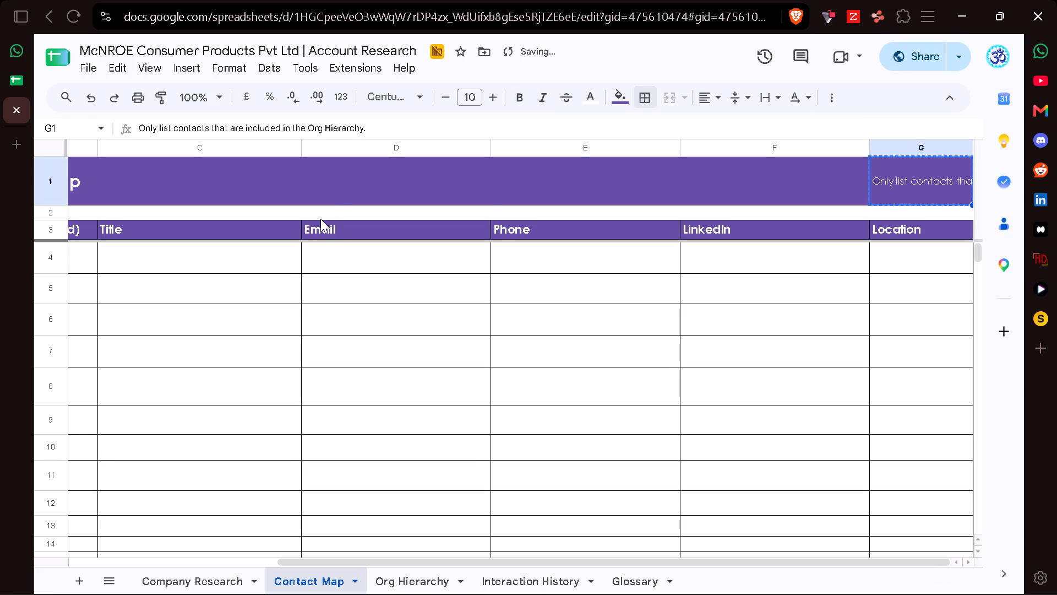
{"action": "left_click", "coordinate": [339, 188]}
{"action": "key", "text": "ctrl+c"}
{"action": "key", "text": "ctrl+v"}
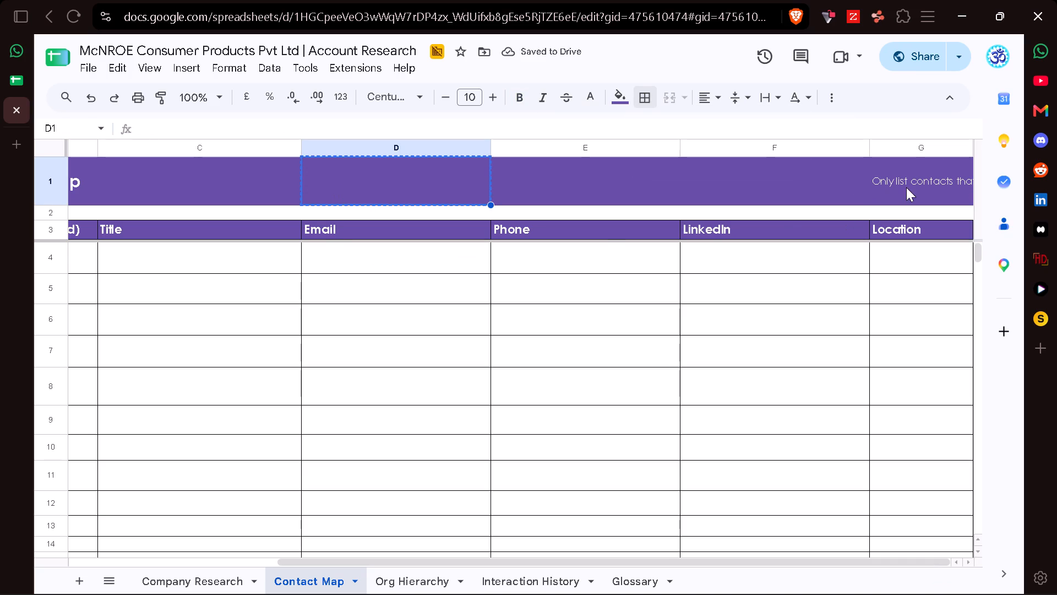
Move the banner note "Only list contacts that are included in the Org Hierarchy." from G1 to D1, clearing G1.
{"action": "left_click", "coordinate": [910, 178]}
{"action": "key", "text": "ctrl+c"}
{"action": "left_click", "coordinate": [347, 186]}
{"action": "key", "text": "ctrl+v"}
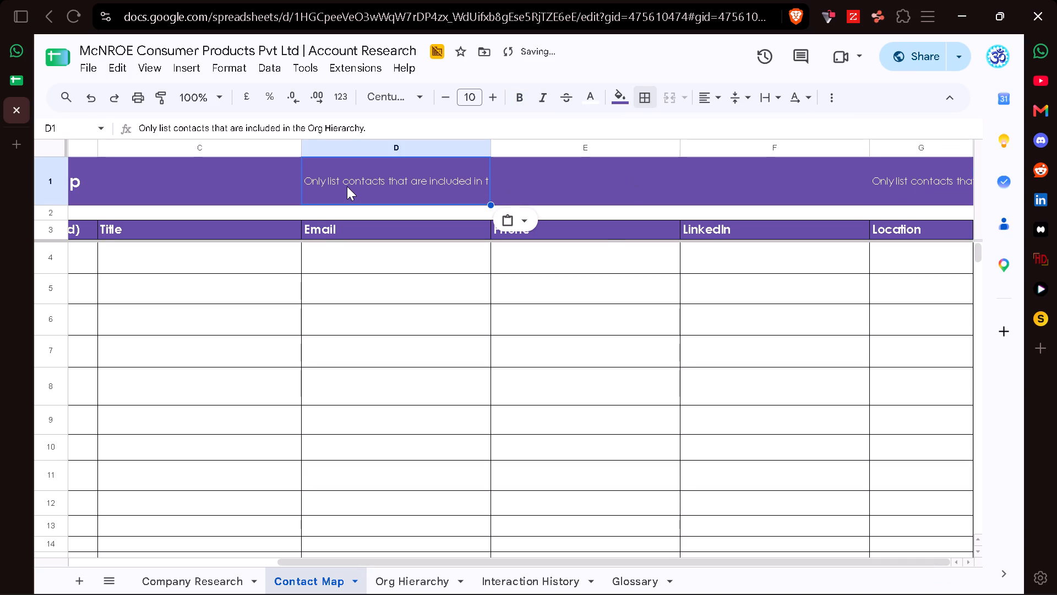
{"action": "left_click", "coordinate": [918, 180]}
{"action": "key", "text": "BackSpace"}
Auto-fit the width of column D to the banner note.
{"action": "scroll", "coordinate": [352, 322], "scroll_direction": "right", "scroll_amount": 1}
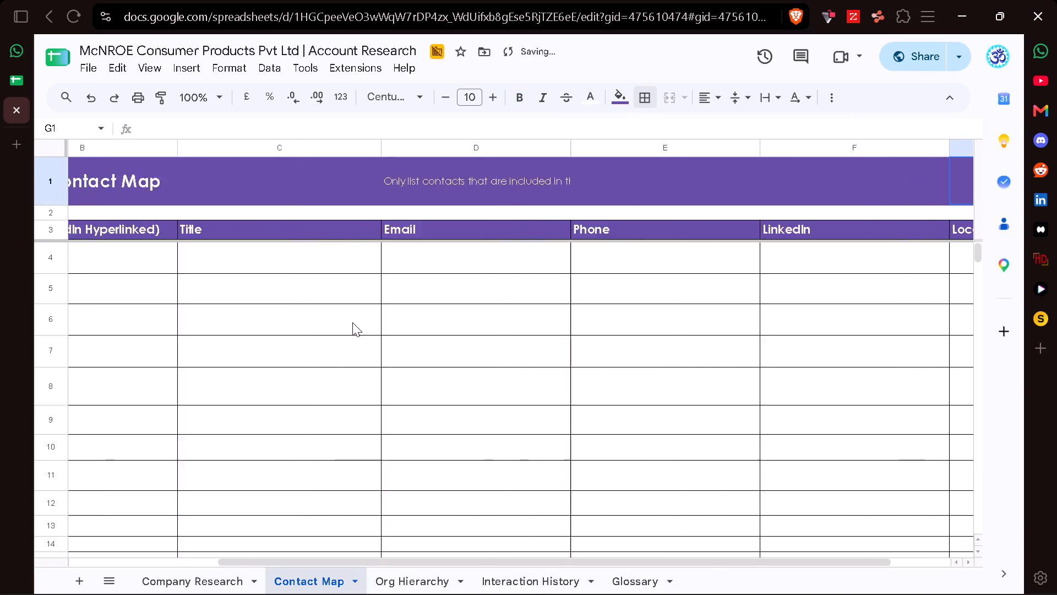
{"action": "scroll", "coordinate": [352, 322], "scroll_direction": "right", "scroll_amount": 1}
{"action": "double_click", "coordinate": [691, 149]}
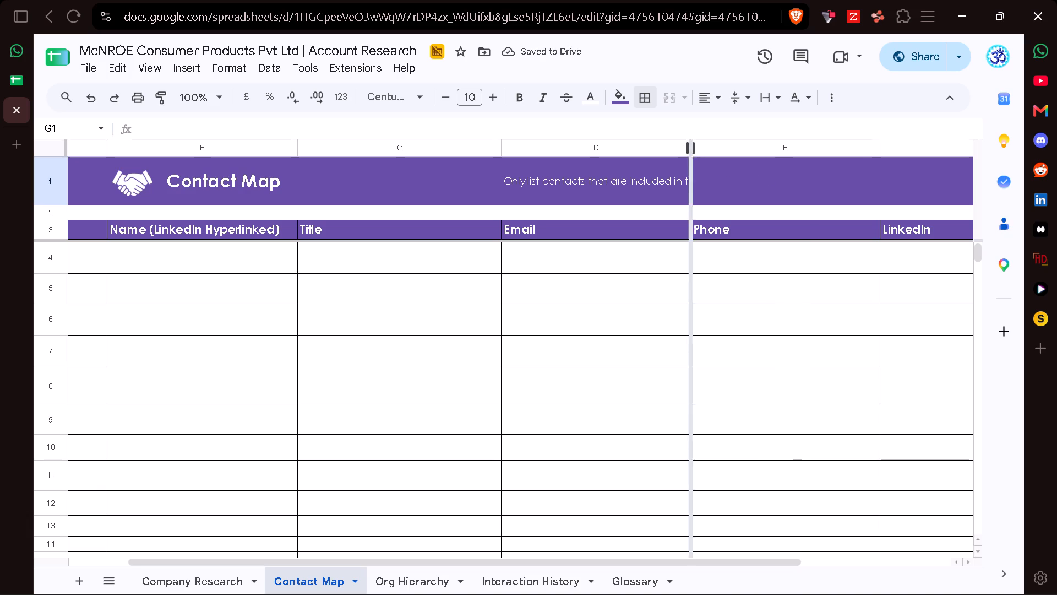
Unmerge the Contact Map title cells B1:C1.
{"action": "left_click", "coordinate": [214, 183]}
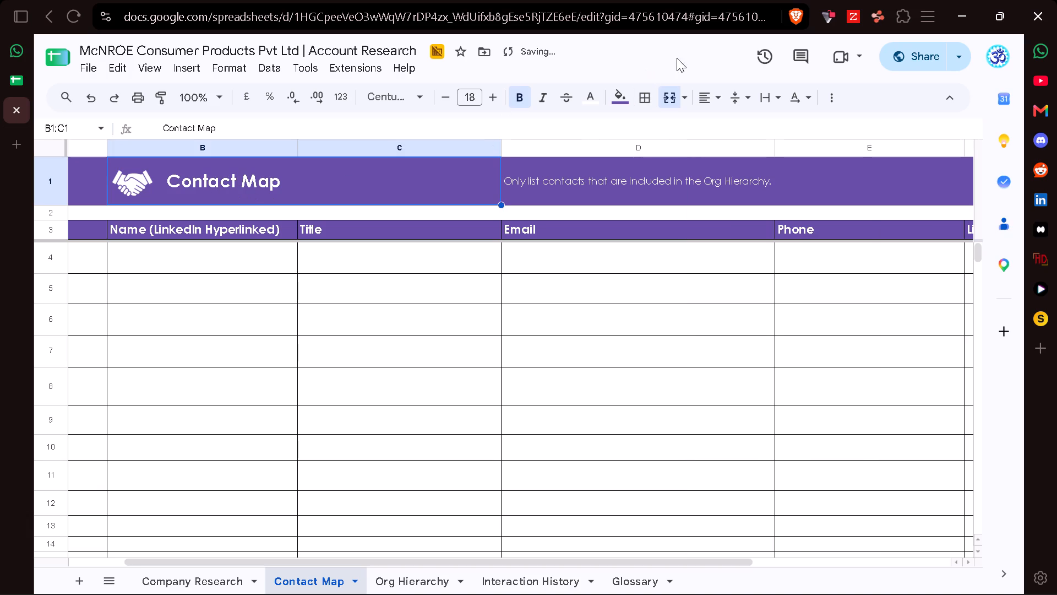
{"action": "left_click", "coordinate": [669, 98]}
Copy the Contact Map title from B1 into C1.
{"action": "left_click", "coordinate": [229, 187]}
{"action": "key", "text": "ctrl+c"}
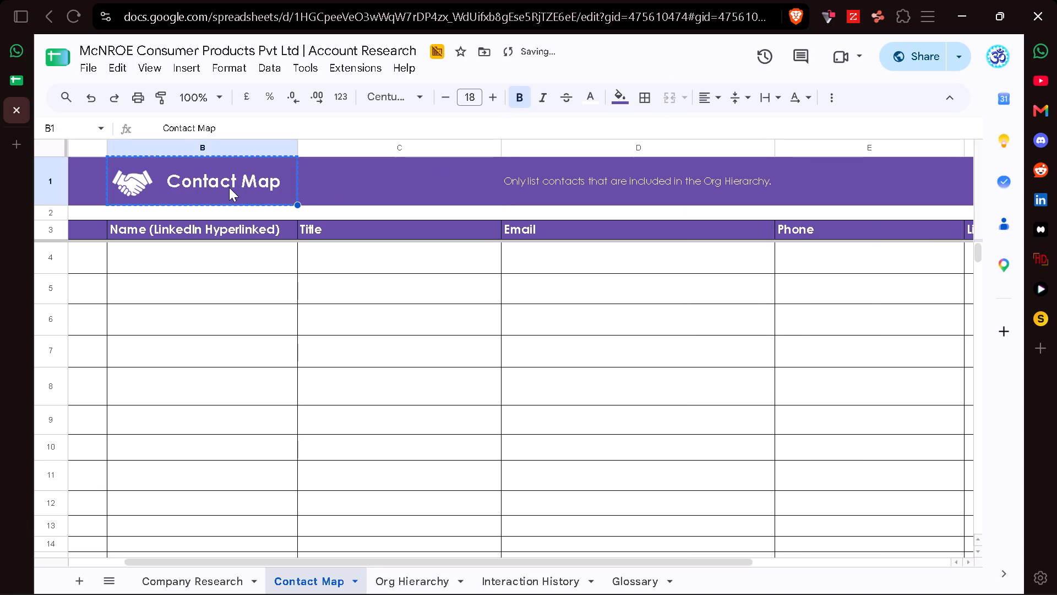
{"action": "key", "text": "Right"}
{"action": "key", "text": "ctrl+v"}
Move the handshake image from B1 into C1, just before the copied Contact Map title.
{"action": "left_click", "coordinate": [123, 183]}
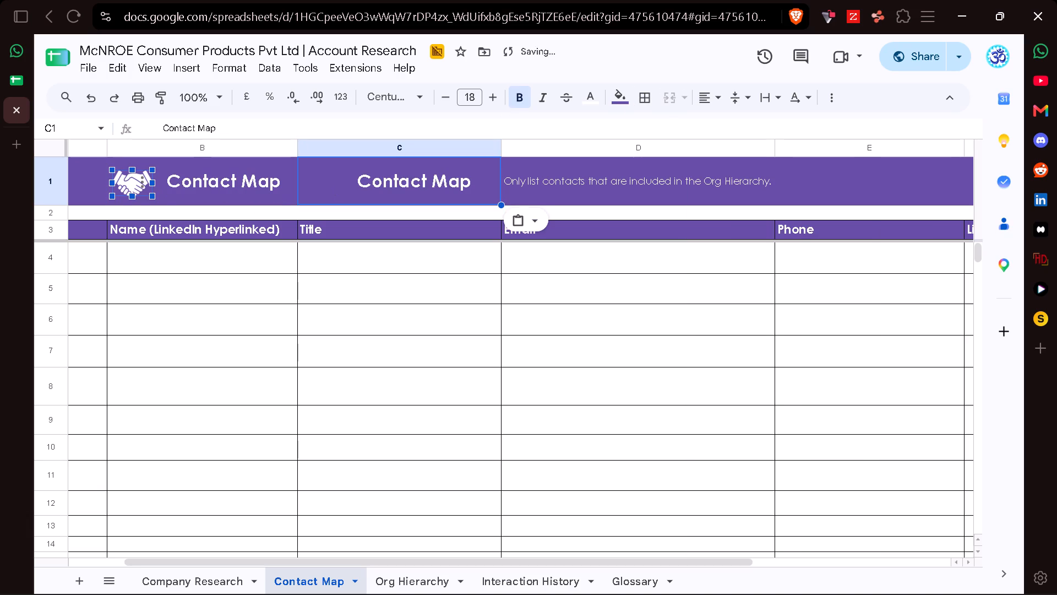
{"action": "left_click_drag", "start_coordinate": [137, 186], "coordinate": [131, 182]}
{"action": "left_click_drag", "start_coordinate": [131, 182], "coordinate": [285, 182]}
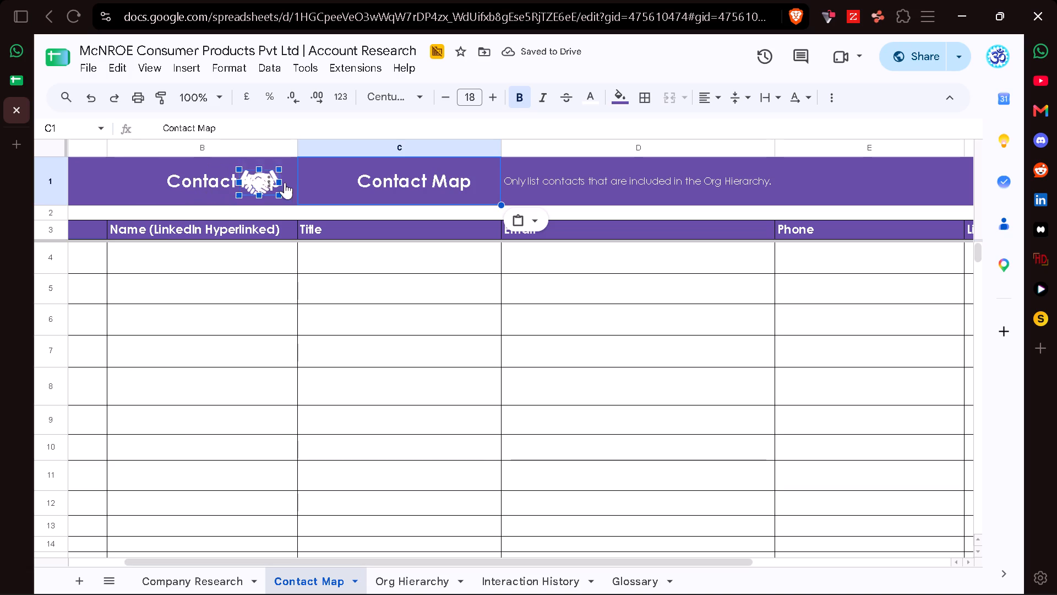
{"action": "left_click_drag", "start_coordinate": [285, 182], "coordinate": [339, 180]}
Delete the original Contact Map title from cell B1.
{"action": "left_click", "coordinate": [214, 184]}
{"action": "key", "text": "BackSpace"}
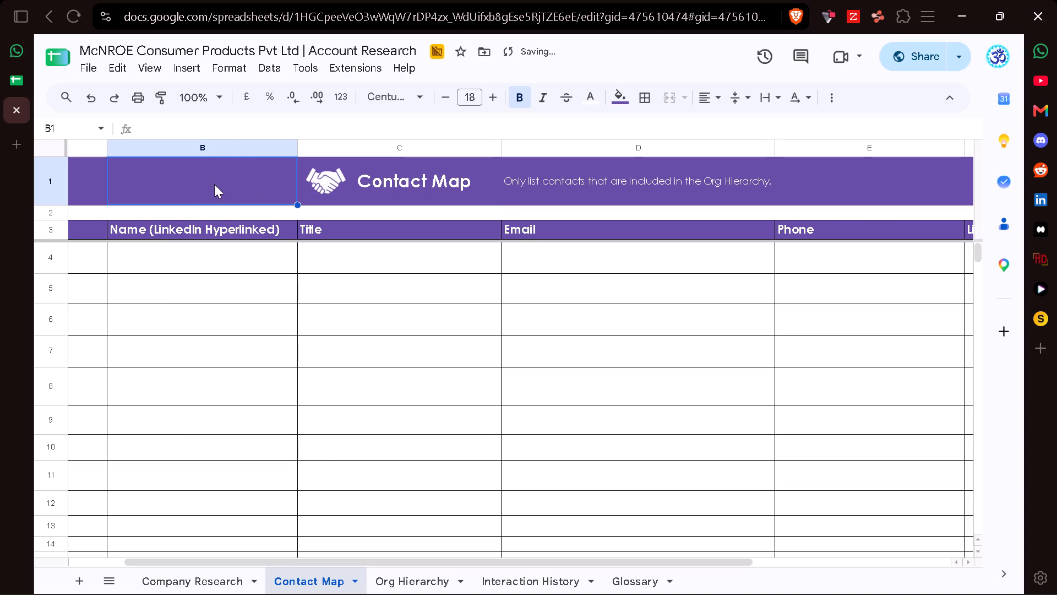
Resize rows 4 to 18 to a height of 20 pixels.
{"action": "scroll", "coordinate": [237, 324], "scroll_direction": "right", "scroll_amount": 7}
{"action": "left_click", "coordinate": [54, 261]}
{"action": "key", "text": "shift+Down"}
{"action": "key", "text": "shift+Down"}
{"action": "key", "text": "shift+Down"}
{"action": "key", "text": "shift+Down"}
{"action": "key", "text": "shift+Down"}
{"action": "key", "text": "shift+Down"}
{"action": "key", "text": "shift+Down"}
{"action": "key", "text": "shift+Down"}
{"action": "key", "text": "shift+Down"}
{"action": "key", "text": "shift+Down"}
{"action": "key", "text": "shift+Down"}
{"action": "key", "text": "shift+Down"}
{"action": "key", "text": "shift+Down"}
{"action": "key", "text": "shift+Down"}
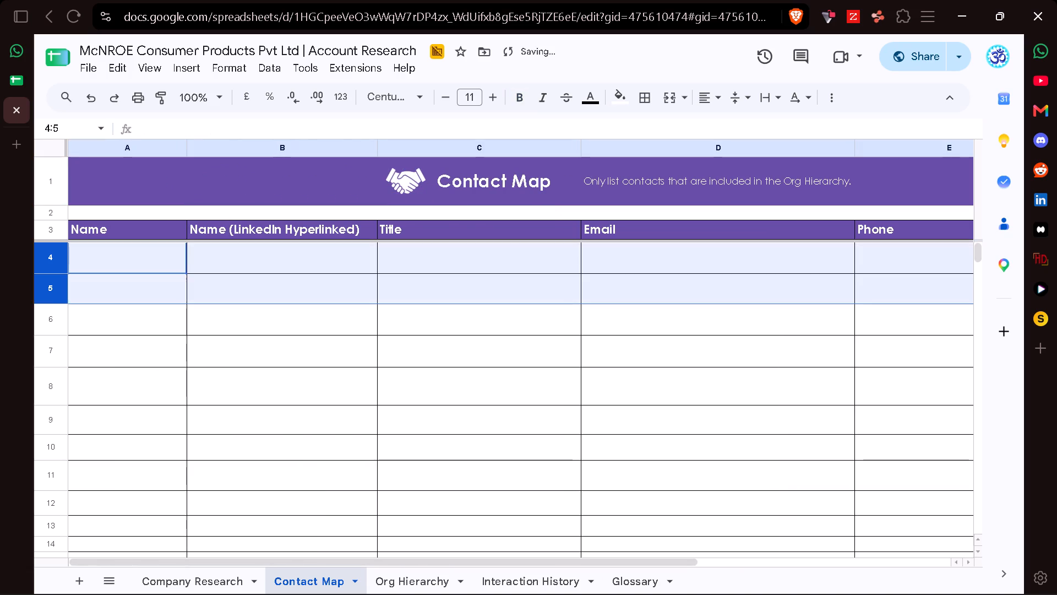
{"action": "right_click", "coordinate": [54, 261]}
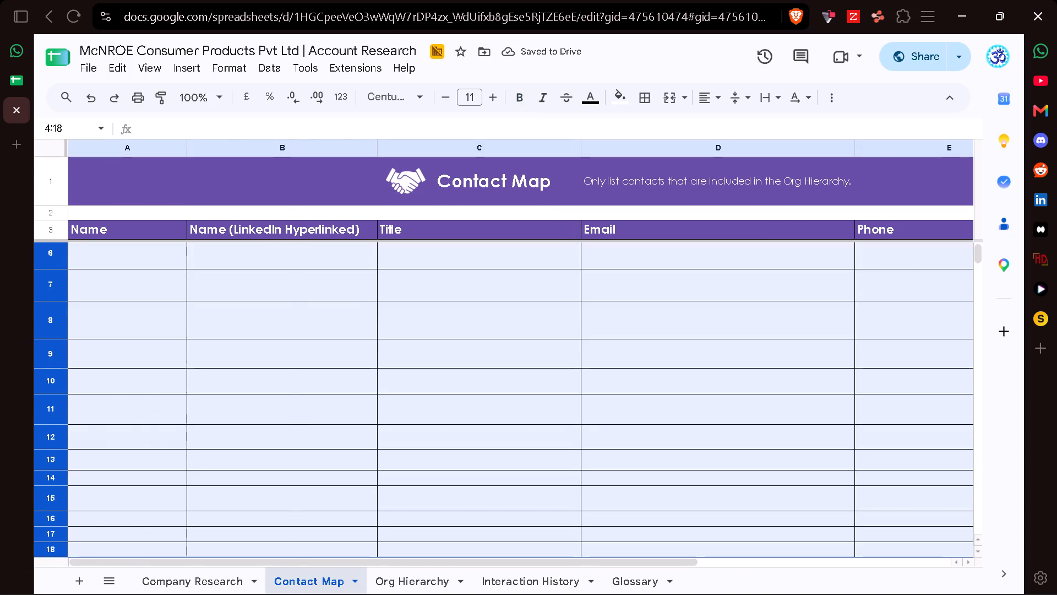
{"action": "left_click", "coordinate": [94, 445]}
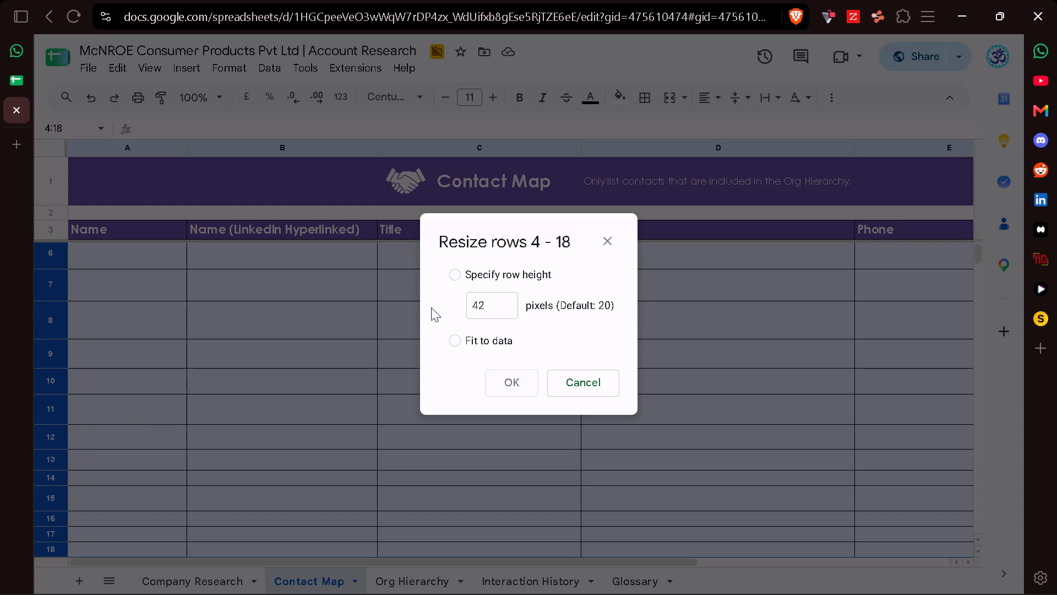
{"action": "left_click", "coordinate": [487, 301]}
{"action": "key", "text": "BackSpace"}
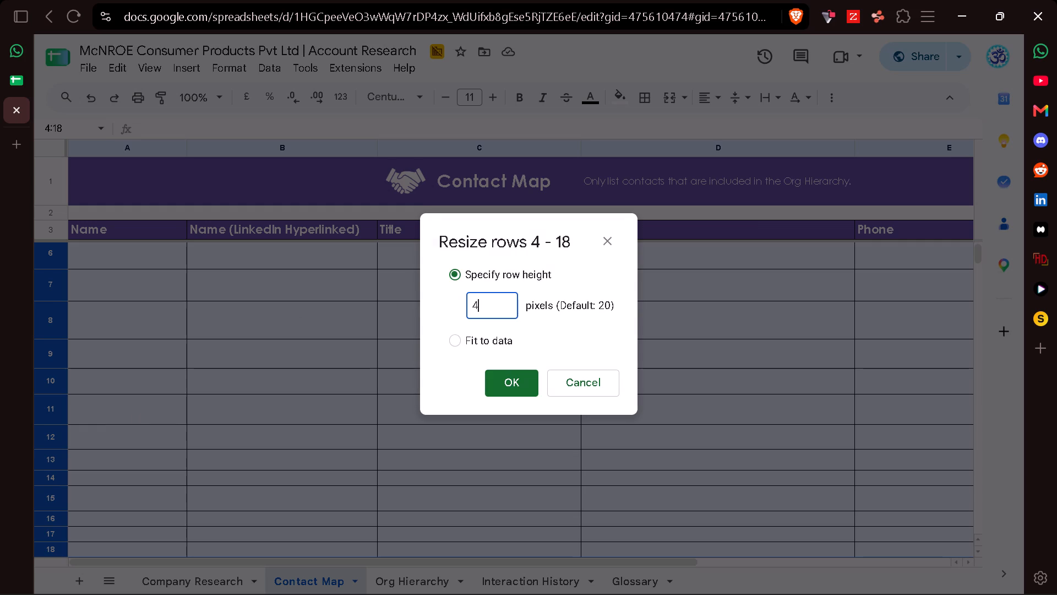
{"action": "key", "text": "BackSpace"}
{"action": "type", "text": "20"}
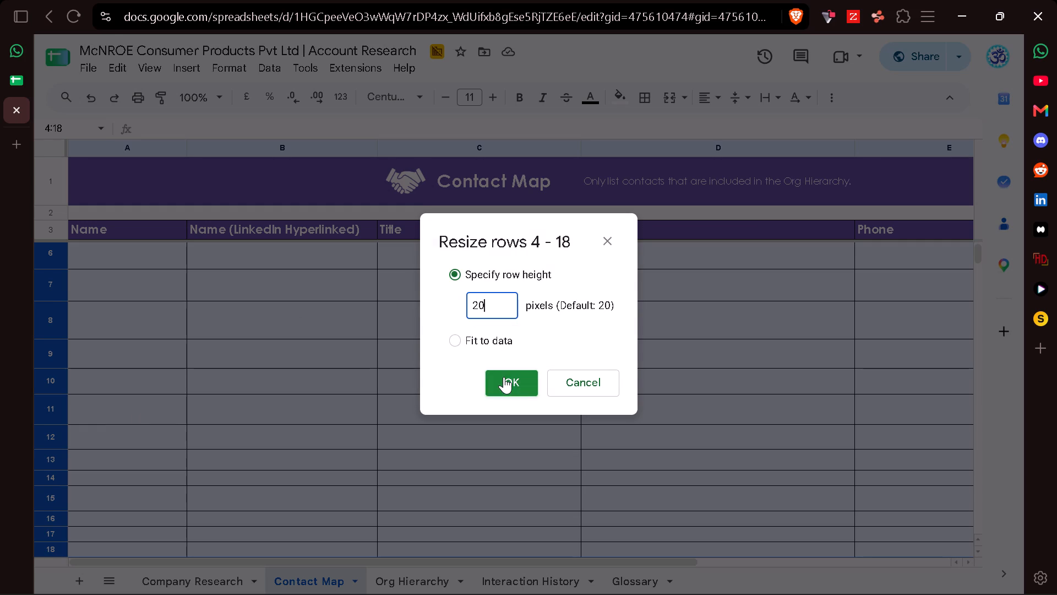
{"action": "left_click", "coordinate": [504, 377]}
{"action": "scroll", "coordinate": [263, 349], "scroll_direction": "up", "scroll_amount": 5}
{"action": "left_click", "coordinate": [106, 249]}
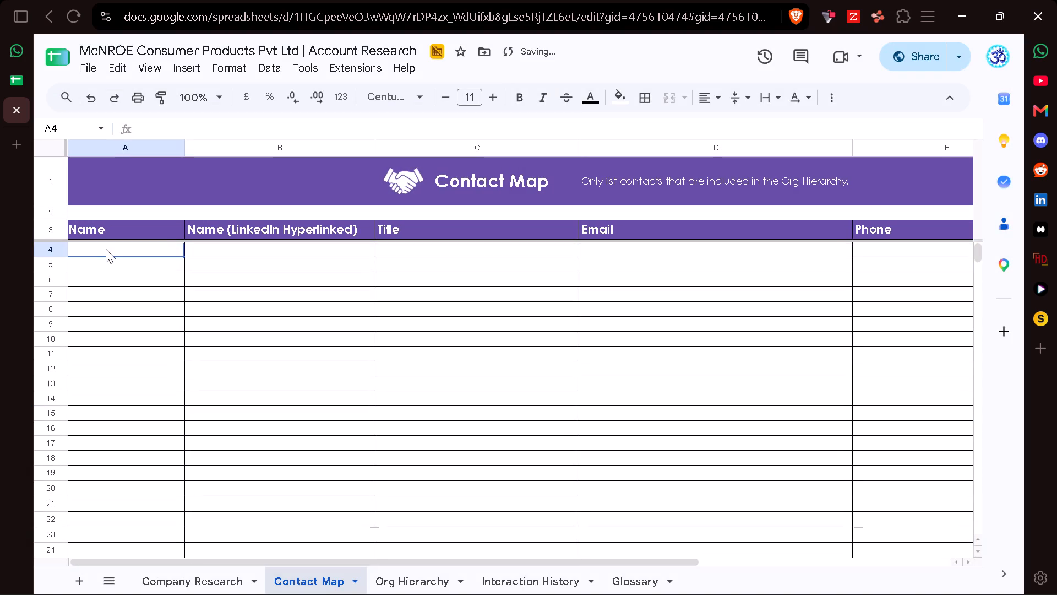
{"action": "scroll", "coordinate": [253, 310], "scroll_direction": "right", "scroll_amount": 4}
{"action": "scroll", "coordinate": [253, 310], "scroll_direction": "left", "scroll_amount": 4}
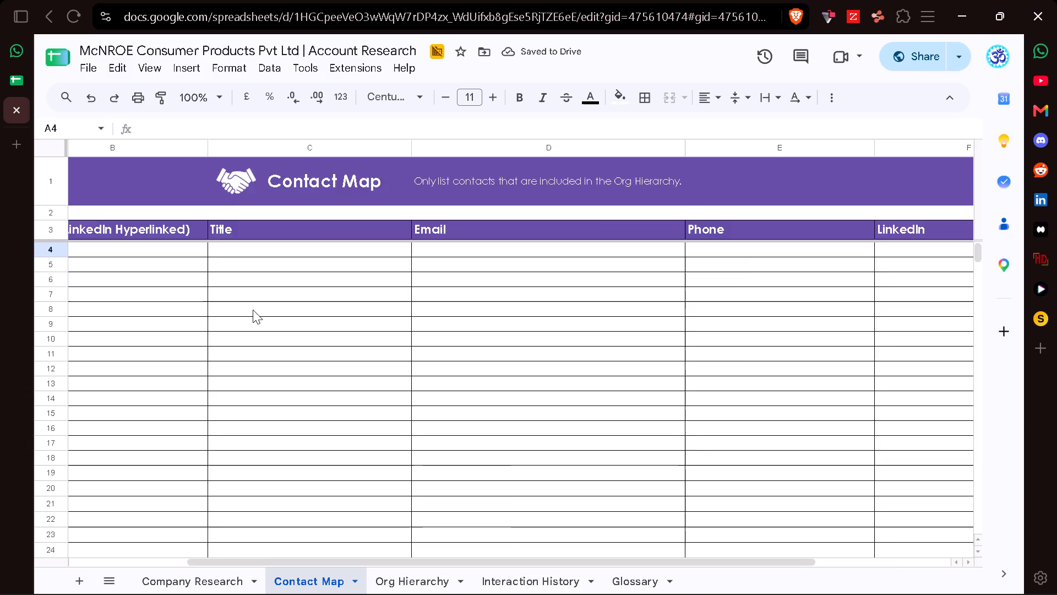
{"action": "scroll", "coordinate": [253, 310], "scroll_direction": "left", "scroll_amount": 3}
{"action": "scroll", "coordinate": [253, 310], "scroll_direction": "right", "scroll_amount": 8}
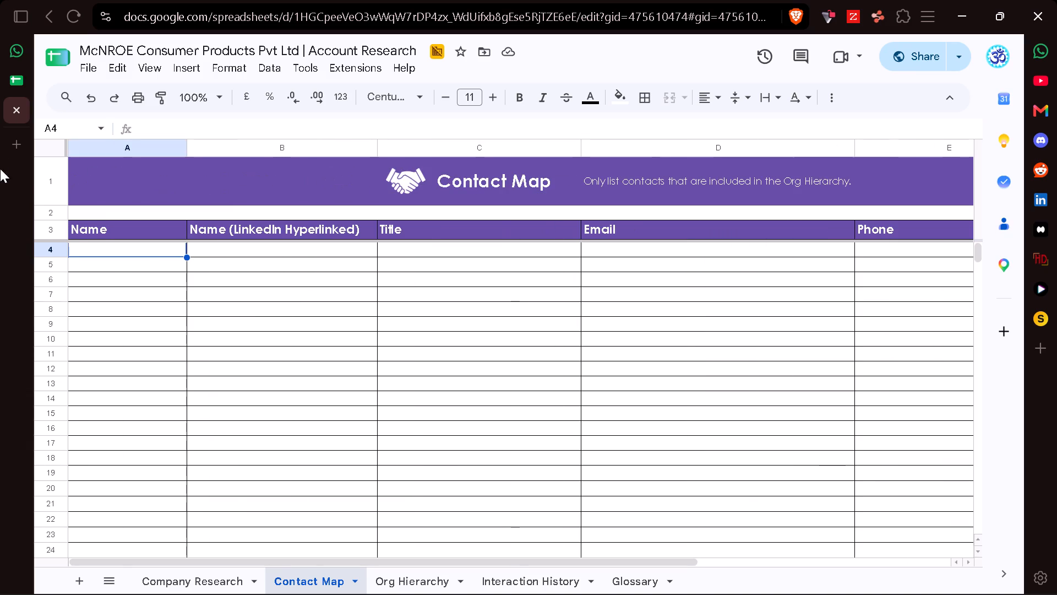
Open LinkedIn Recruiter from a new LinkedIn page and close the leftover LinkedIn feed tab.
{"action": "left_click", "coordinate": [8, 147]}
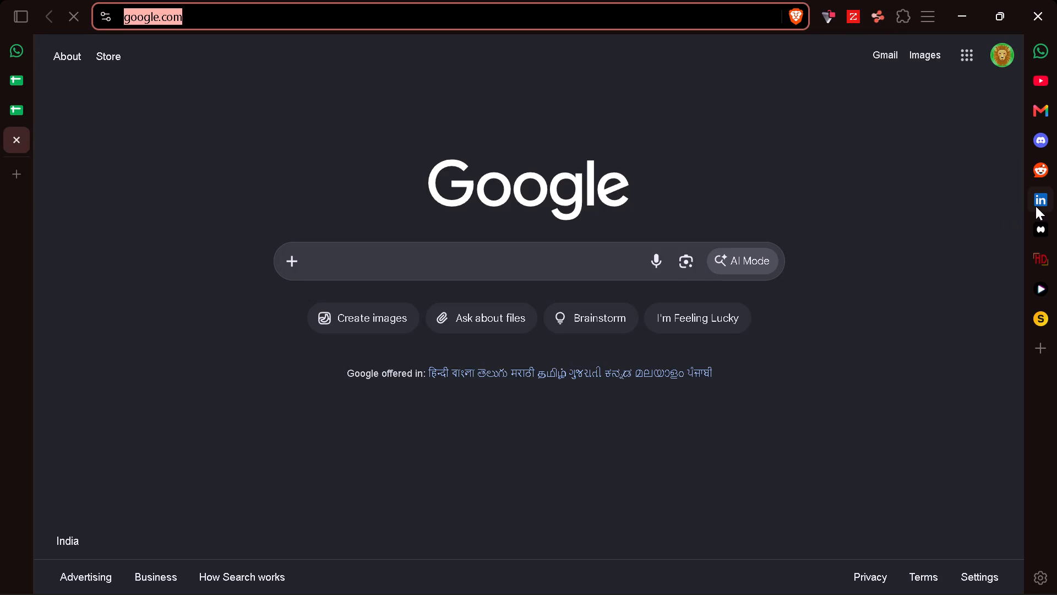
{"action": "left_click", "coordinate": [1036, 206]}
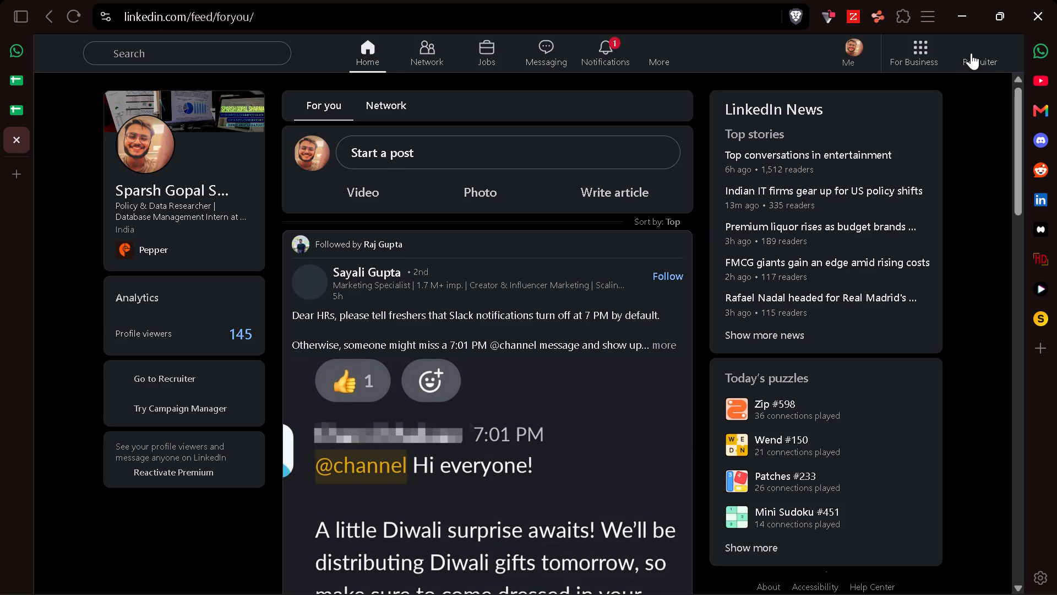
{"action": "left_click", "coordinate": [971, 53]}
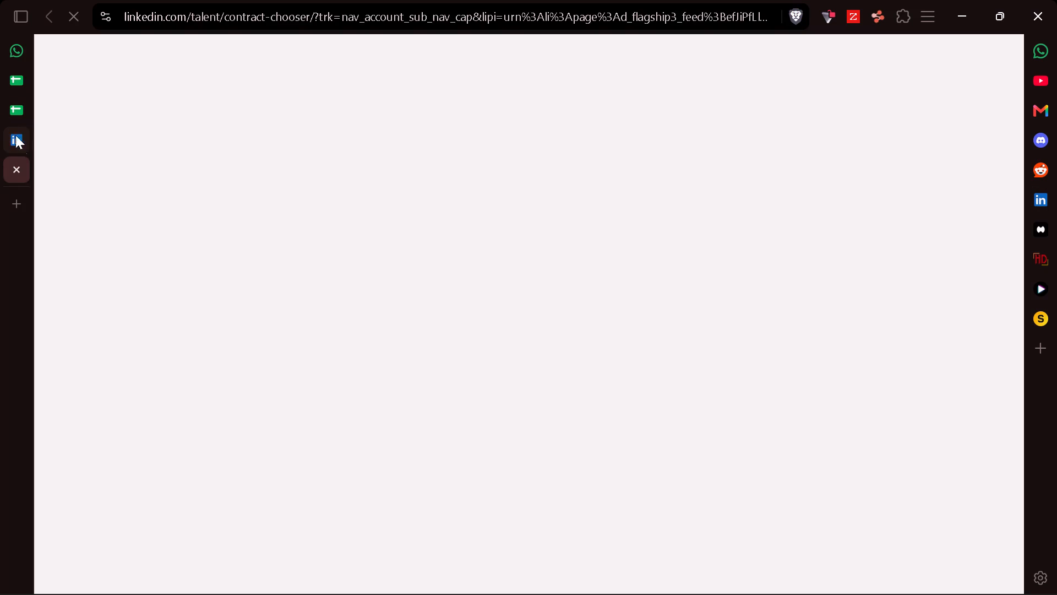
{"action": "double_click", "coordinate": [20, 140]}
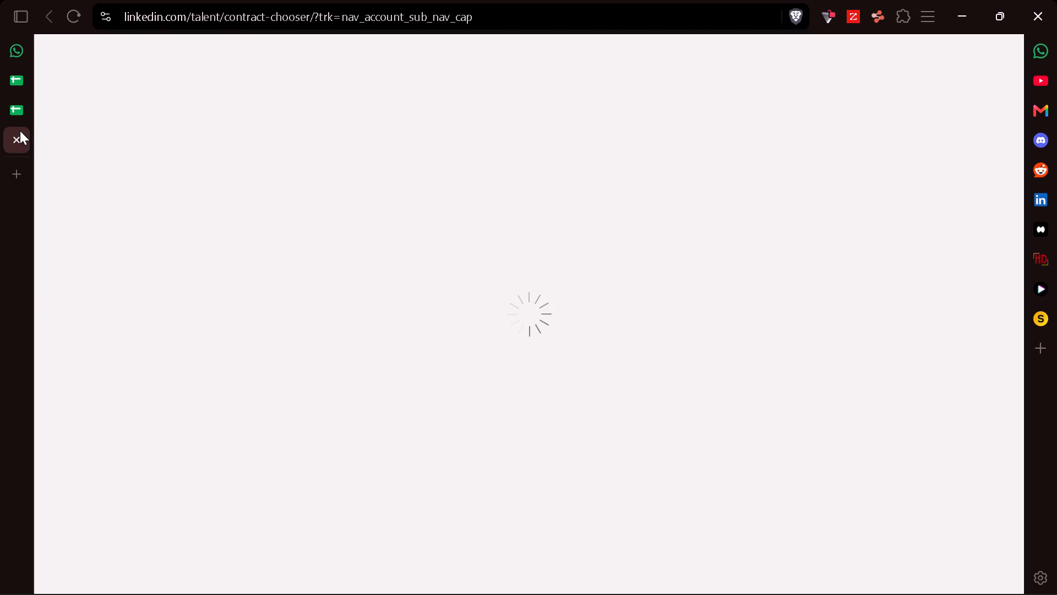
Switch to the AR Master Sheet and copy the company name McNROE Consumer Products Pvt Ltd from cell A142.
{"action": "left_click", "coordinate": [19, 121]}
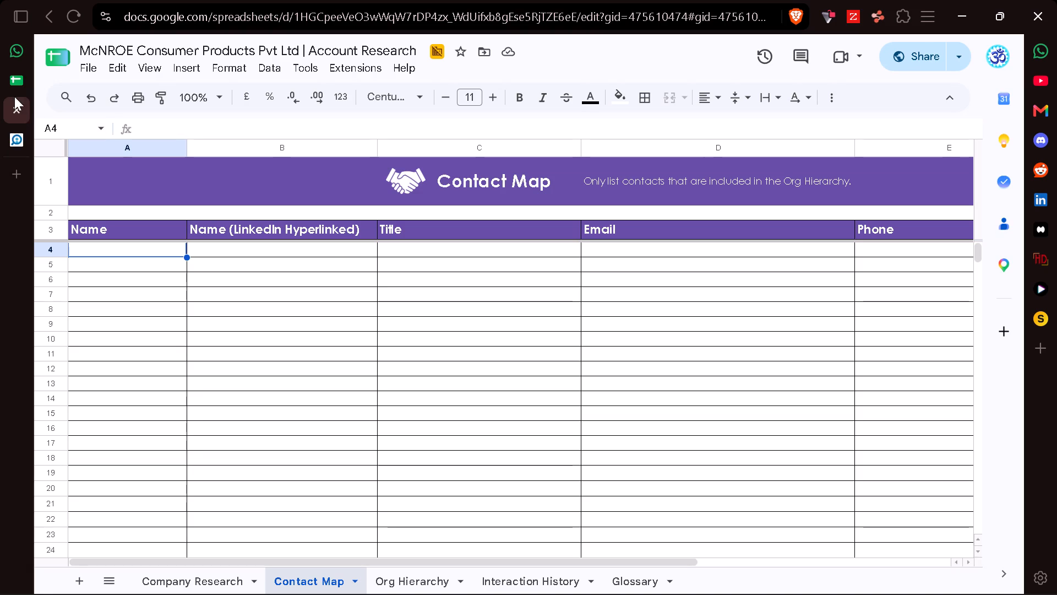
{"action": "left_click", "coordinate": [21, 74]}
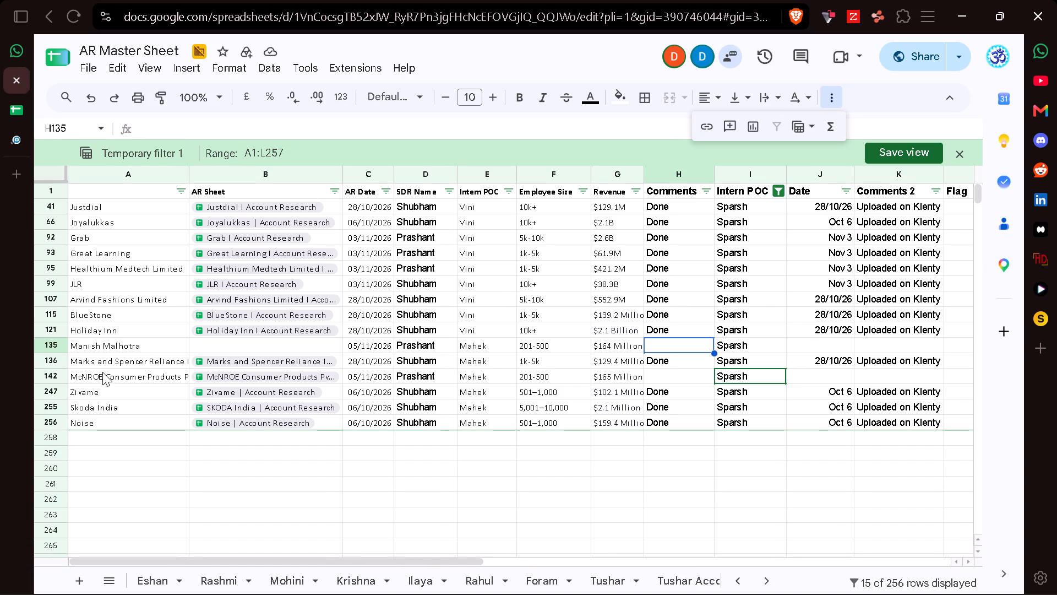
{"action": "left_click", "coordinate": [113, 376]}
{"action": "key", "text": "ctrl+c"}
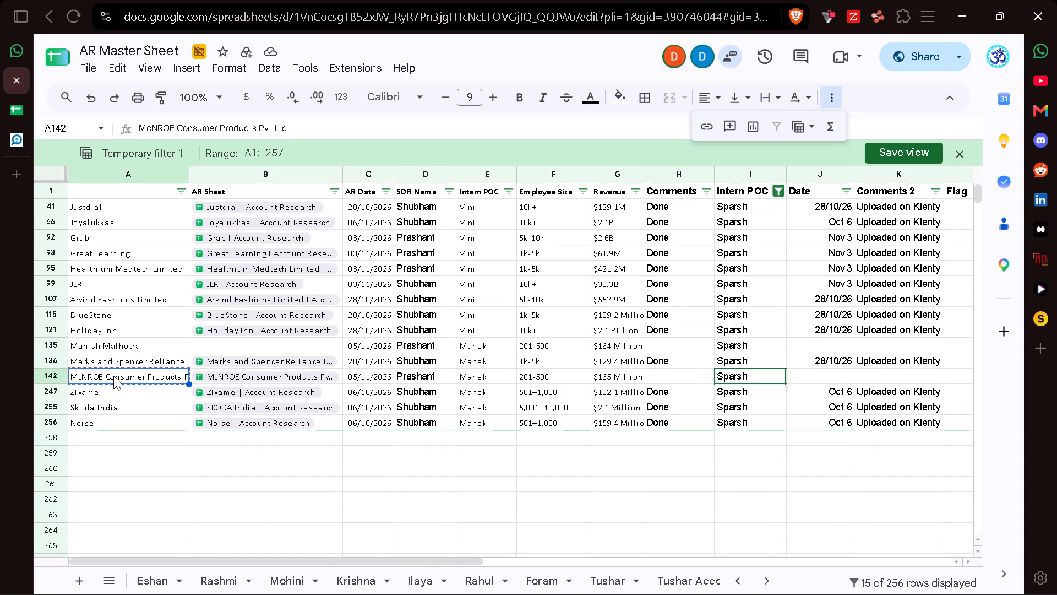
{"action": "left_click", "coordinate": [675, 378]}
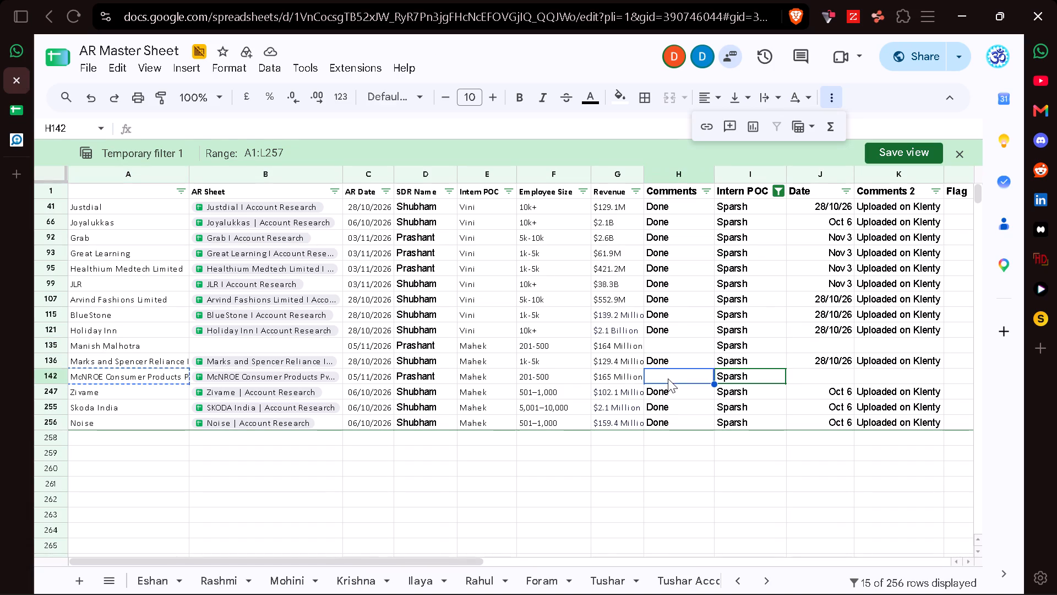
Create a new LinkedIn Recruiter project, entering the name AR for McNROE Consumer Products Pvt Ltd.
{"action": "left_click", "coordinate": [17, 134]}
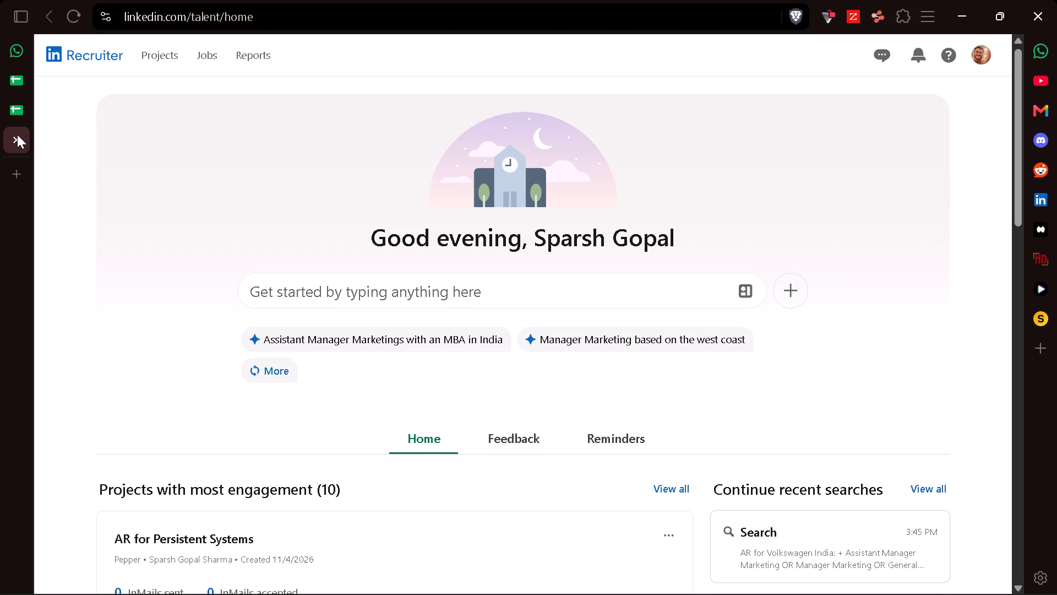
{"action": "left_click", "coordinate": [805, 299]}
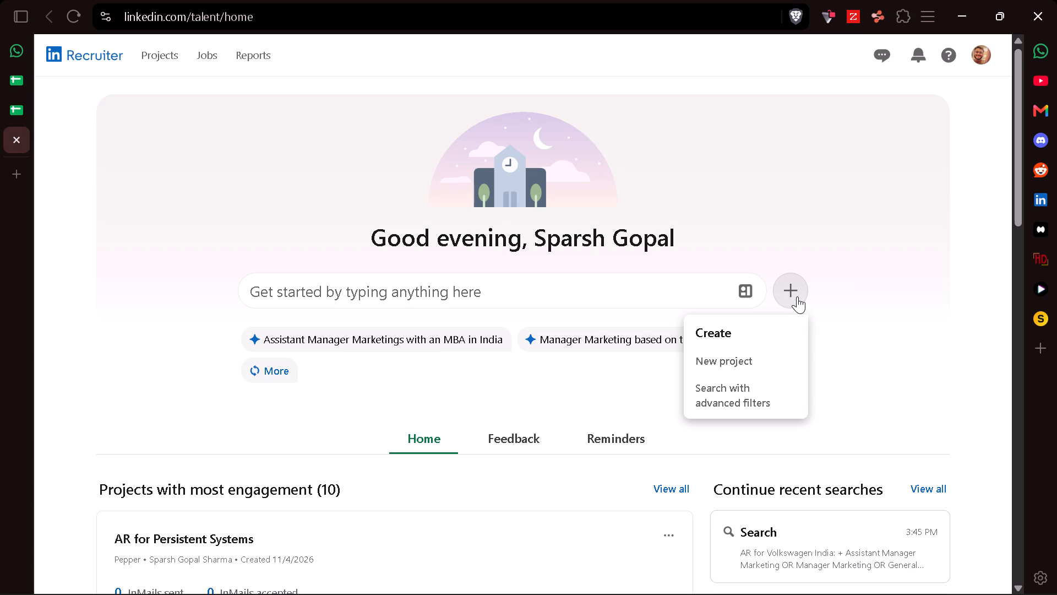
{"action": "left_click", "coordinate": [797, 296]}
{"action": "left_click", "coordinate": [798, 289]}
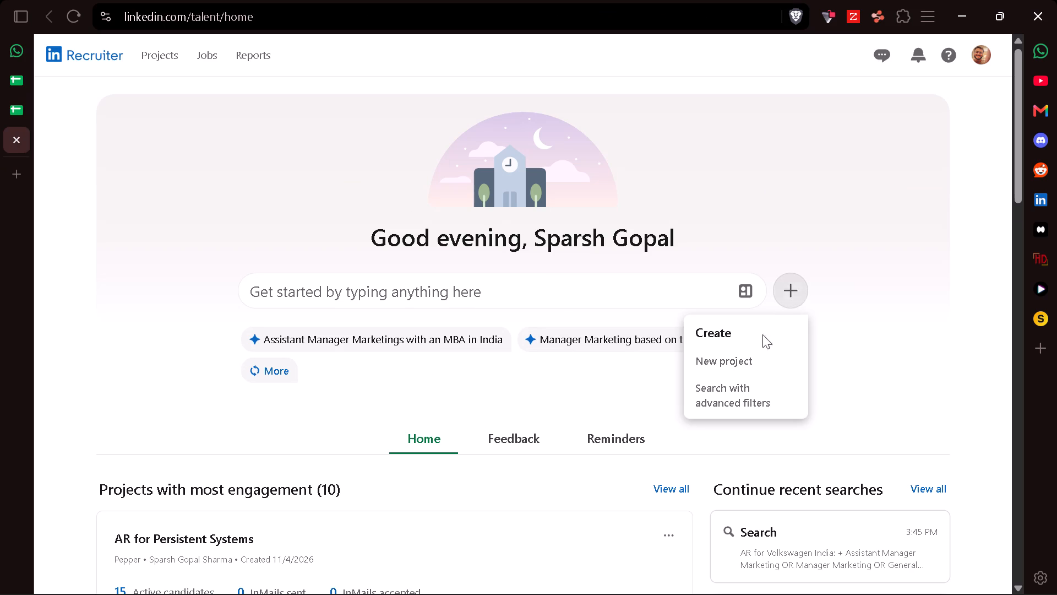
{"action": "left_click", "coordinate": [739, 369]}
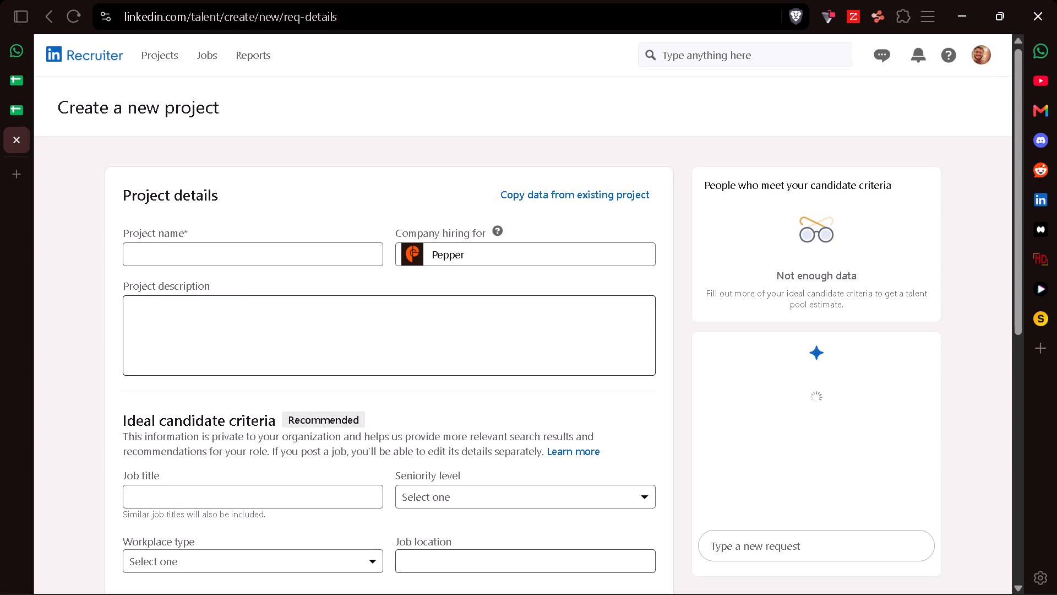
{"action": "left_click", "coordinate": [189, 252]}
{"action": "type", "text": "AR for"}
{"action": "key", "text": "space"}
{"action": "key", "text": "ctrl+v"}
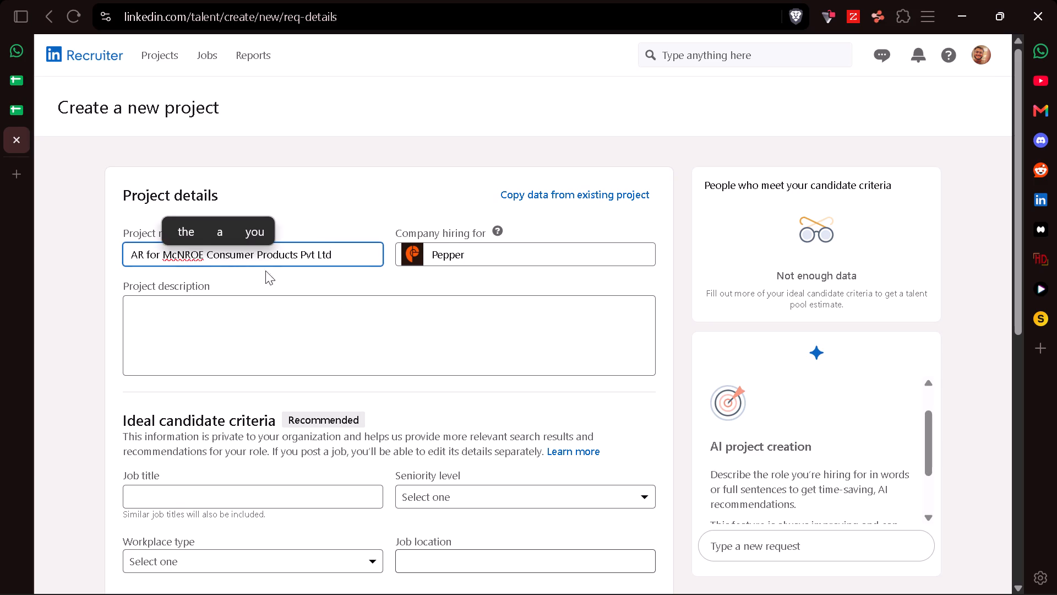
{"action": "scroll", "coordinate": [448, 366], "scroll_direction": "down", "scroll_amount": 7}
{"action": "left_click", "coordinate": [576, 457]}
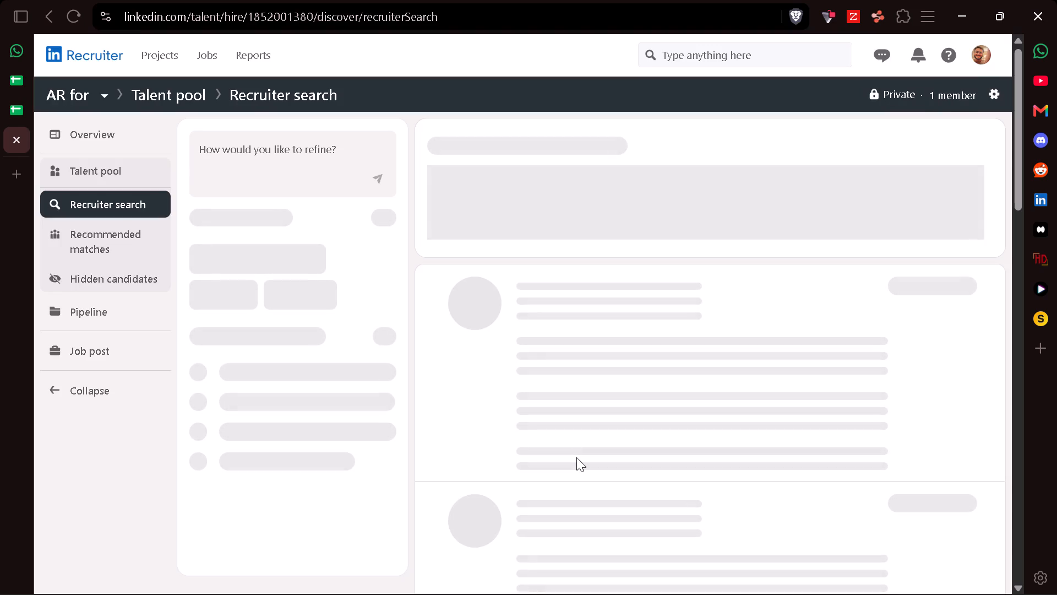
Rename the new Recruiter project as AR for McNROE Consumer Products Pvt Ltd.
{"action": "left_click", "coordinate": [105, 95]}
{"action": "left_click", "coordinate": [160, 185]}
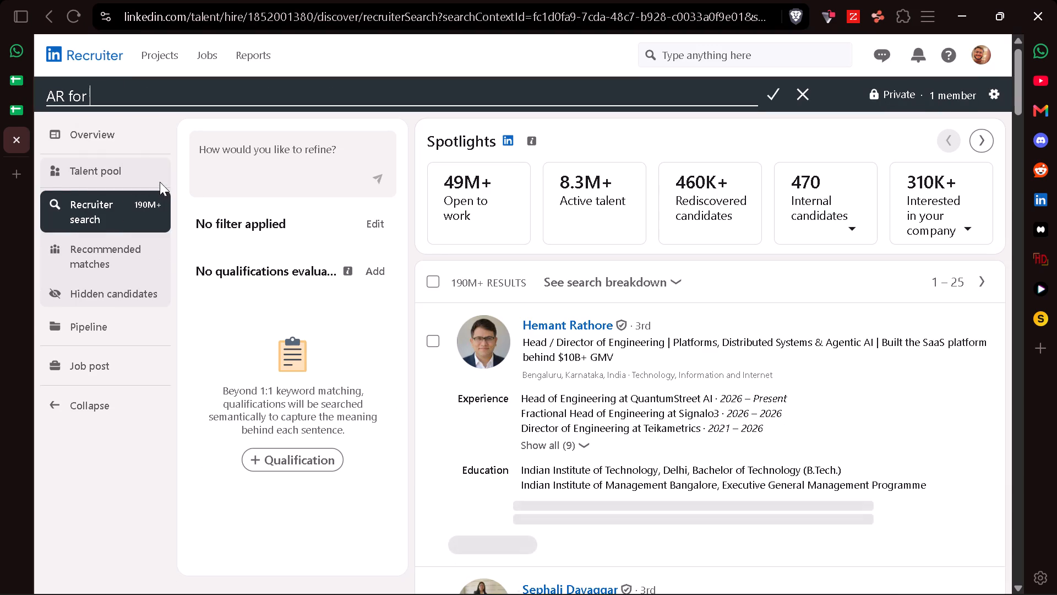
{"action": "key", "text": "ctrl+v"}
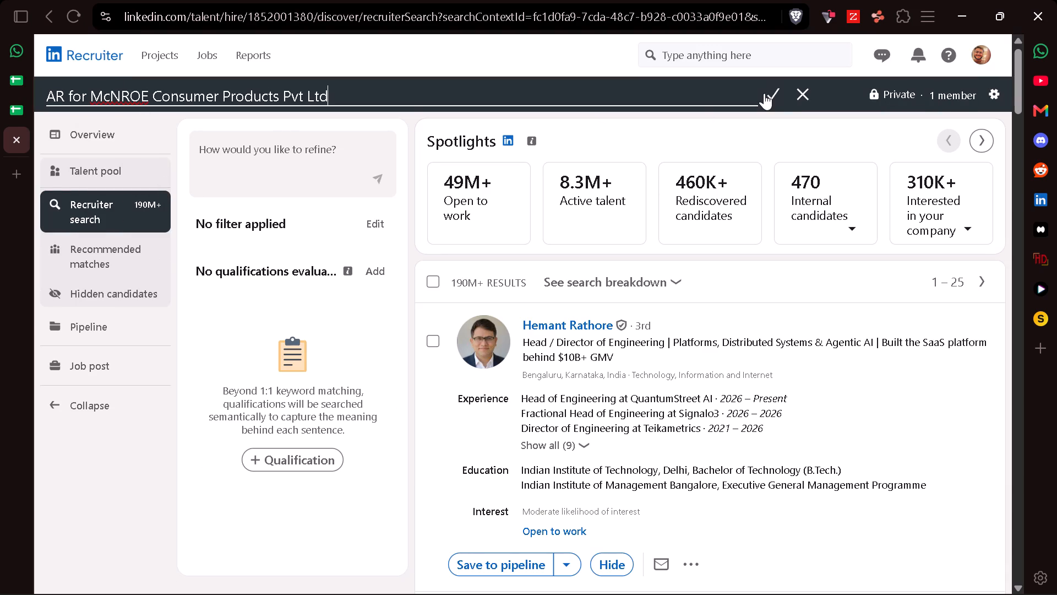
{"action": "left_click", "coordinate": [764, 93]}
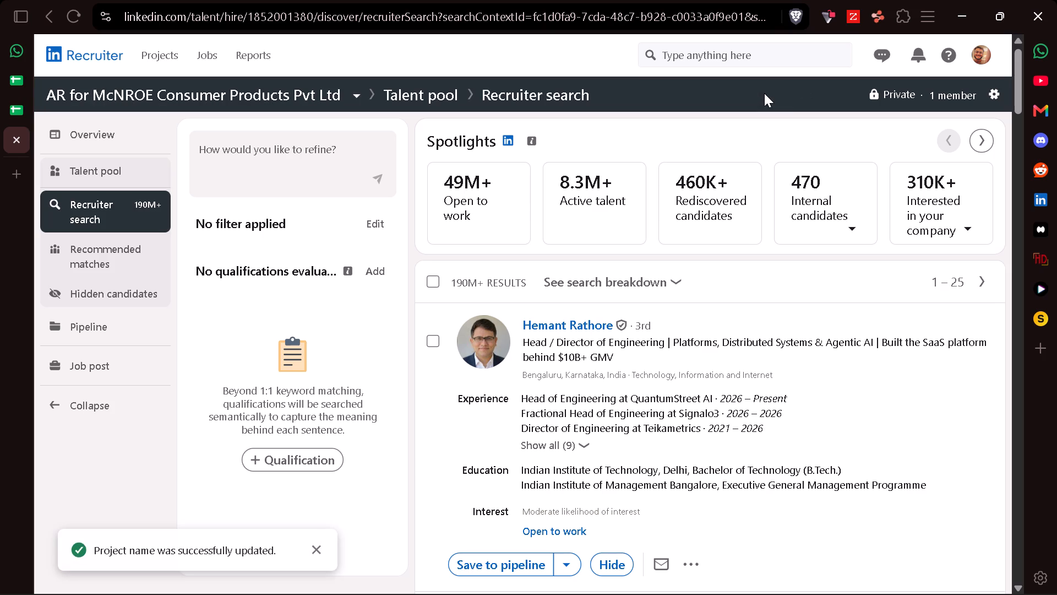
Apply the saved custom filter named main to the project's recruiter search.
{"action": "left_click", "coordinate": [373, 230]}
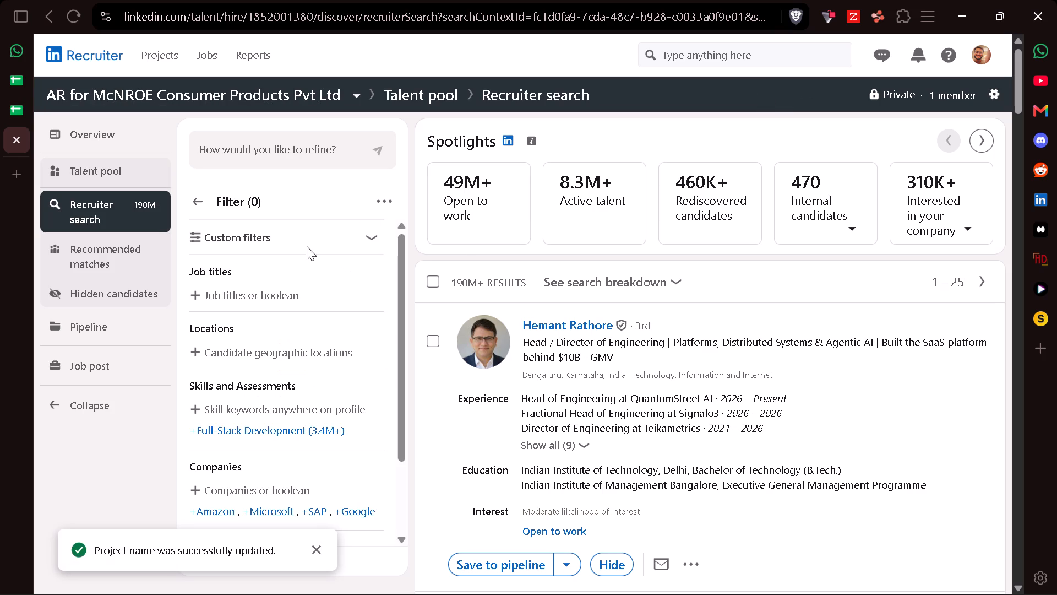
{"action": "left_click", "coordinate": [363, 237]}
{"action": "left_click", "coordinate": [222, 267]}
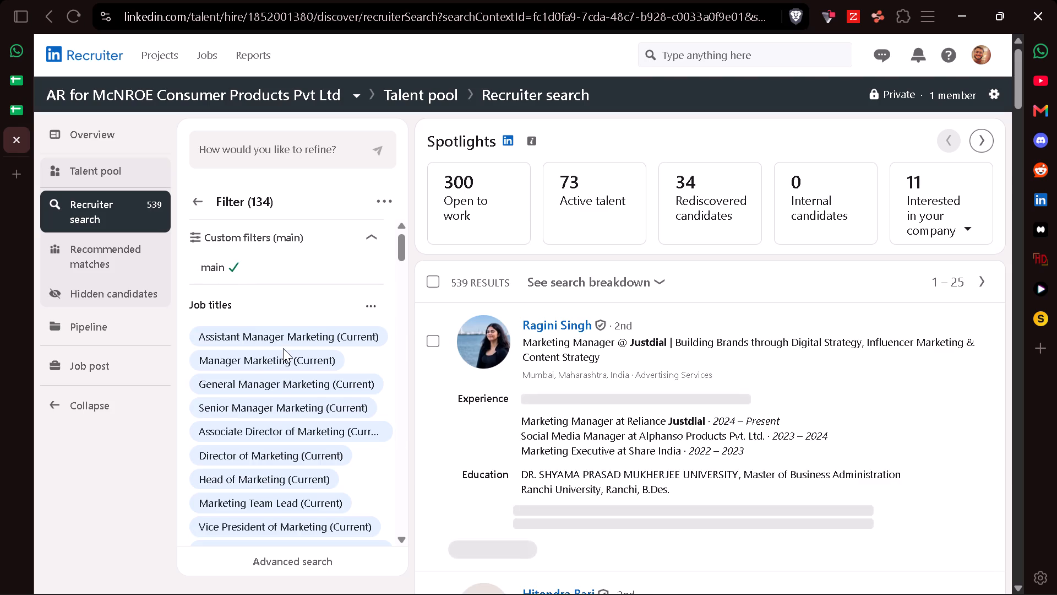
Remove Justdial from the Companies filter of the recruiter search.
{"action": "scroll", "coordinate": [283, 348], "scroll_direction": "down", "scroll_amount": 14}
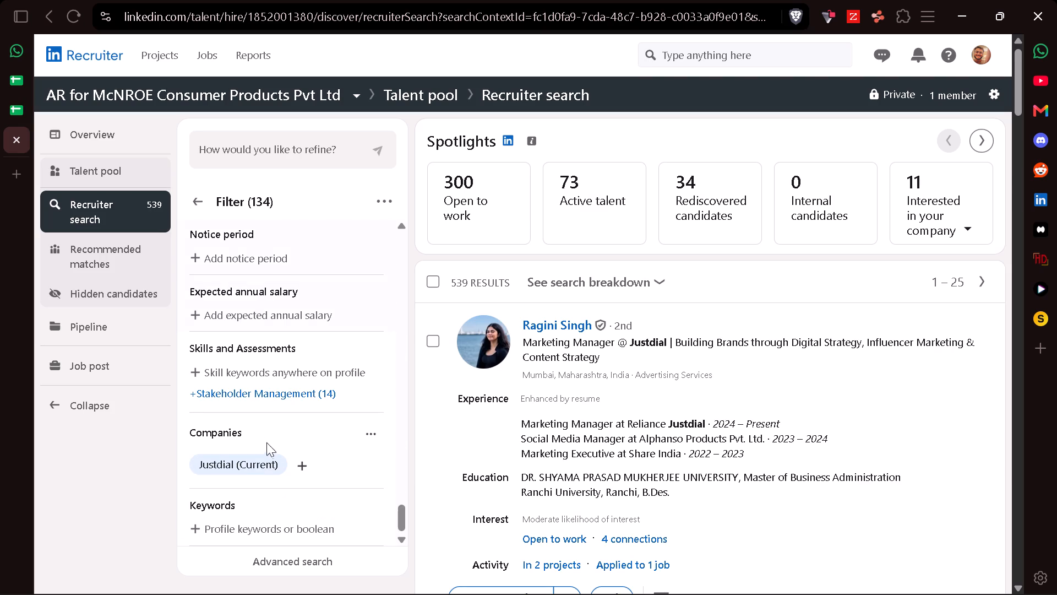
{"action": "left_click", "coordinate": [277, 466]}
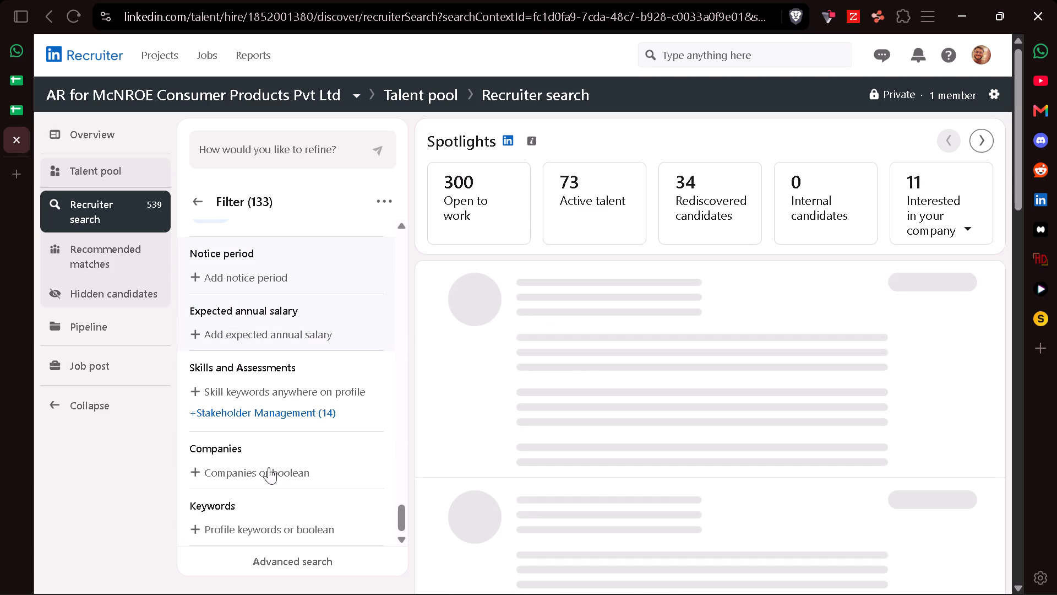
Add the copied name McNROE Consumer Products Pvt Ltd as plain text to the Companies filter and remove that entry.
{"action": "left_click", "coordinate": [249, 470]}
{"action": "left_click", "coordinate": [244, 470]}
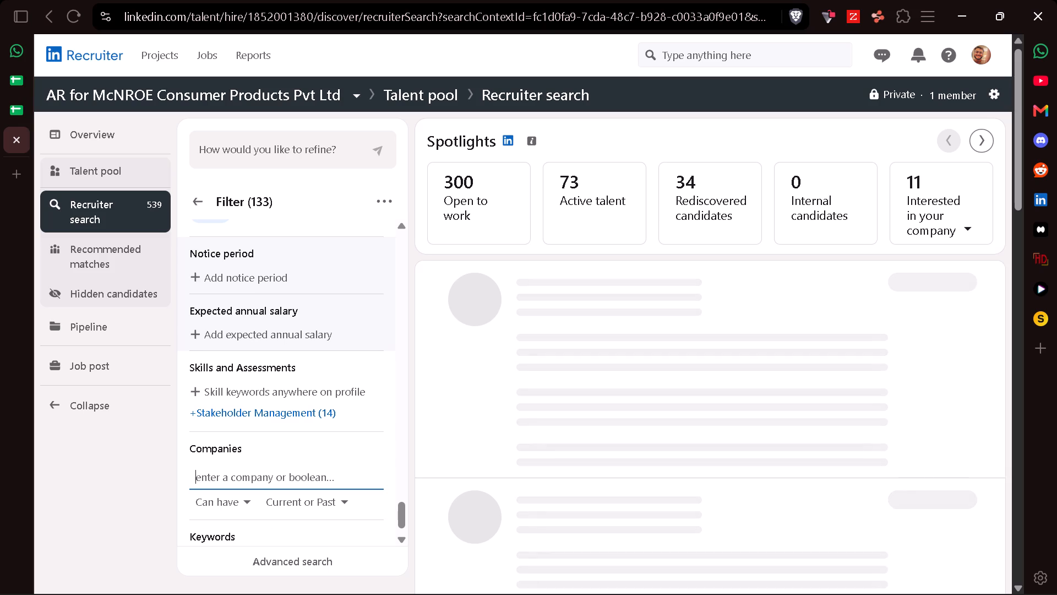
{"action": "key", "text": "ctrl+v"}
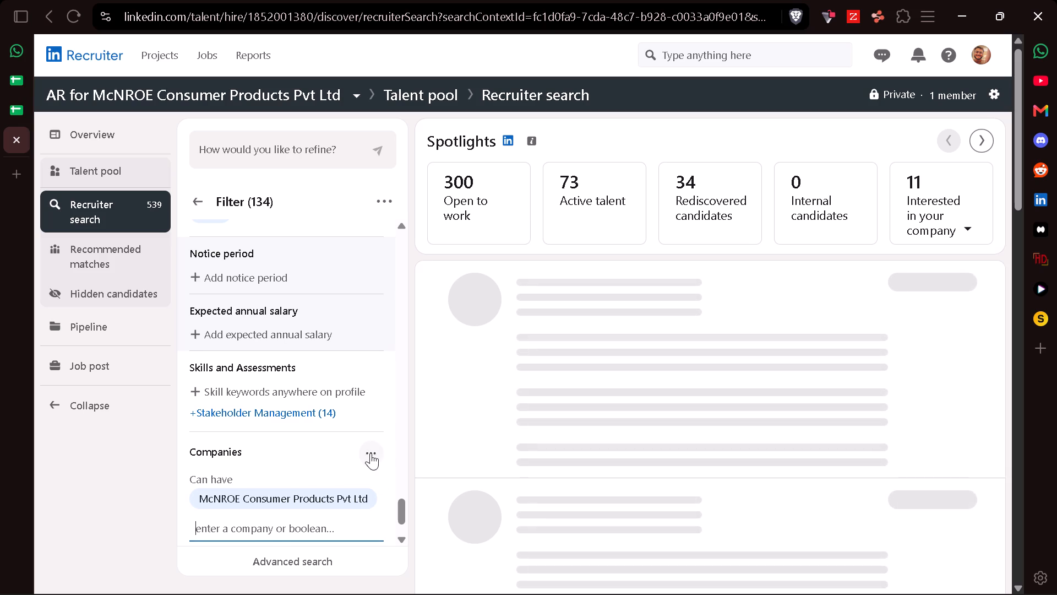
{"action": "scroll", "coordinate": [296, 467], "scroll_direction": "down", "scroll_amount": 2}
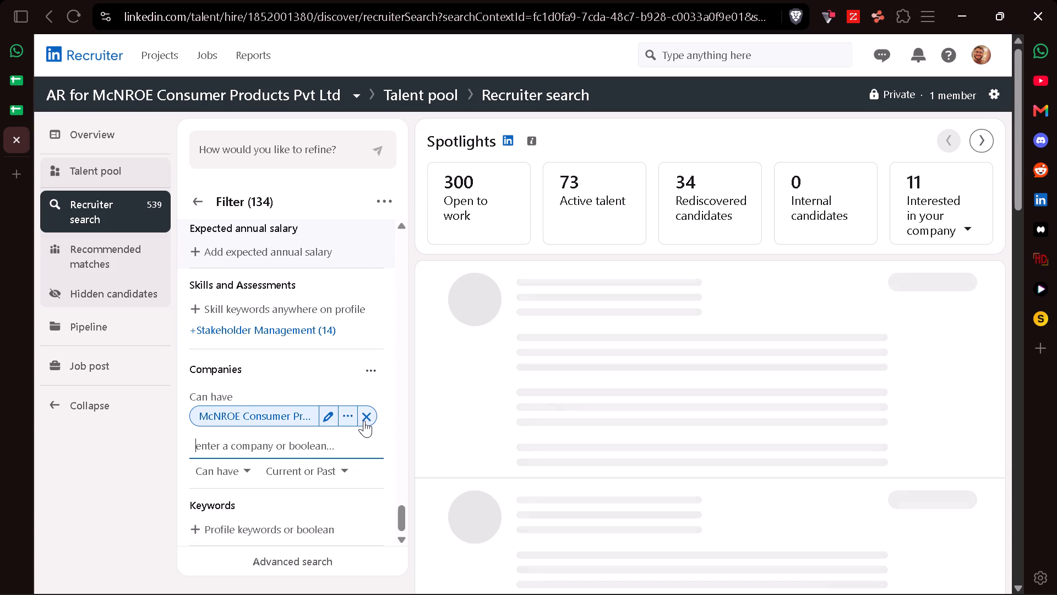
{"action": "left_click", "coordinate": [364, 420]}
Add the suggested company McNROE Consumer Products Pvt Ltd to the Companies filter and change the preference for all its entries.
{"action": "left_click", "coordinate": [225, 448]}
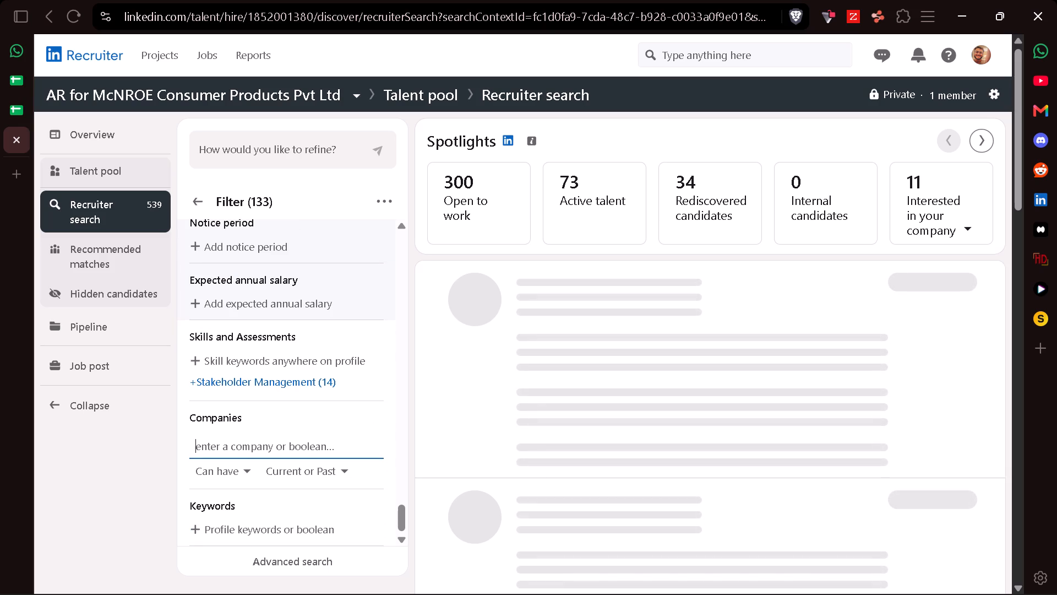
{"action": "type", "text": "Mc"}
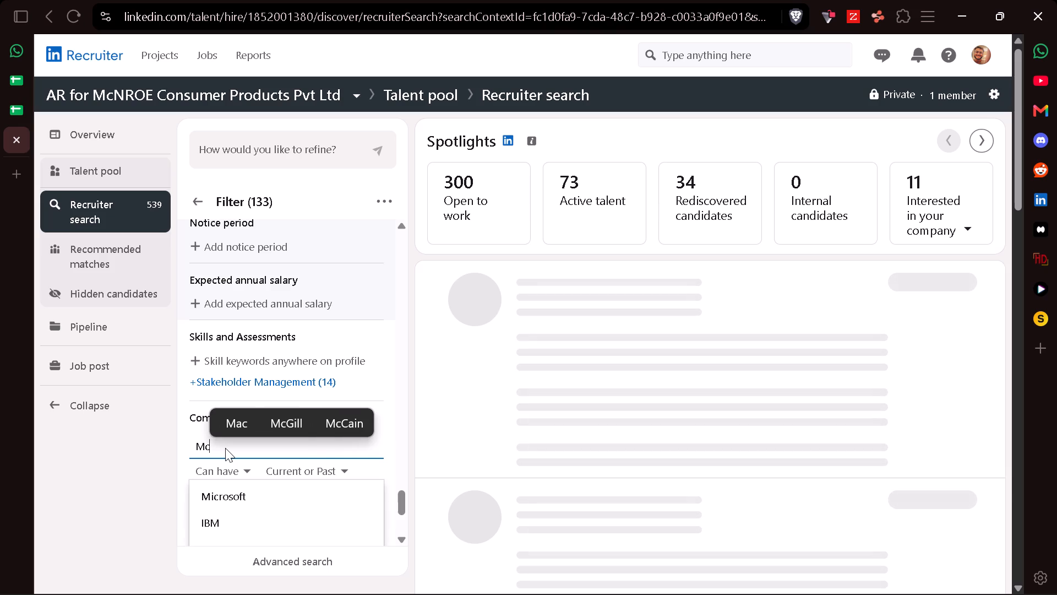
{"action": "key", "text": "shift+n"}
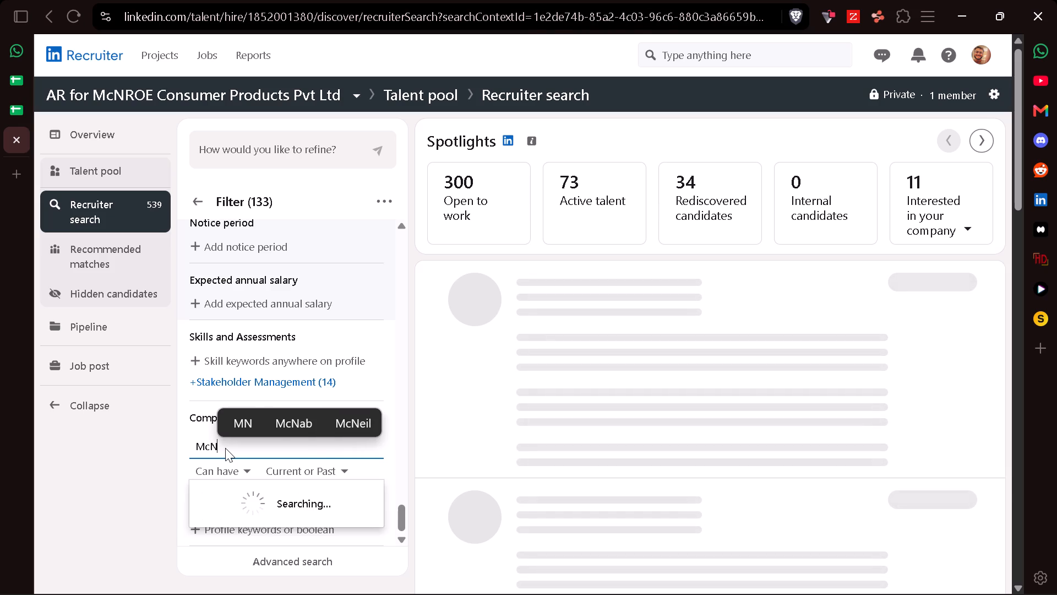
{"action": "type", "text": "ROE"}
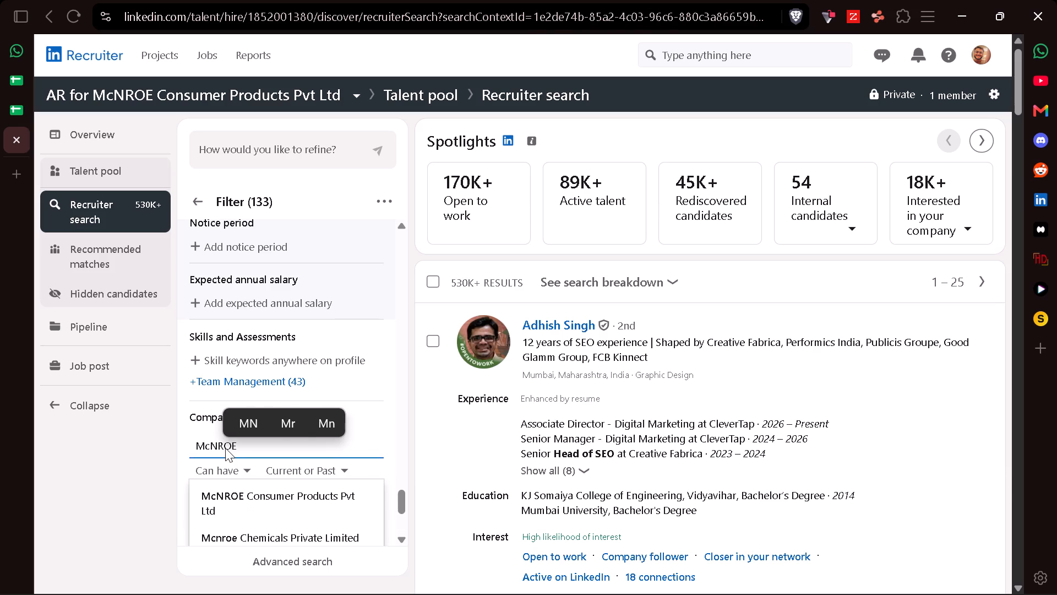
{"action": "left_click", "coordinate": [250, 499]}
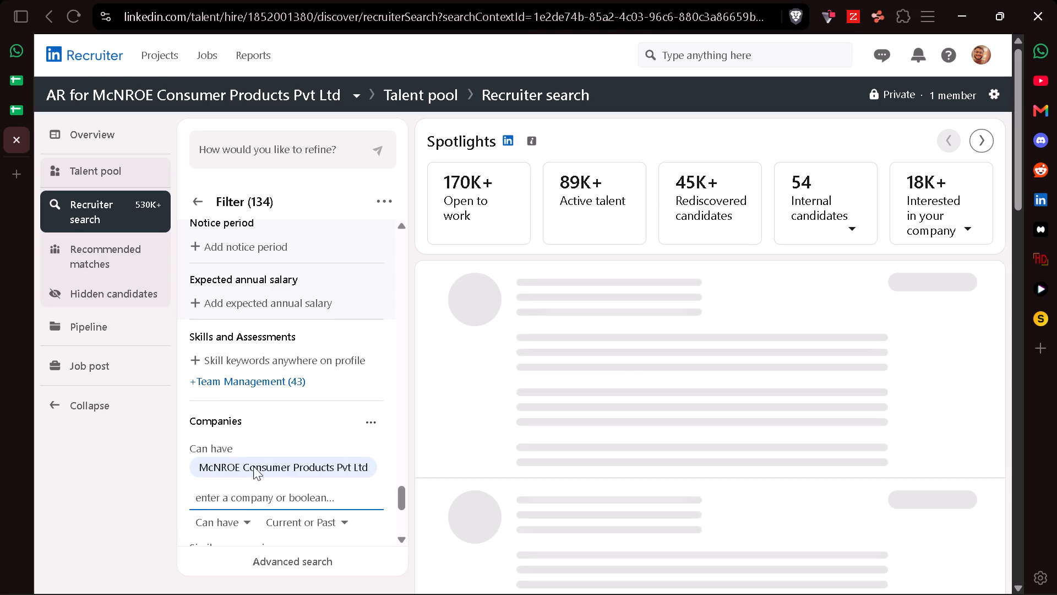
{"action": "left_click", "coordinate": [369, 424]}
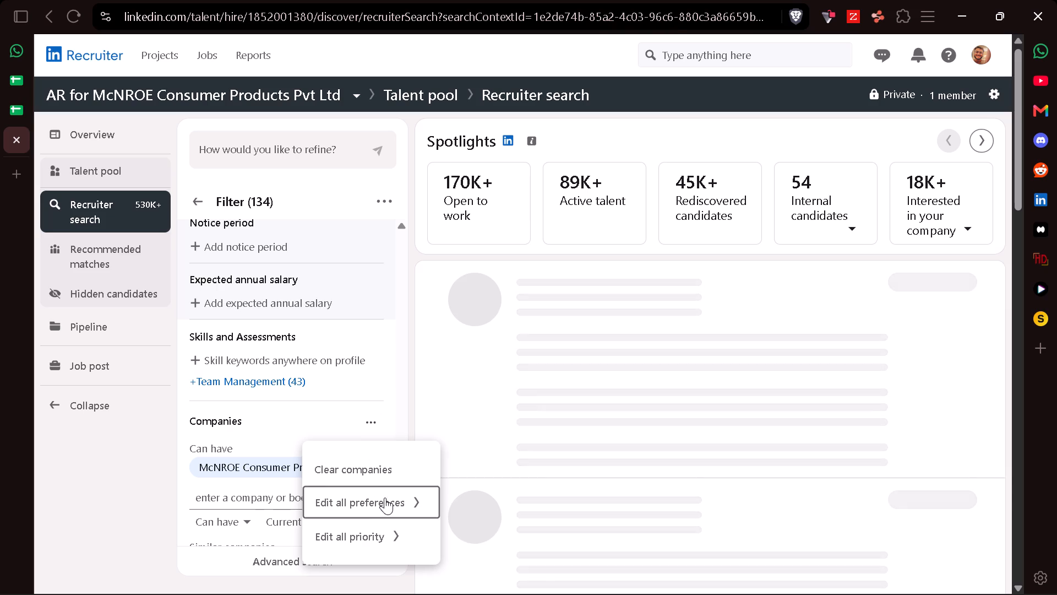
{"action": "left_click", "coordinate": [469, 526]}
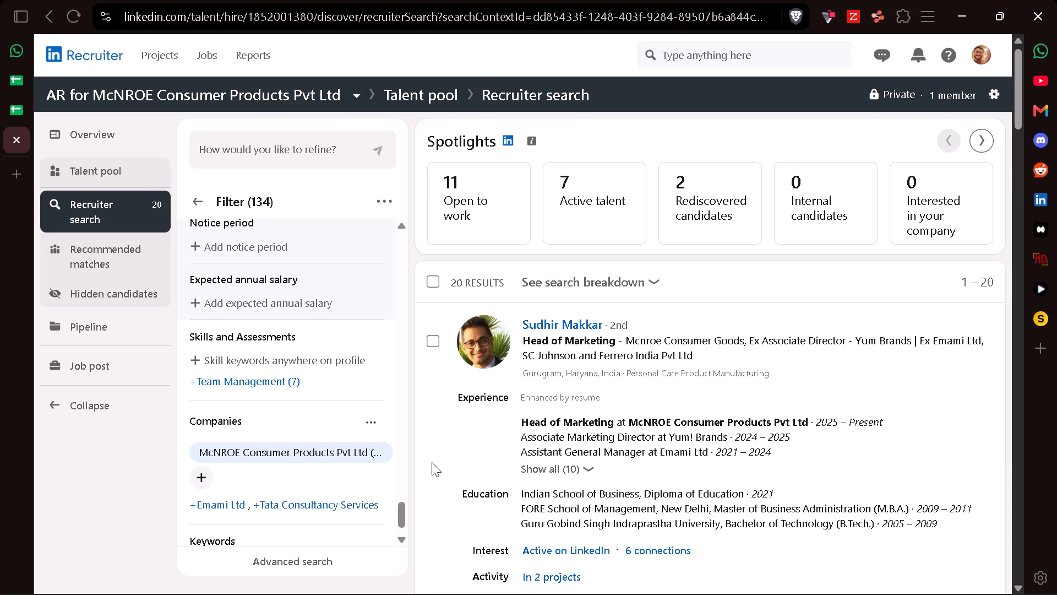
Save McNROE's current Head of Marketing and the Deputy General Manager Marketing to the project pipeline.
{"action": "scroll", "coordinate": [476, 430], "scroll_direction": "down", "scroll_amount": 2}
{"action": "left_click", "coordinate": [502, 502]}
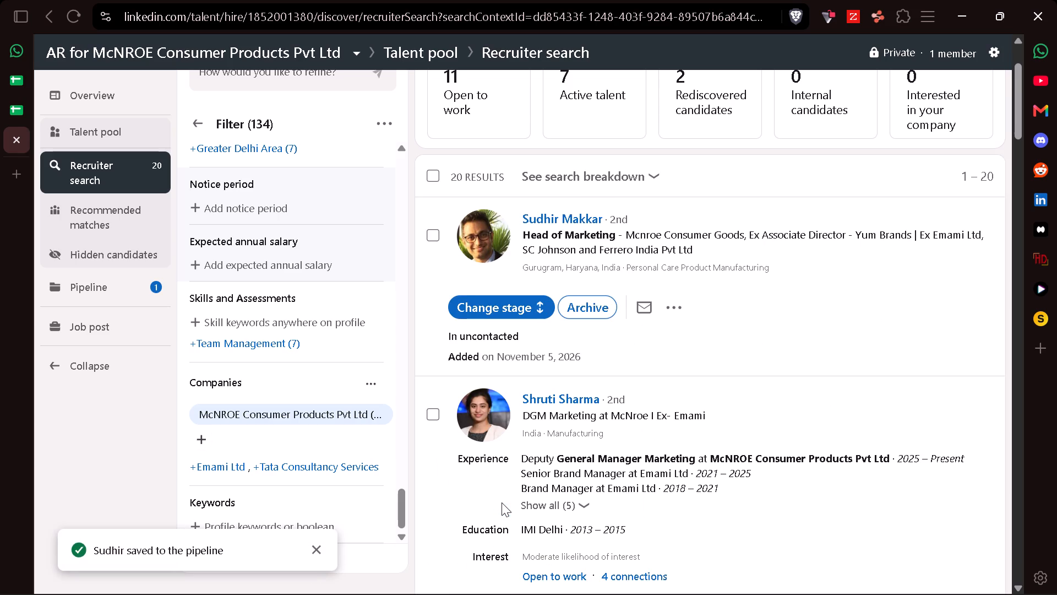
{"action": "scroll", "coordinate": [502, 502], "scroll_direction": "down", "scroll_amount": 3}
{"action": "left_click", "coordinate": [499, 500]}
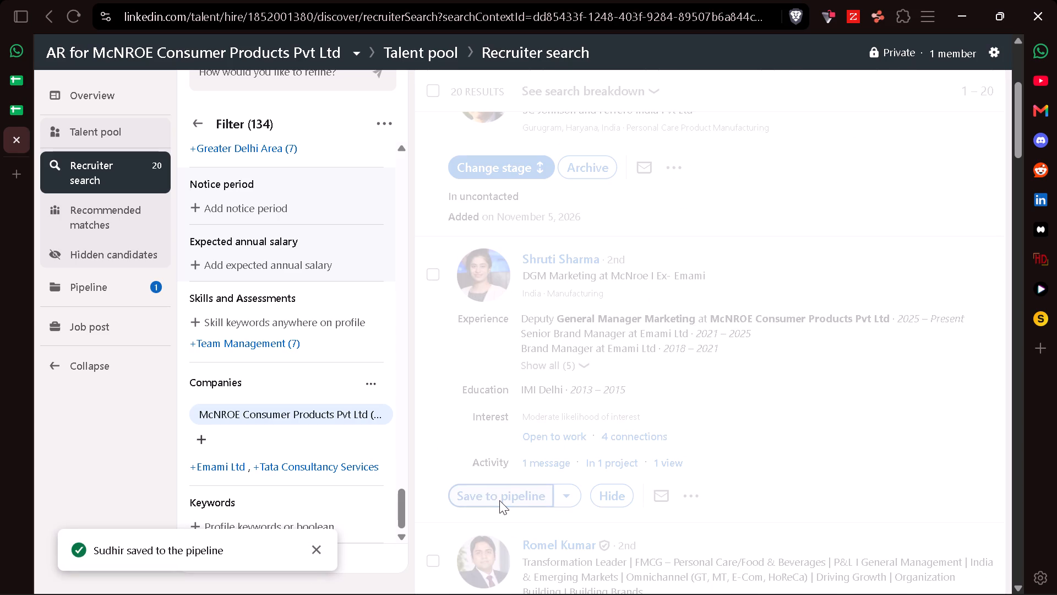
Save McNROE's Manager - Performance Marketing from Gurugram to the project pipeline, passing over the sales, trade and digital marketing candidates before it.
{"action": "scroll", "coordinate": [499, 500], "scroll_direction": "down", "scroll_amount": 1}
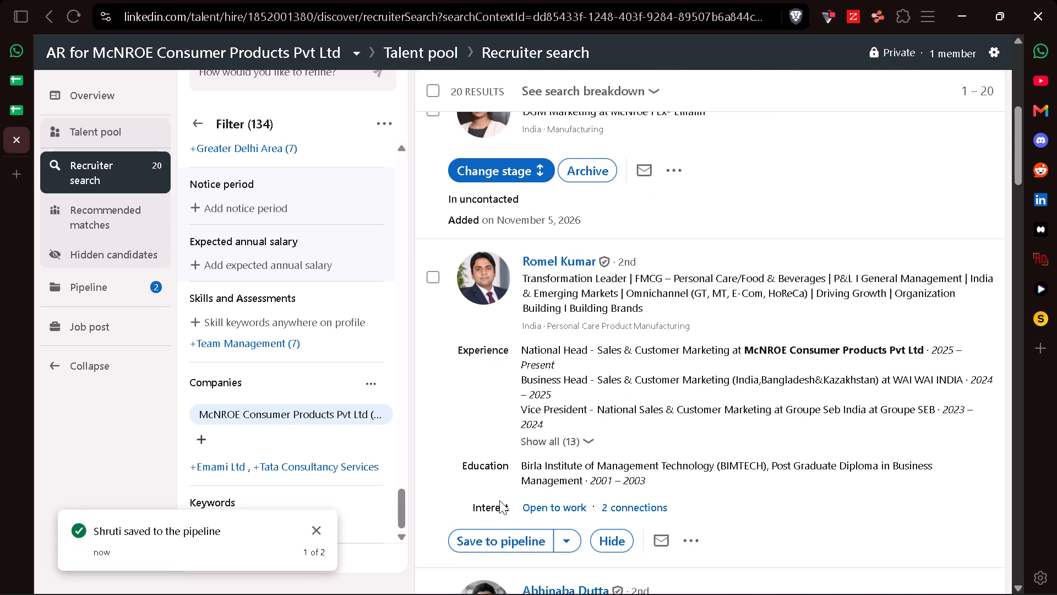
{"action": "scroll", "coordinate": [499, 500], "scroll_direction": "down", "scroll_amount": 1}
{"action": "scroll", "coordinate": [461, 390], "scroll_direction": "down", "scroll_amount": 4}
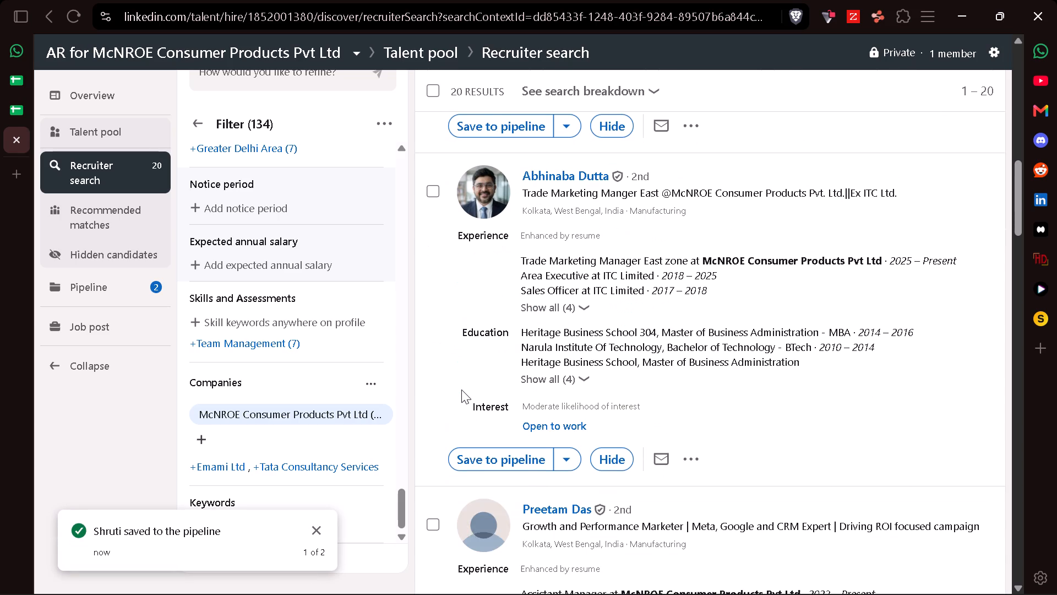
{"action": "scroll", "coordinate": [461, 390], "scroll_direction": "down", "scroll_amount": 3}
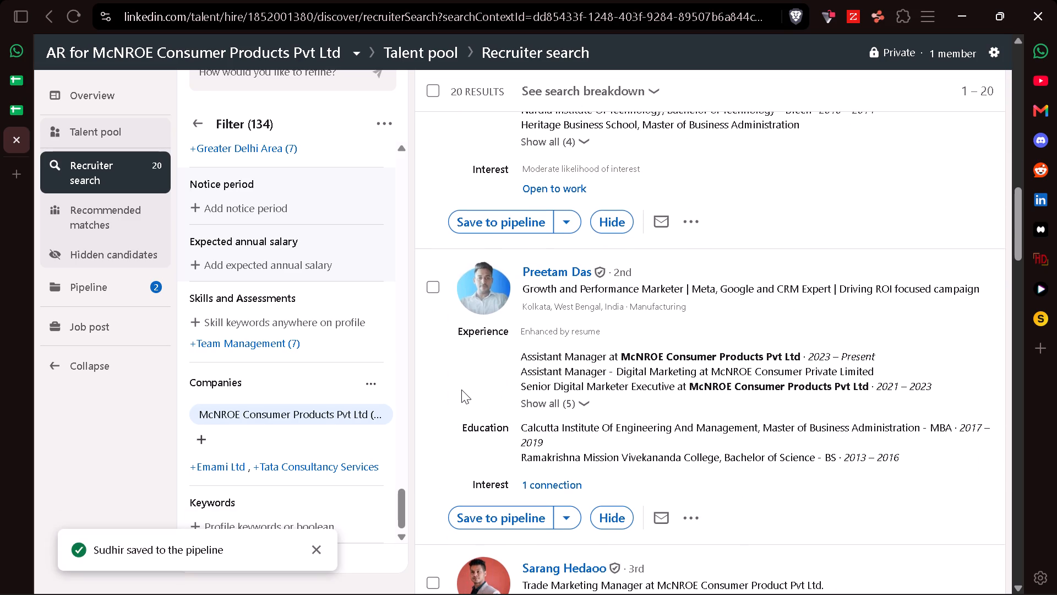
{"action": "scroll", "coordinate": [461, 390], "scroll_direction": "down", "scroll_amount": 3}
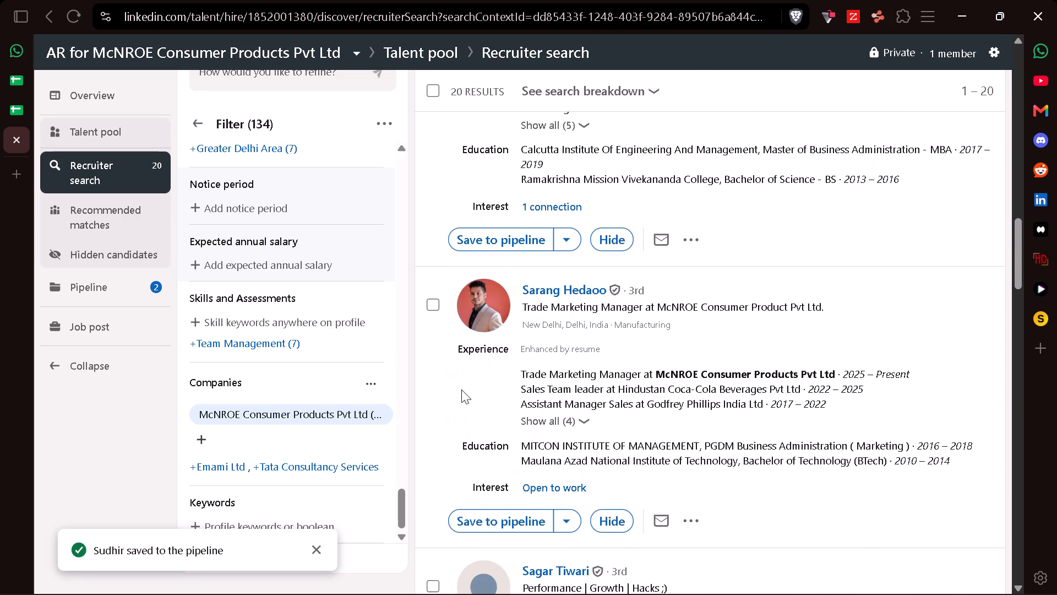
{"action": "scroll", "coordinate": [461, 390], "scroll_direction": "down", "scroll_amount": 3}
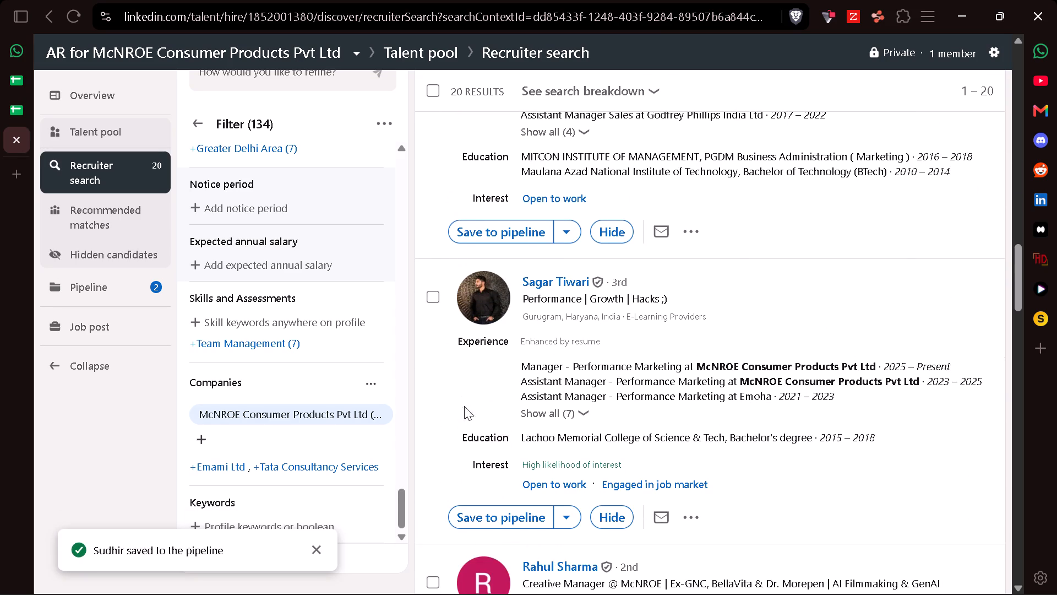
{"action": "left_click", "coordinate": [489, 516]}
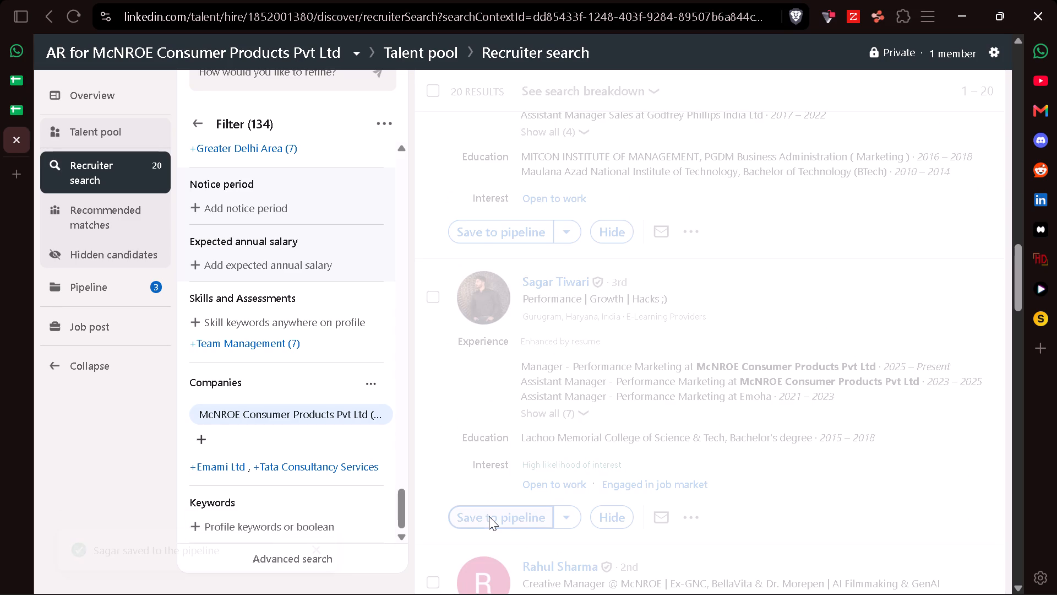
Check the profile of the McNROE Creative Manager formerly at GNC and BellaVita and save that candidate to the pipeline.
{"action": "scroll", "coordinate": [489, 516], "scroll_direction": "down", "scroll_amount": 2}
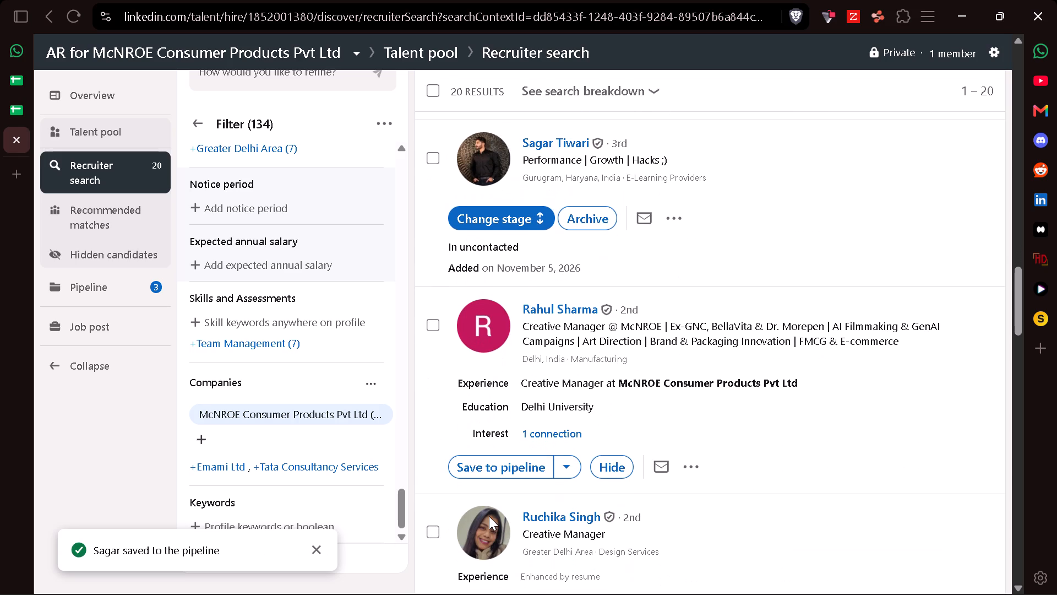
{"action": "left_click", "coordinate": [565, 312]}
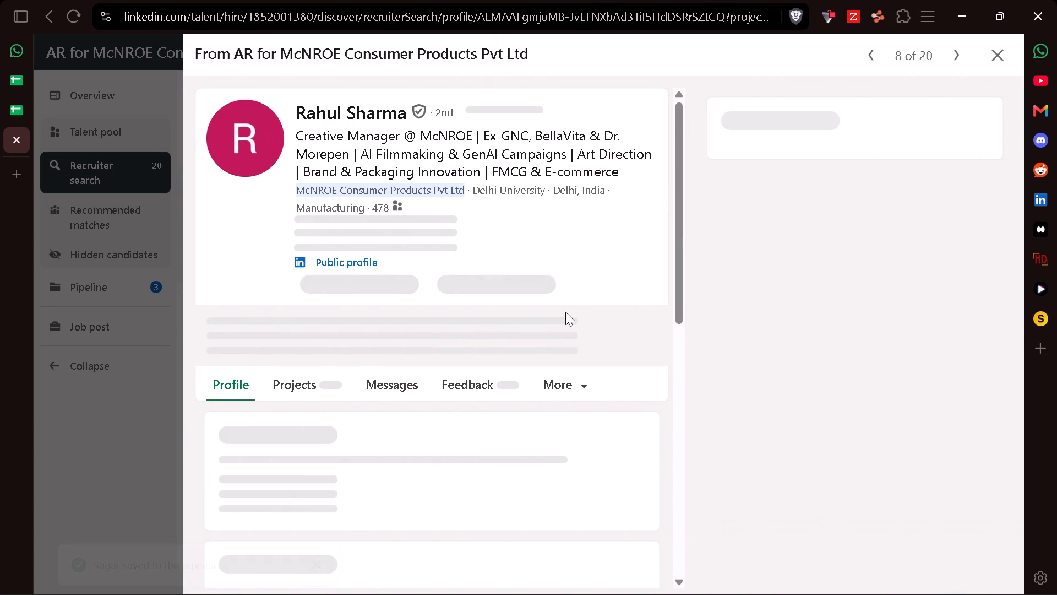
{"action": "left_click", "coordinate": [994, 56]}
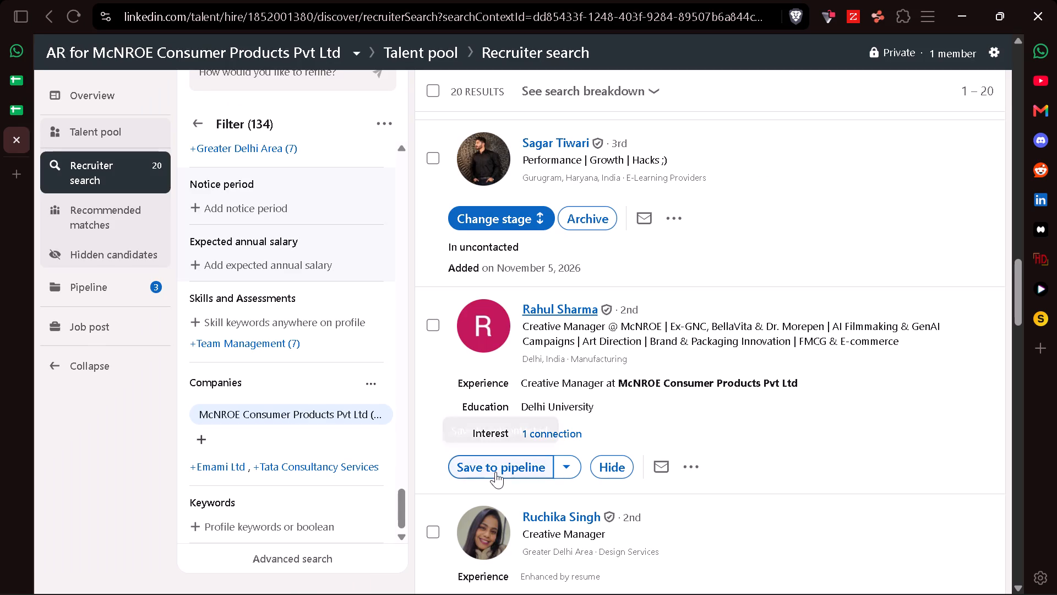
{"action": "left_click", "coordinate": [497, 469]}
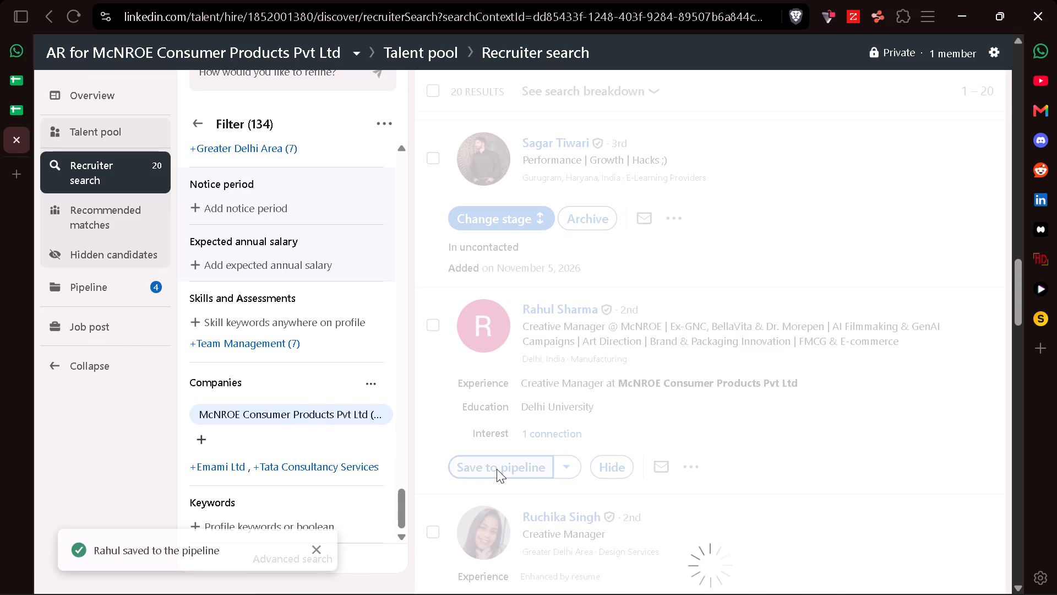
Save McNROE's Assistant Brand Manager Marketing and its Head - Ecom from the search results to the project pipeline.
{"action": "scroll", "coordinate": [497, 469], "scroll_direction": "down", "scroll_amount": 3}
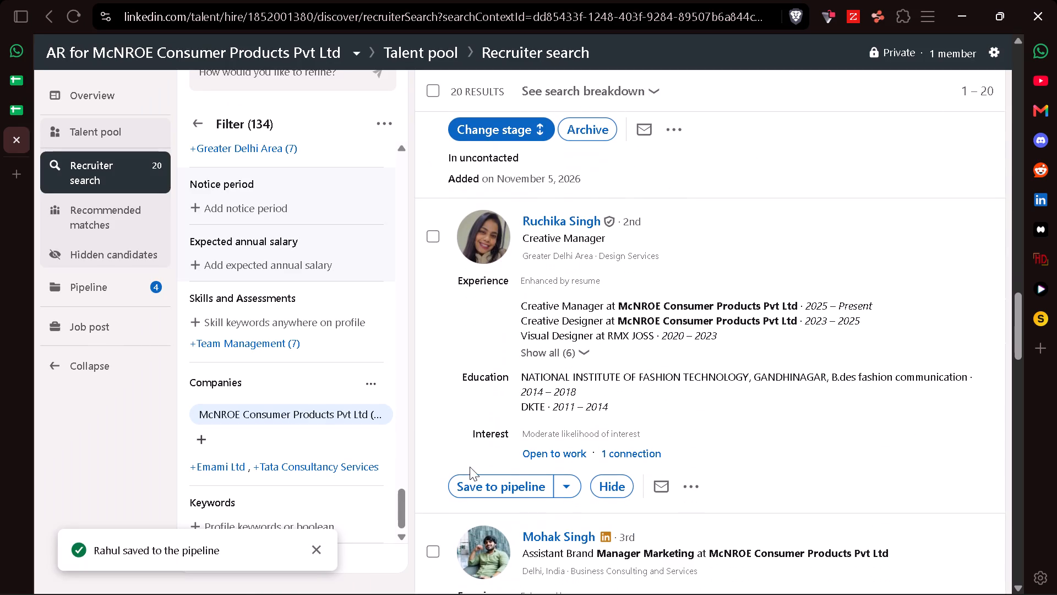
{"action": "scroll", "coordinate": [505, 450], "scroll_direction": "down", "scroll_amount": 1}
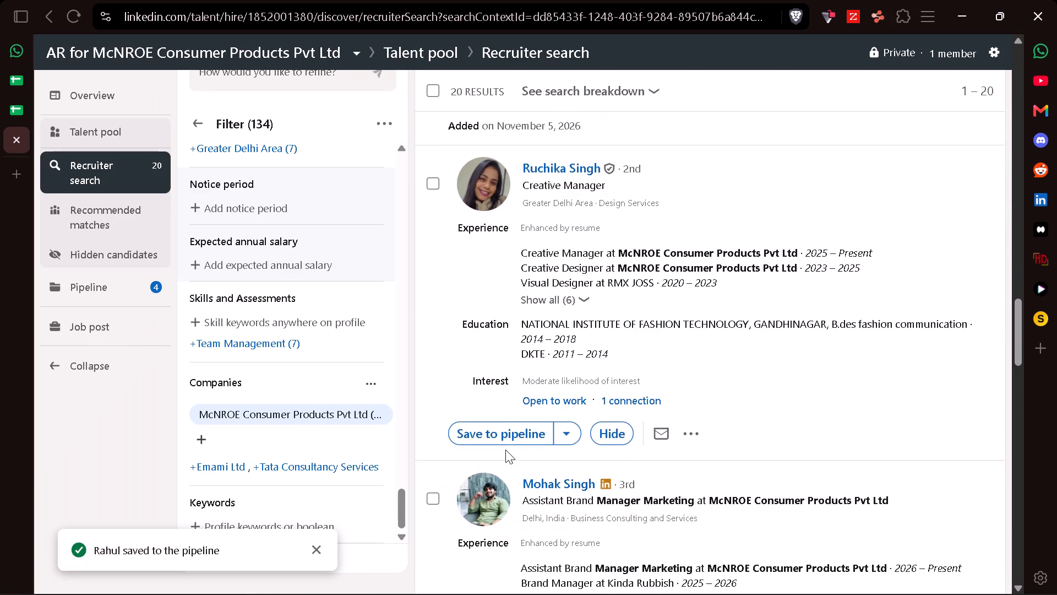
{"action": "scroll", "coordinate": [505, 450], "scroll_direction": "down", "scroll_amount": 3}
{"action": "left_click", "coordinate": [513, 505]}
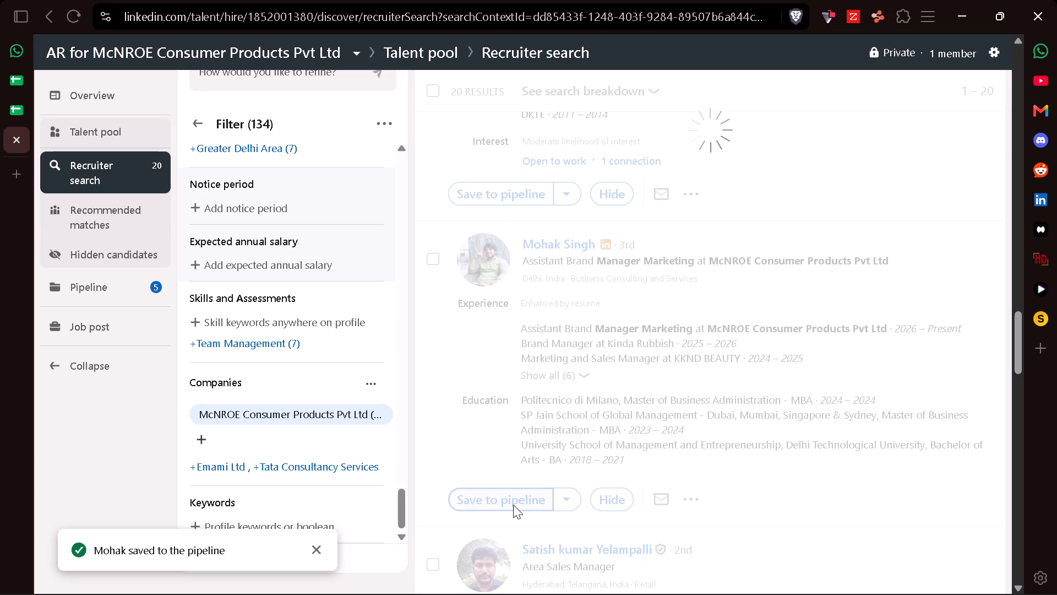
{"action": "scroll", "coordinate": [513, 505], "scroll_direction": "down", "scroll_amount": 4}
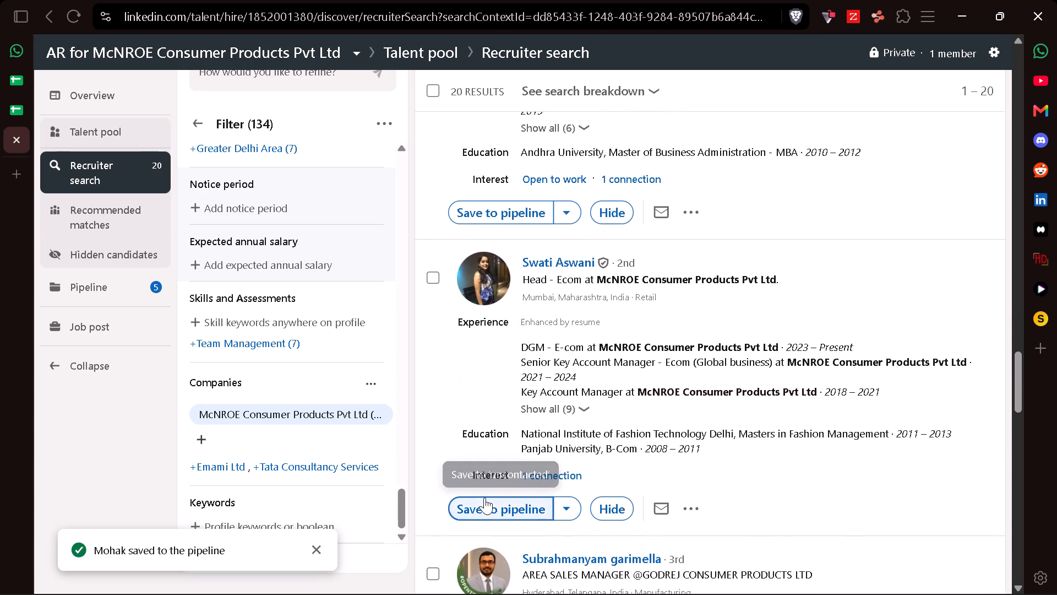
{"action": "left_click", "coordinate": [499, 511]}
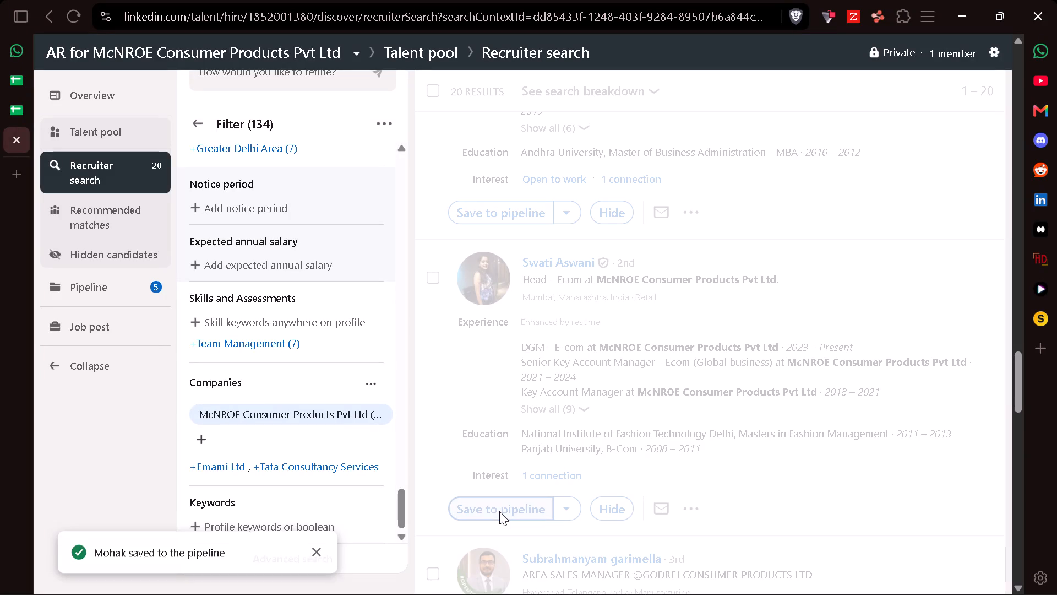
Examine the following search results and the work experience of the WINARC NOVUS founder listed as McNROE's Head of Marketing Brand.
{"action": "scroll", "coordinate": [499, 511], "scroll_direction": "down", "scroll_amount": 1}
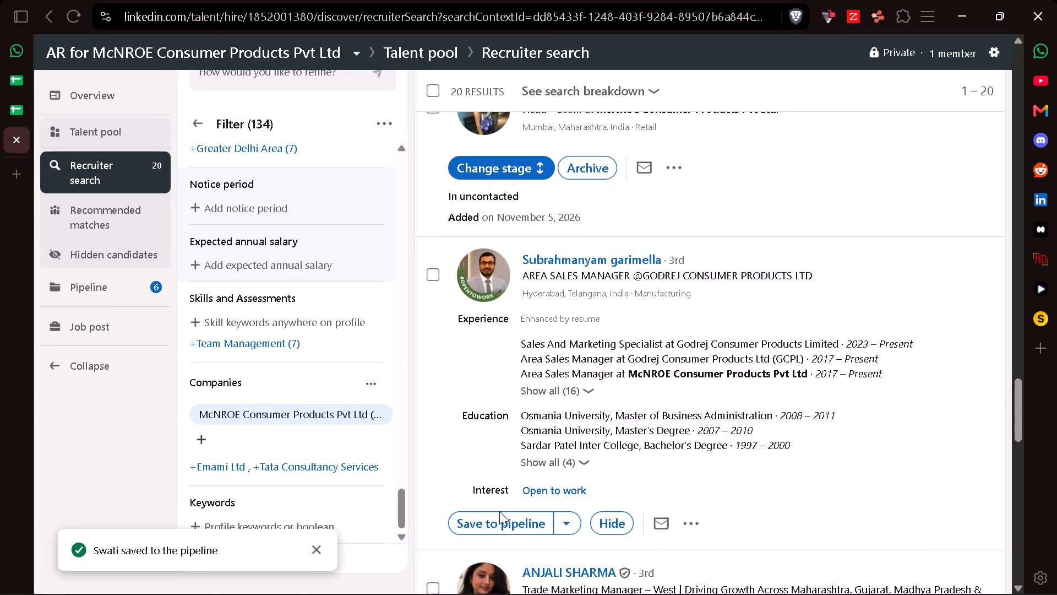
{"action": "scroll", "coordinate": [499, 511], "scroll_direction": "down", "scroll_amount": 4}
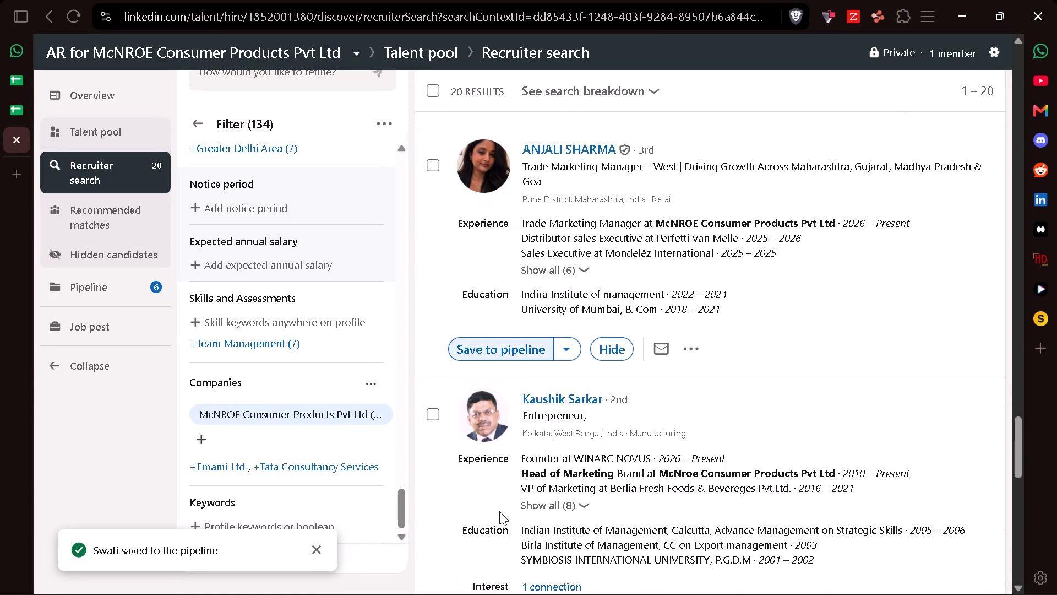
{"action": "scroll", "coordinate": [499, 511], "scroll_direction": "down", "scroll_amount": 1}
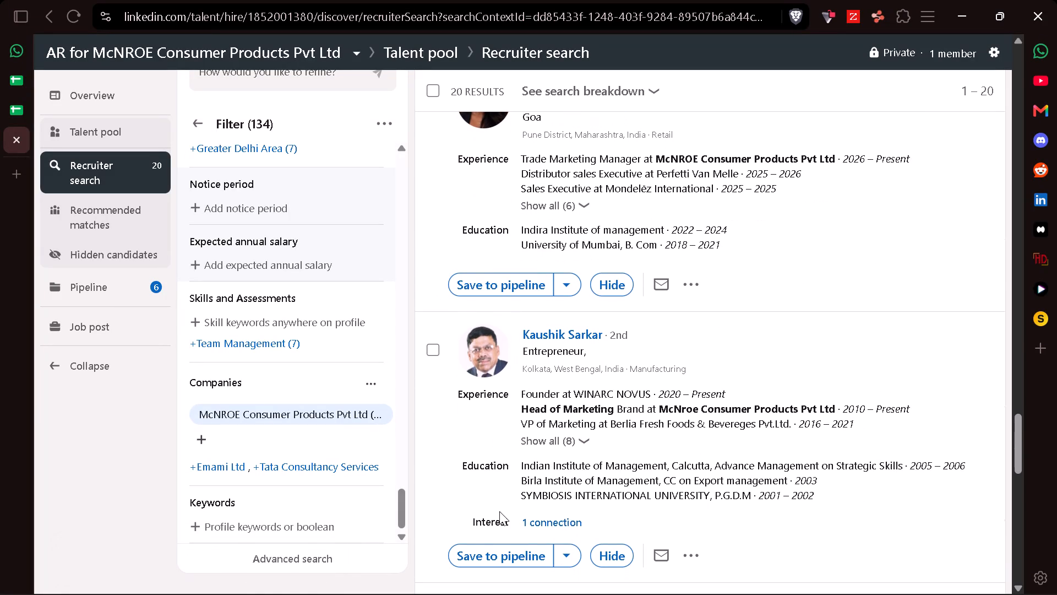
{"action": "left_click", "coordinate": [542, 335]}
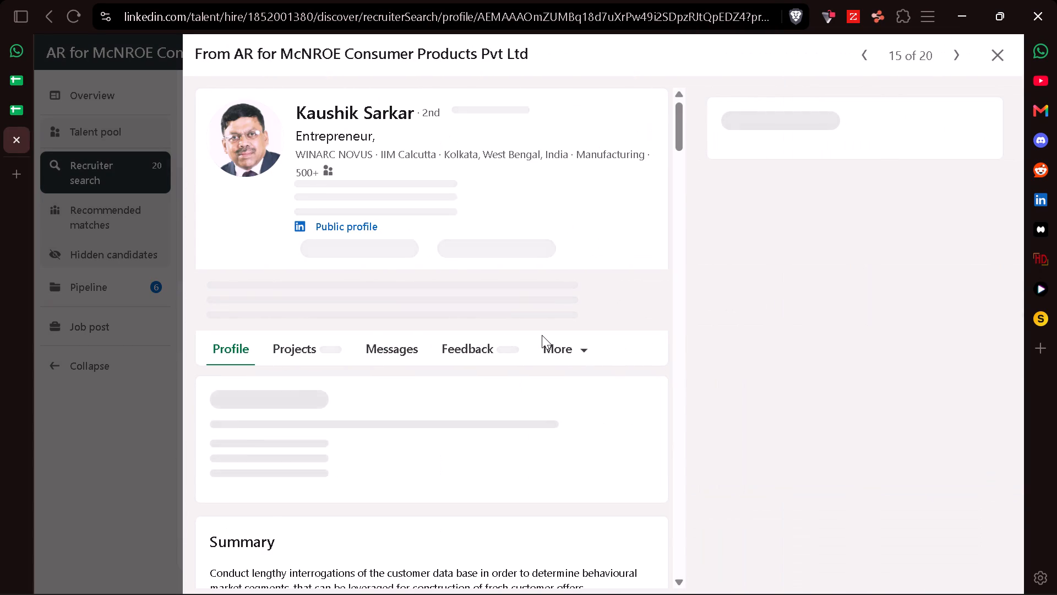
{"action": "scroll", "coordinate": [369, 458], "scroll_direction": "down", "scroll_amount": 4}
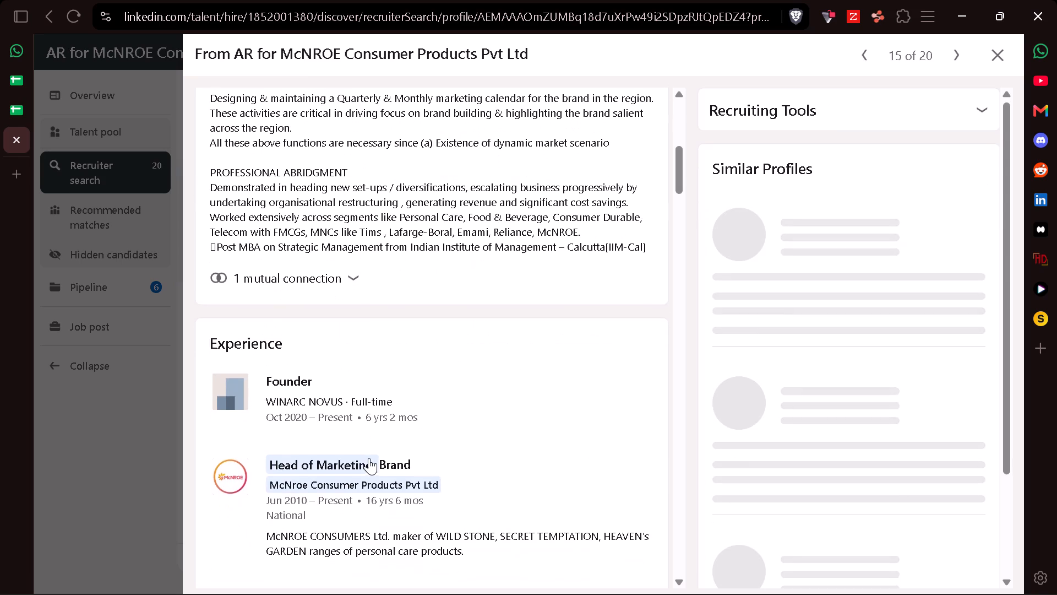
{"action": "scroll", "coordinate": [369, 458], "scroll_direction": "down", "scroll_amount": 1}
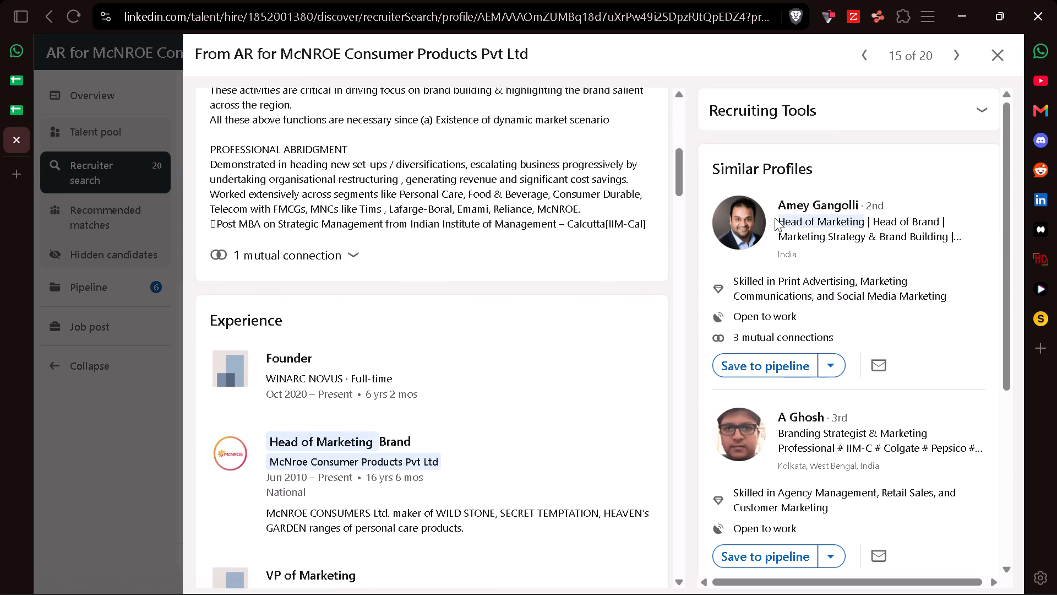
{"action": "left_click", "coordinate": [993, 58]}
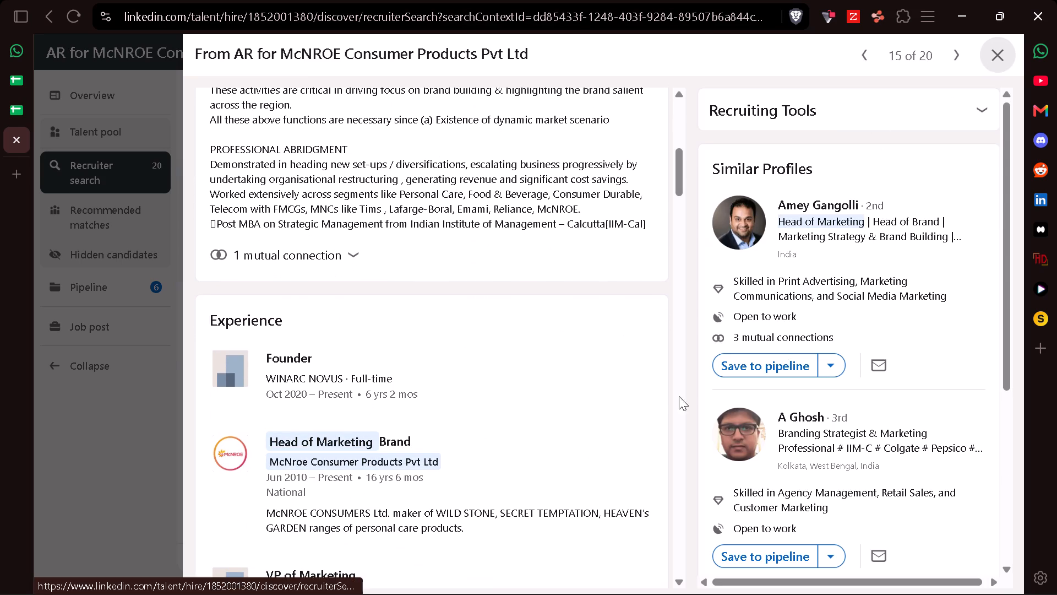
Review the remaining search results through the end of the list, including the profile of McNROE's E-commerce Assistant Manager.
{"action": "scroll", "coordinate": [627, 424], "scroll_direction": "down", "scroll_amount": 3}
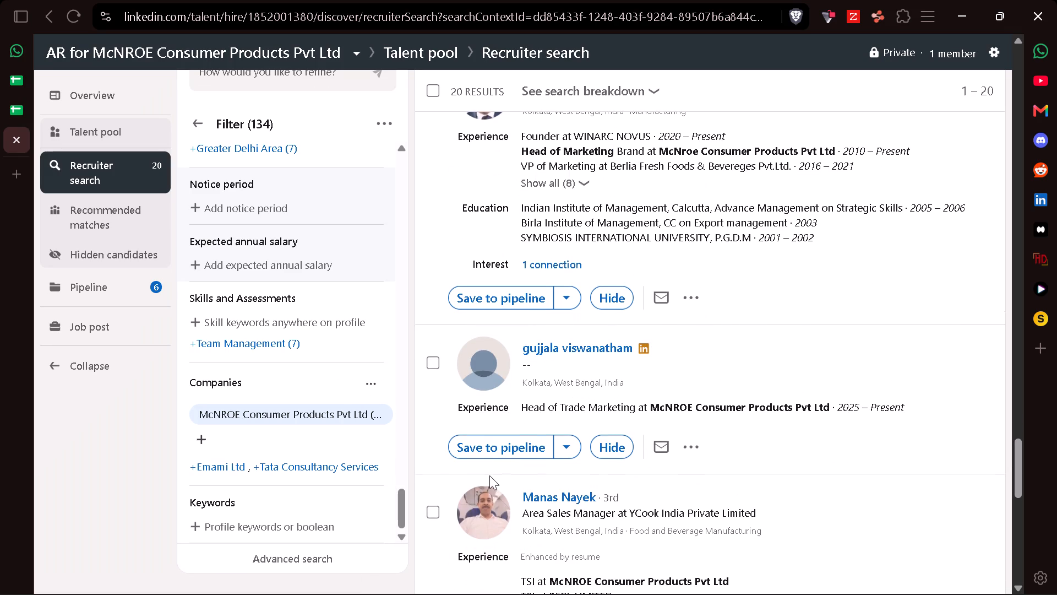
{"action": "scroll", "coordinate": [489, 475], "scroll_direction": "down", "scroll_amount": 5}
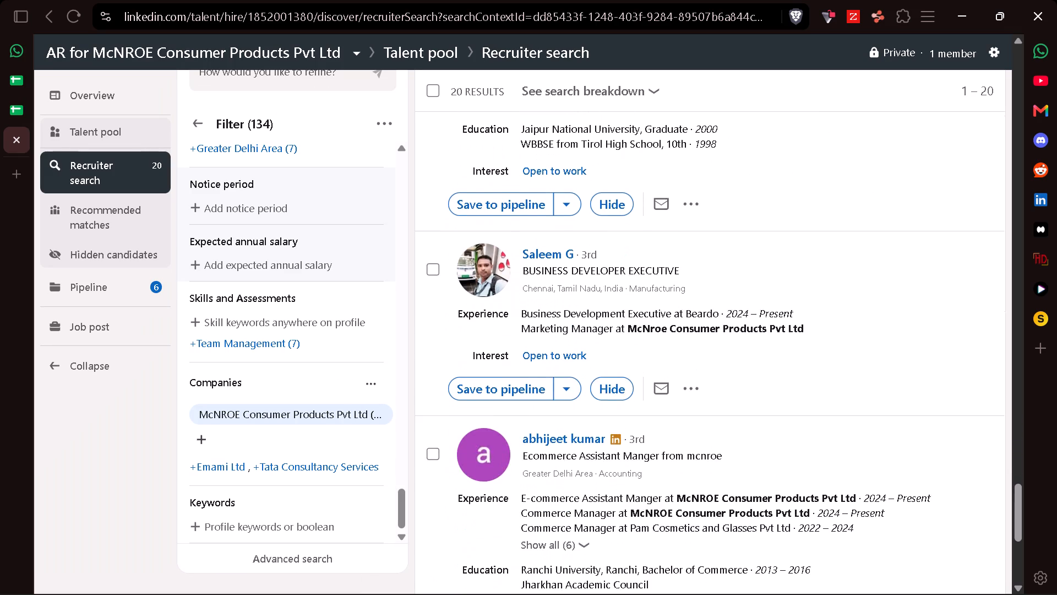
{"action": "scroll", "coordinate": [489, 475], "scroll_direction": "down", "scroll_amount": 1}
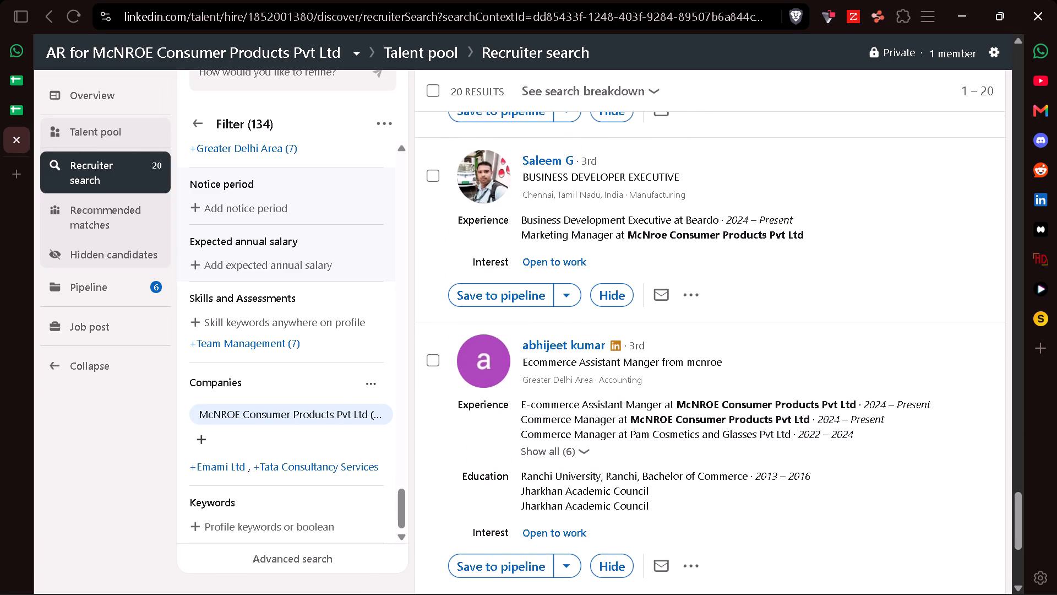
{"action": "left_click", "coordinate": [566, 350]}
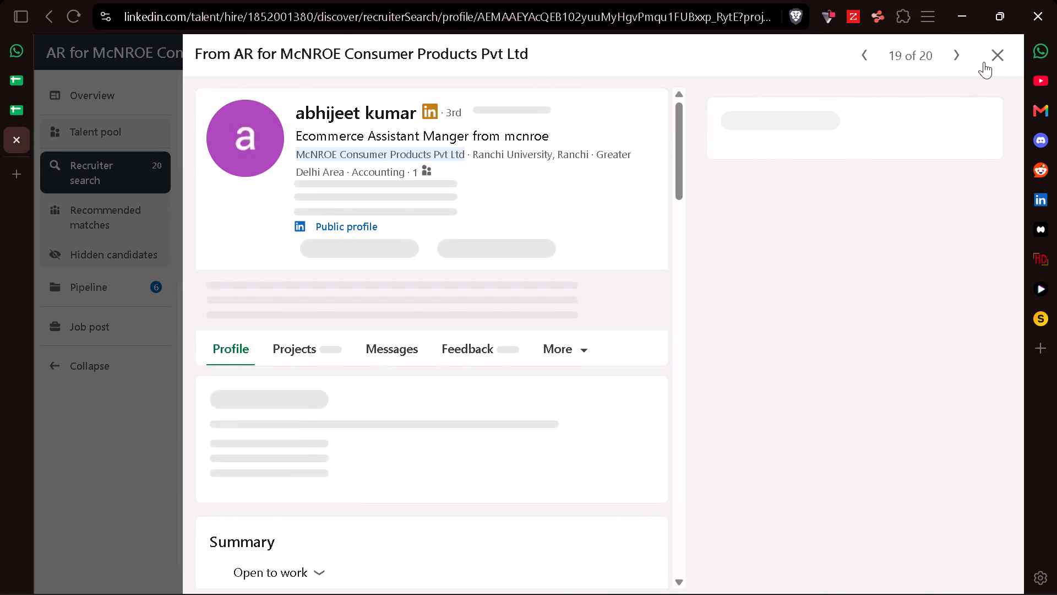
{"action": "left_click", "coordinate": [984, 62]}
{"action": "scroll", "coordinate": [615, 330], "scroll_direction": "down", "scroll_amount": 4}
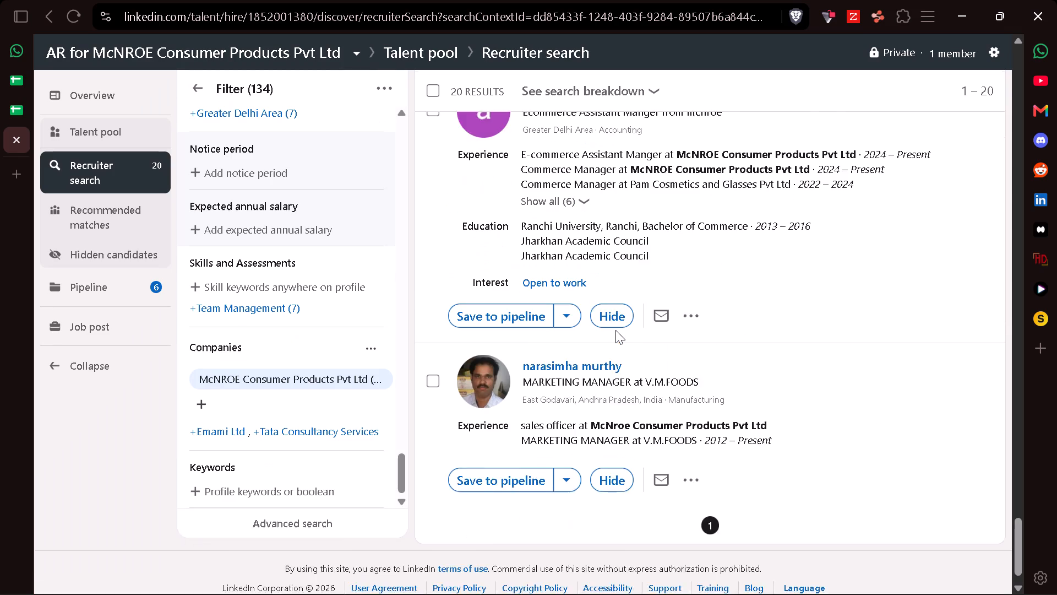
Check the project pipeline against the recruiter search and its applied filters.
{"action": "left_click", "coordinate": [91, 284]}
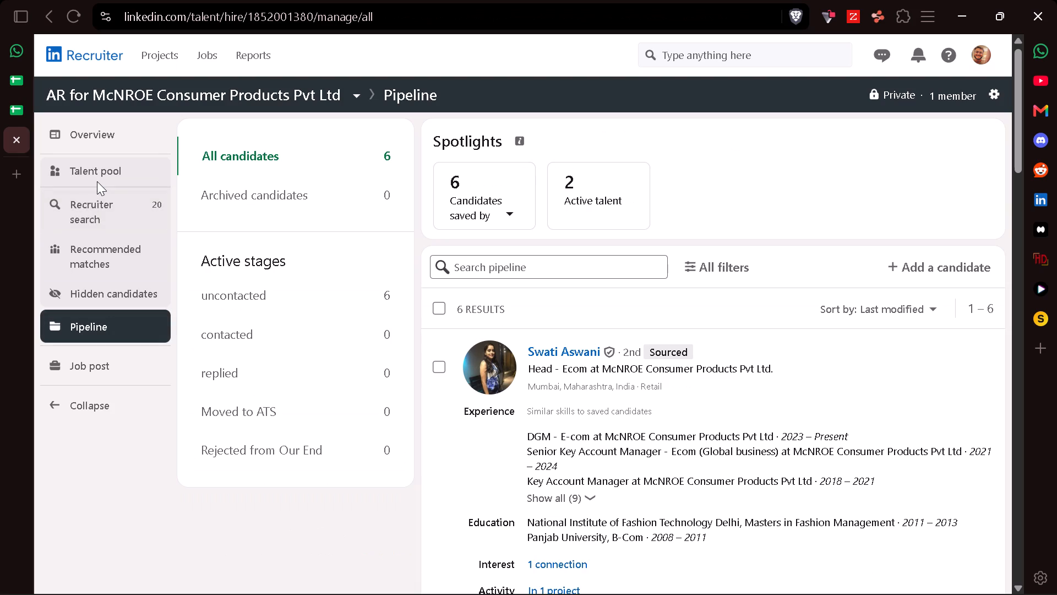
{"action": "left_click", "coordinate": [99, 201]}
{"action": "scroll", "coordinate": [256, 251], "scroll_direction": "up", "scroll_amount": 2}
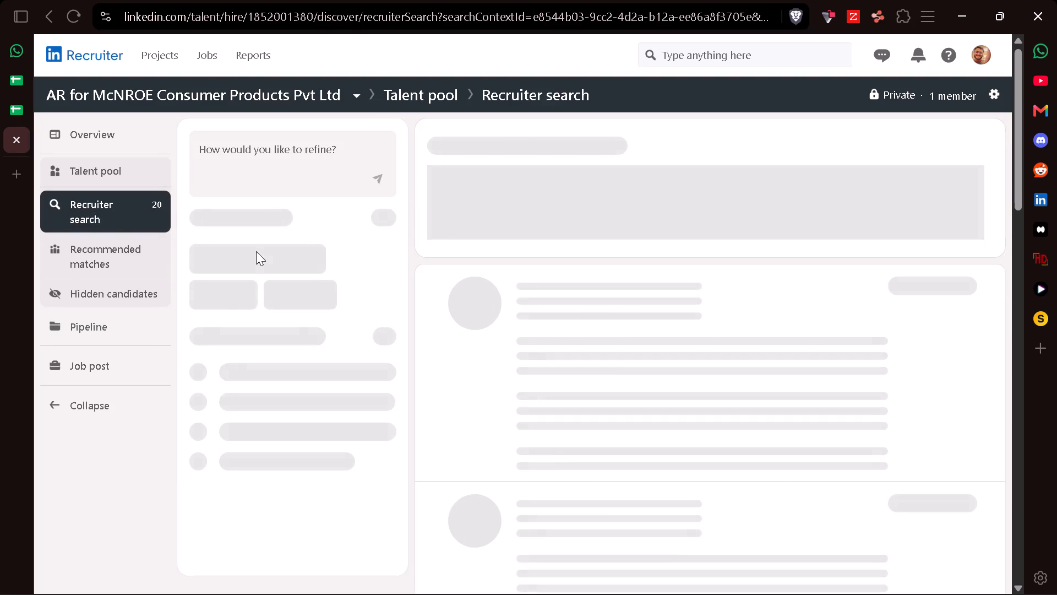
{"action": "scroll", "coordinate": [256, 251], "scroll_direction": "up", "scroll_amount": 2}
{"action": "scroll", "coordinate": [318, 285], "scroll_direction": "up", "scroll_amount": 2}
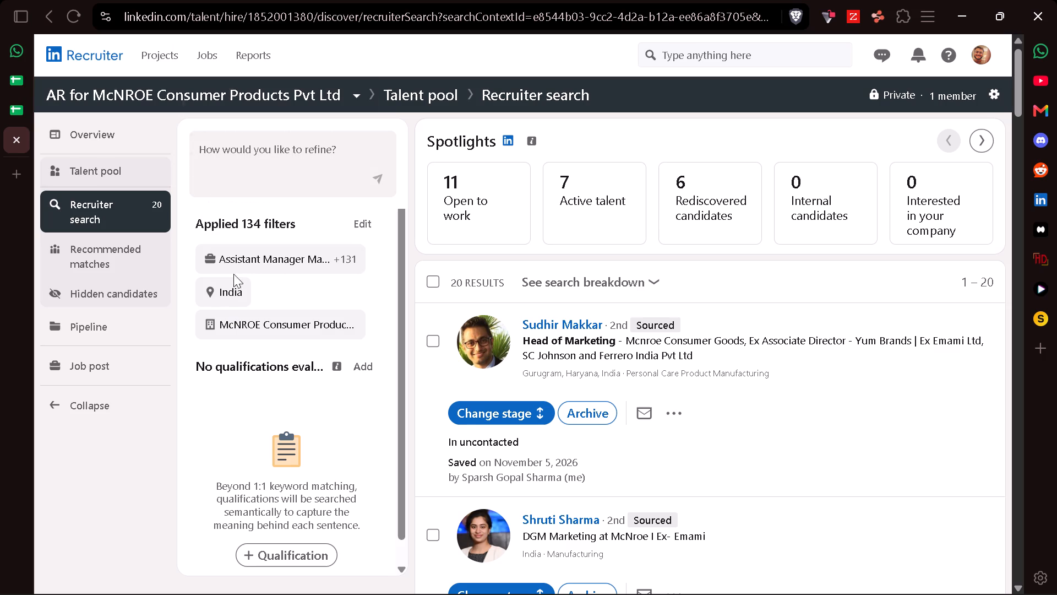
{"action": "scroll", "coordinate": [230, 401], "scroll_direction": "up", "scroll_amount": 2}
Review the candidates saved in the McNROE project pipeline.
{"action": "left_click", "coordinate": [84, 330]}
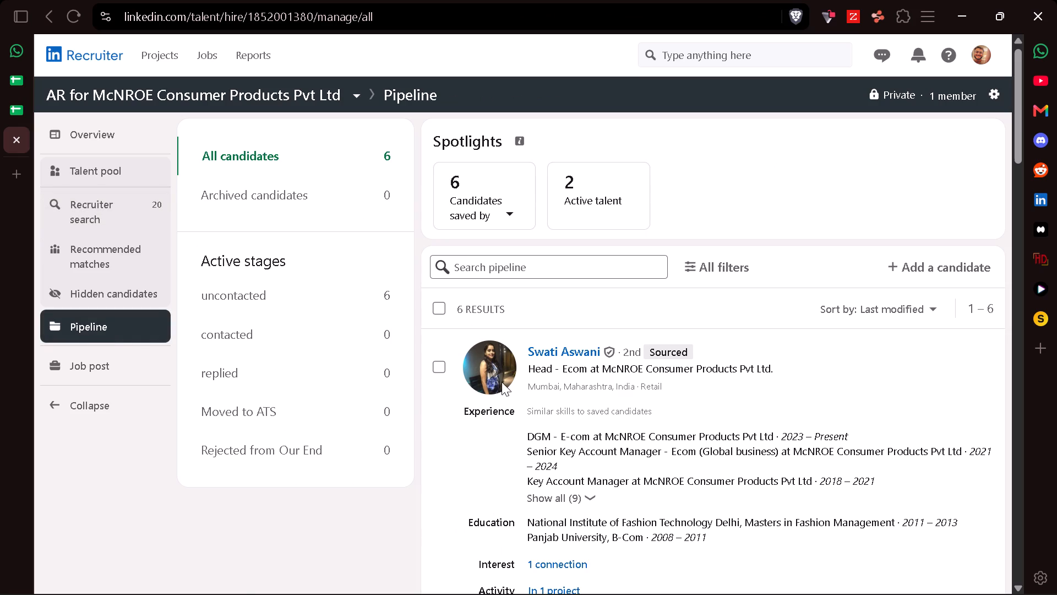
{"action": "scroll", "coordinate": [525, 436], "scroll_direction": "down", "scroll_amount": 3}
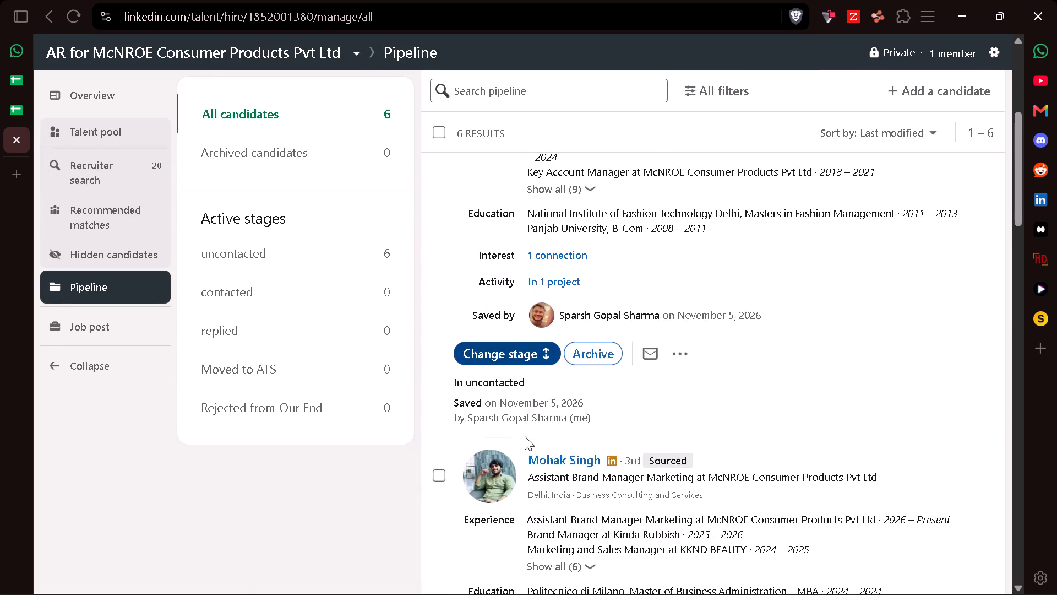
{"action": "scroll", "coordinate": [525, 436], "scroll_direction": "down", "scroll_amount": 6}
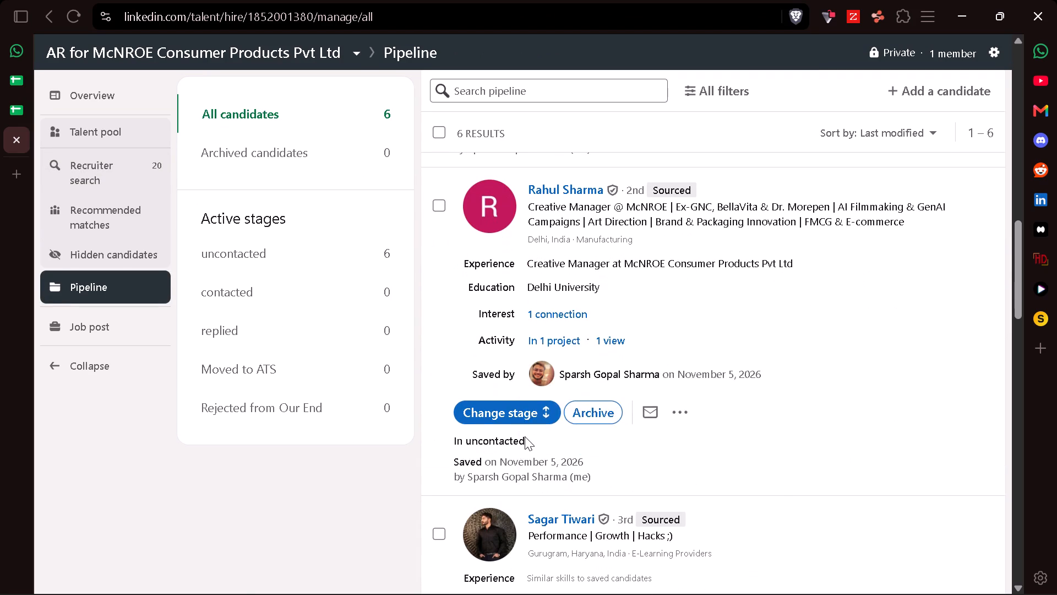
{"action": "scroll", "coordinate": [525, 436], "scroll_direction": "up", "scroll_amount": 1}
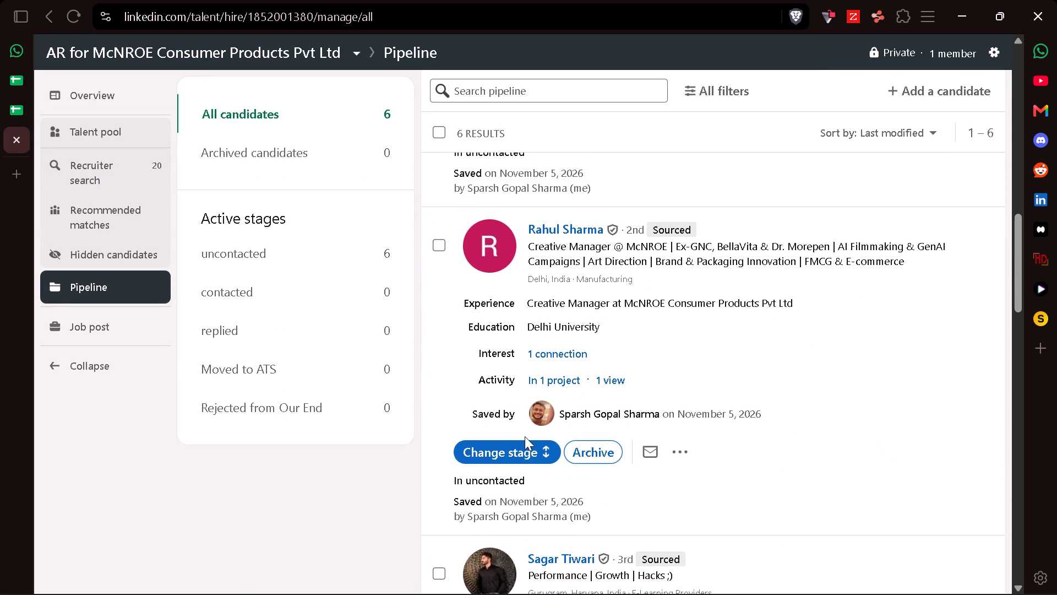
{"action": "scroll", "coordinate": [525, 436], "scroll_direction": "up", "scroll_amount": 8}
{"action": "scroll", "coordinate": [468, 306], "scroll_direction": "up", "scroll_amount": 3}
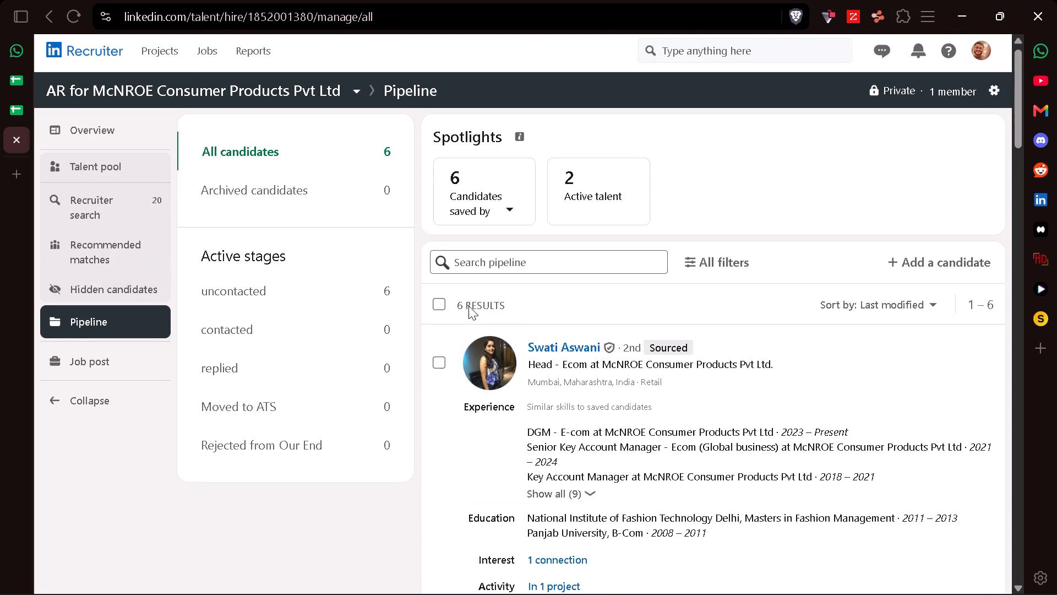
Export all pipeline candidates to CSV, close the Recruiter page and switch to the exported file in Excel.
{"action": "left_click", "coordinate": [442, 309]}
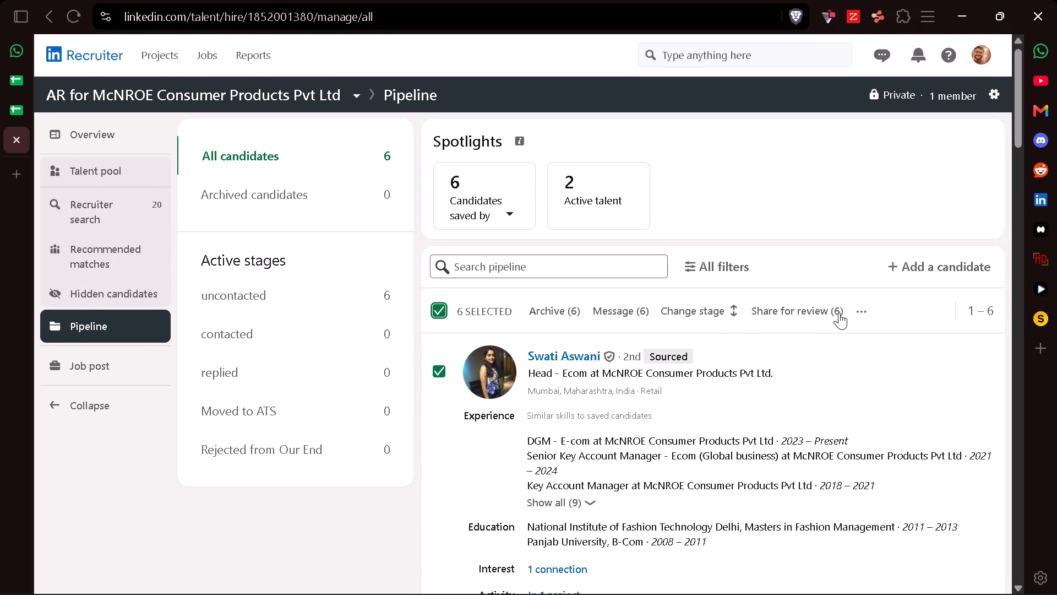
{"action": "left_click", "coordinate": [852, 310]}
{"action": "left_click", "coordinate": [837, 414]}
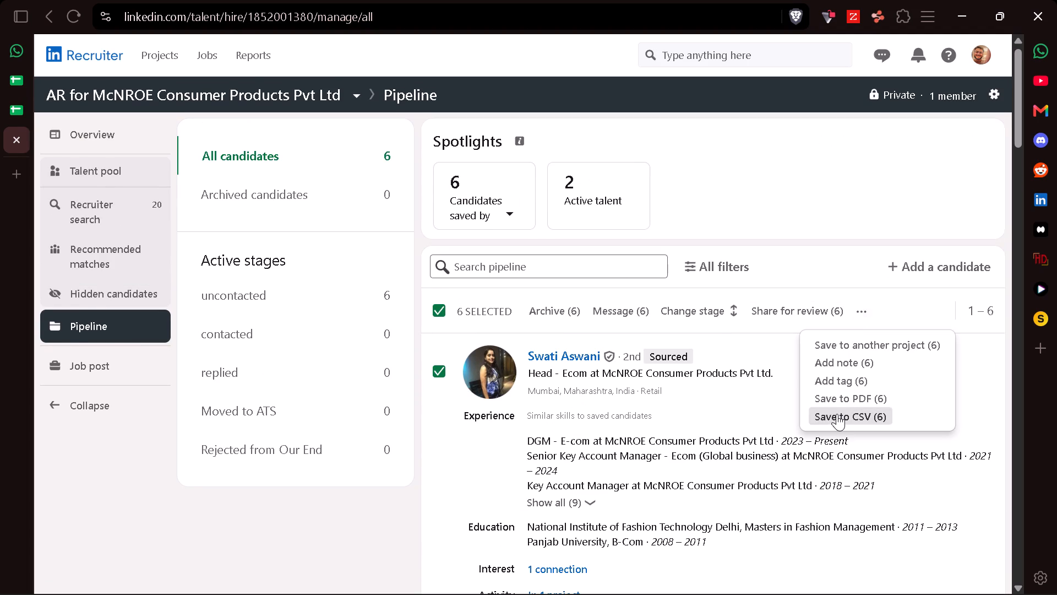
{"action": "left_click", "coordinate": [16, 138]}
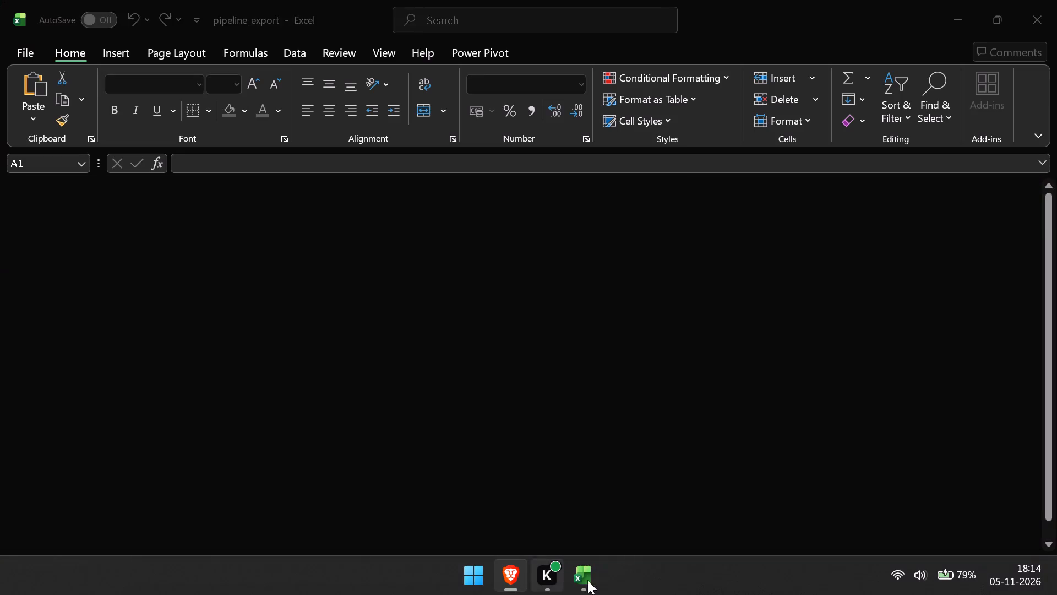
{"action": "left_click_drag", "start_coordinate": [513, 571], "coordinate": [551, 572]}
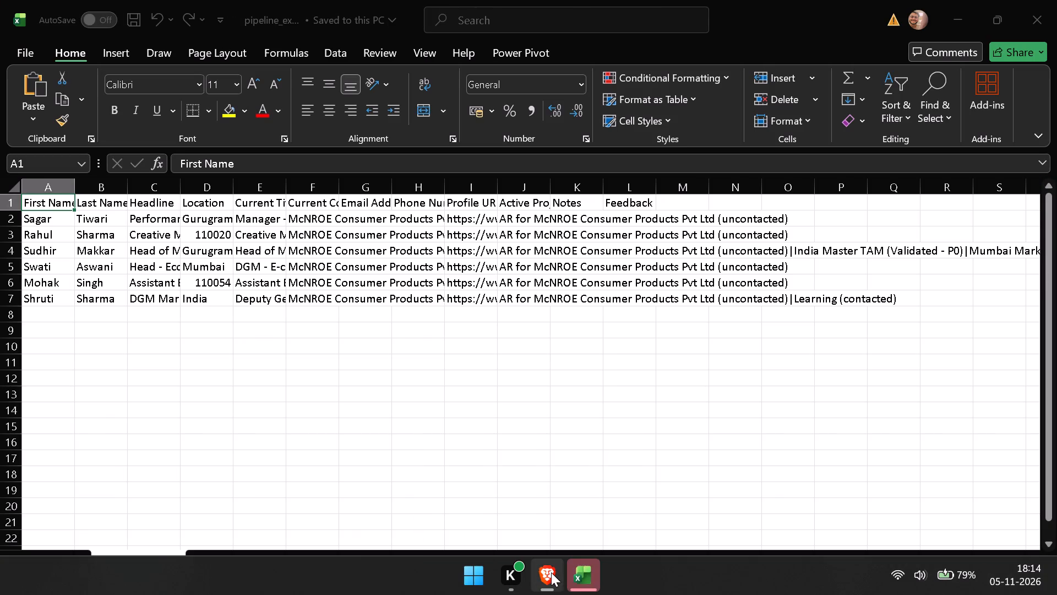
{"action": "left_click", "coordinate": [589, 572]}
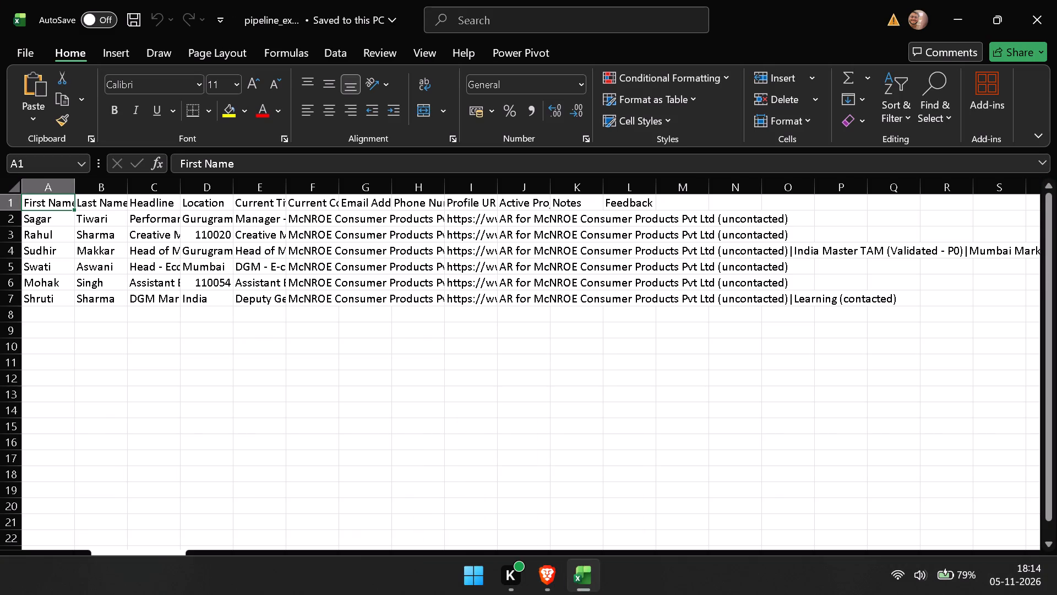
Insert a blank column between Last Name and Headline in the pipeline export.
{"action": "left_click", "coordinate": [144, 188]}
{"action": "right_click", "coordinate": [144, 188]}
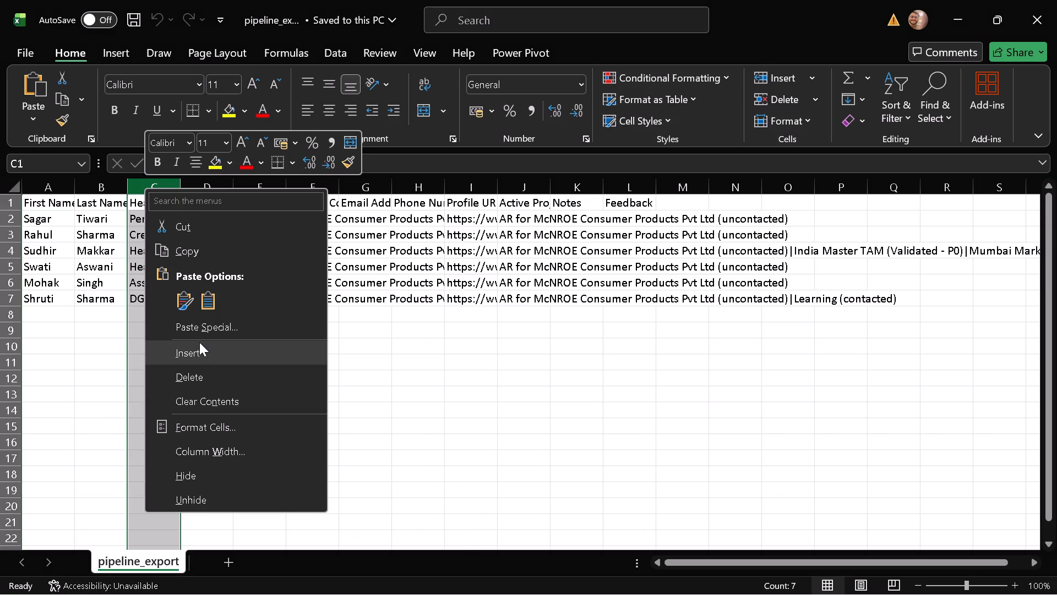
{"action": "left_click", "coordinate": [199, 342]}
Fill C2:C7 with full names using the formula =CONCATENATE(A2," ",B2).
{"action": "left_click", "coordinate": [159, 221]}
{"action": "type", "text": "=conc"}
{"action": "left_click", "coordinate": [170, 245]}
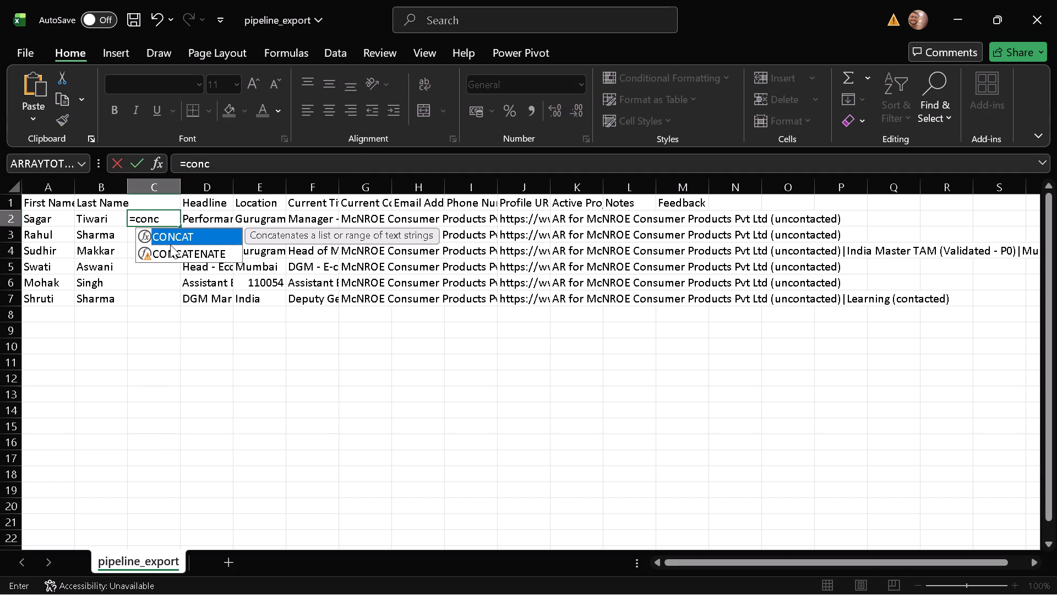
{"action": "double_click", "coordinate": [175, 253]}
{"action": "left_click", "coordinate": [58, 225]}
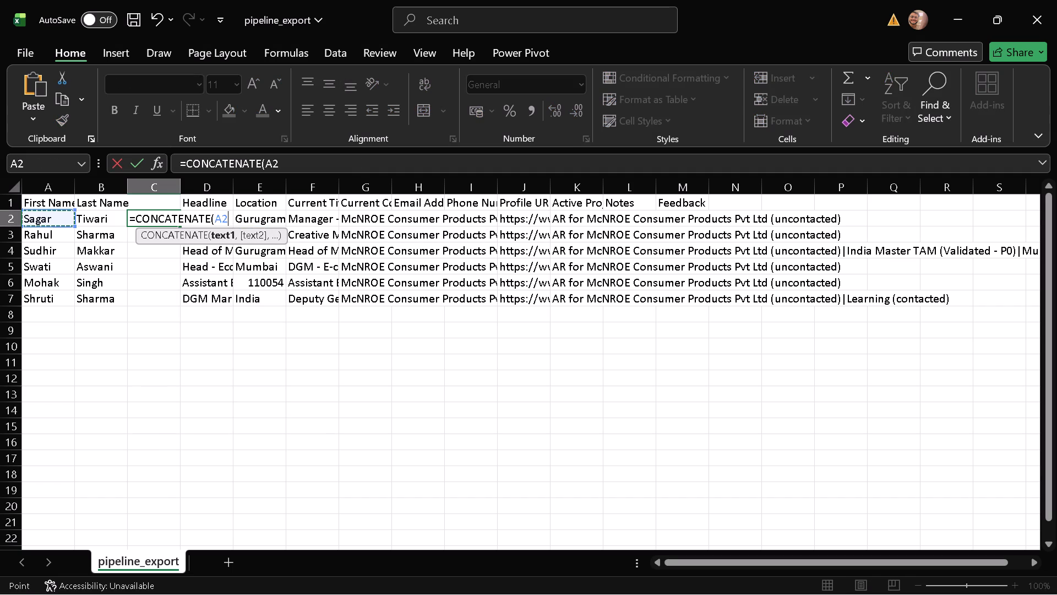
{"action": "type", "text": ",\" \""}
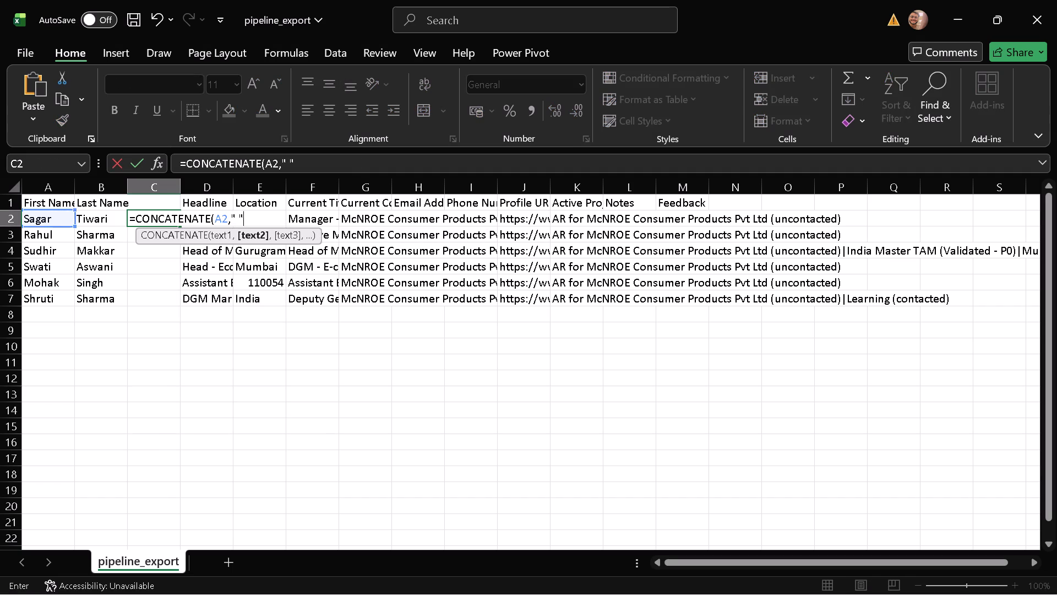
{"action": "key", "text": "comma"}
{"action": "left_click", "coordinate": [96, 220]}
{"action": "key", "text": "Return"}
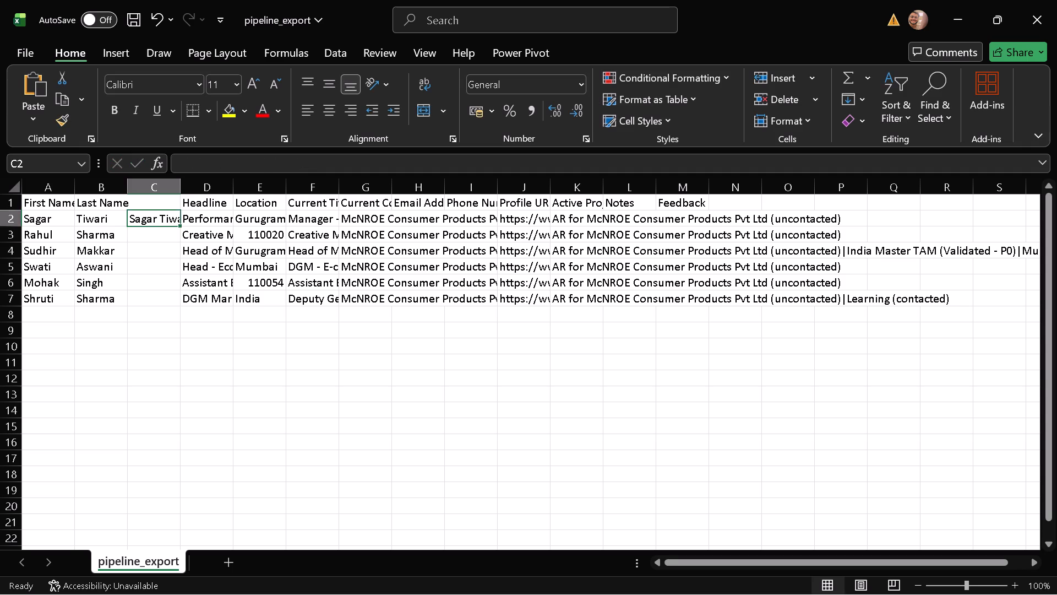
{"action": "key", "text": "Up"}
{"action": "left_click_drag", "start_coordinate": [180, 226], "coordinate": [180, 301]}
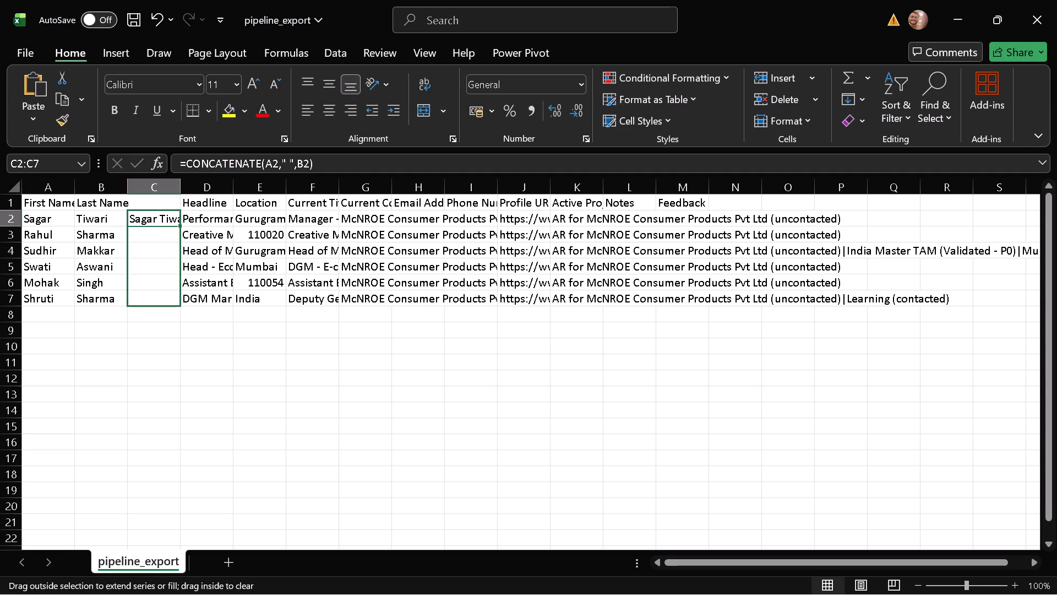
Copy the combined full names into the Contact Map's Name column from A4 in the account research sheet in Brave.
{"action": "key", "text": "ctrl+c"}
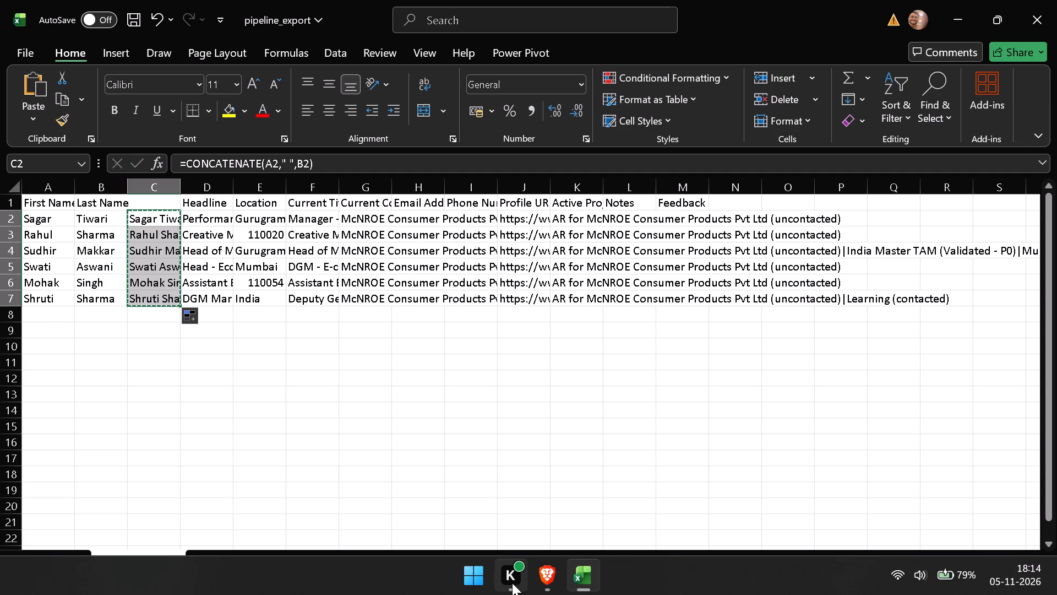
{"action": "left_click", "coordinate": [549, 574]}
{"action": "key", "text": "ctrl+v"}
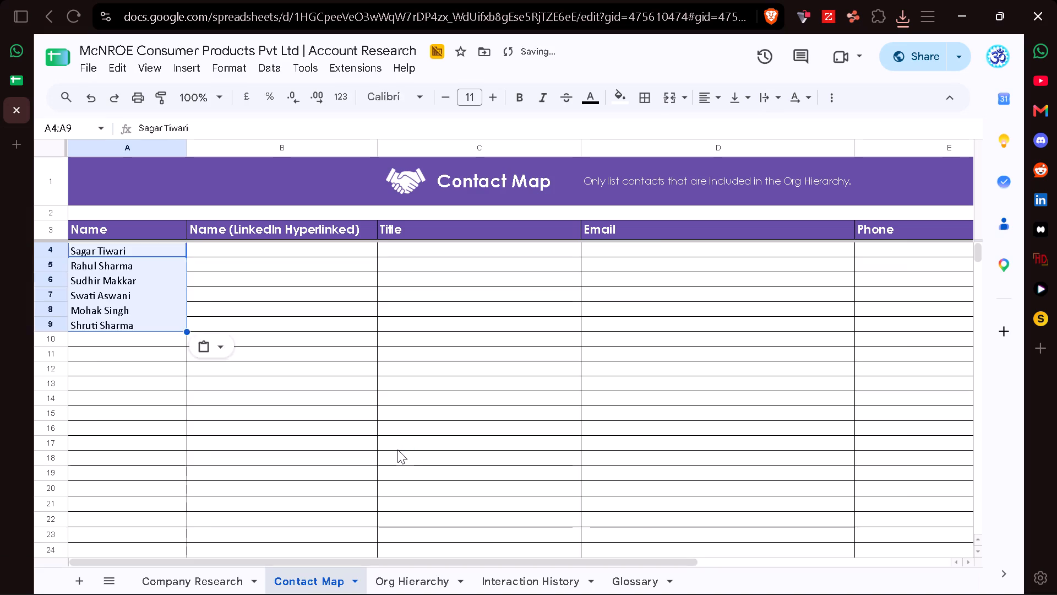
Copy the current titles from the Excel export into the Contact Map's Title column starting at C4.
{"action": "key", "text": "Right"}
{"action": "key", "text": "Right"}
{"action": "left_click", "coordinate": [589, 569]}
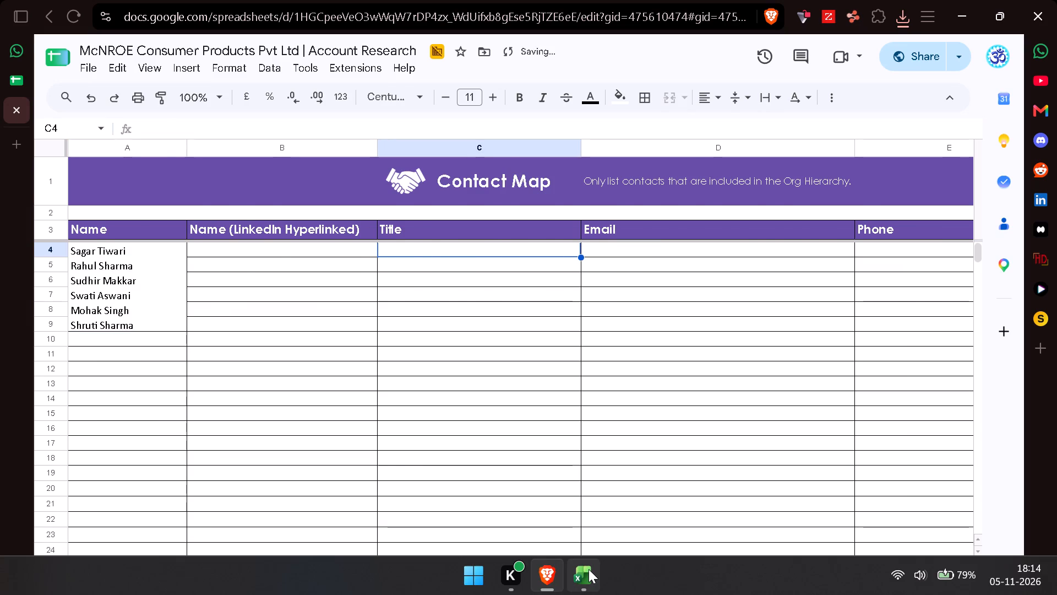
{"action": "left_click", "coordinate": [302, 218]}
{"action": "key", "text": "ctrl+shift+Down"}
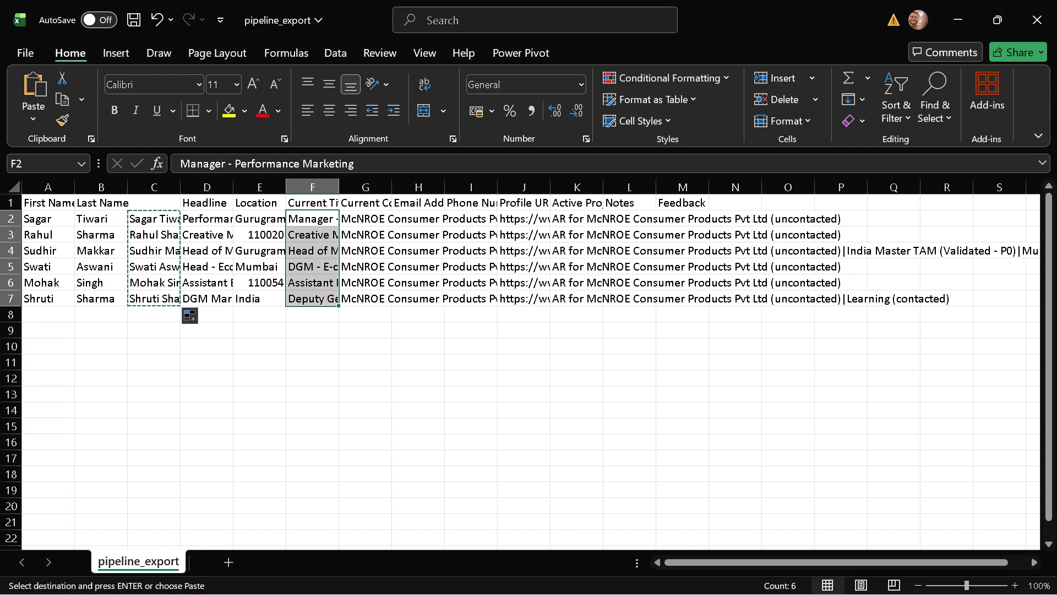
{"action": "key", "text": "ctrl+c"}
{"action": "left_click", "coordinate": [559, 574]}
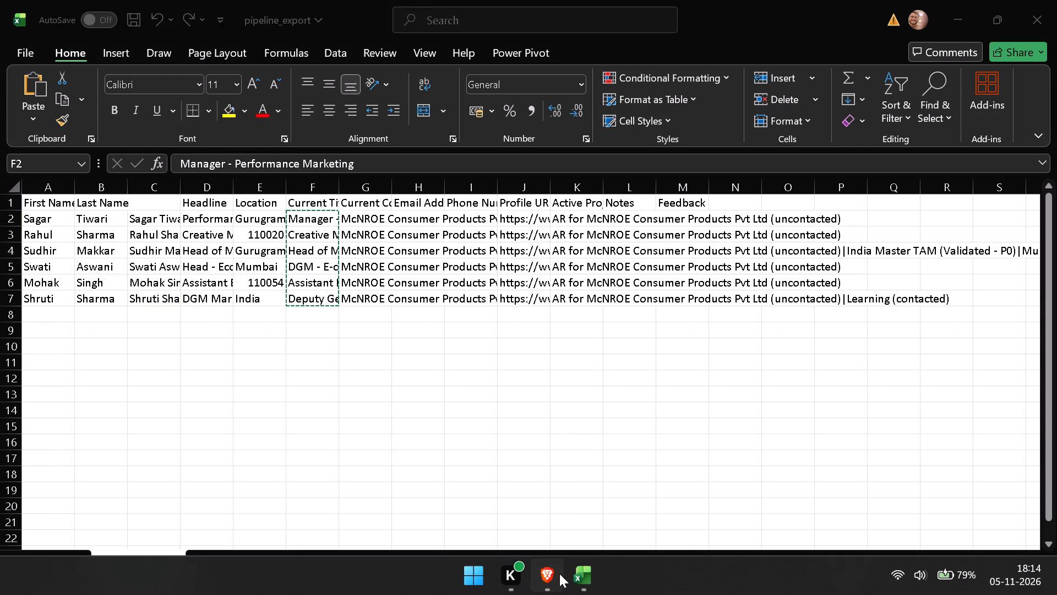
{"action": "key", "text": "ctrl+v"}
Copy the profile URLs from the Excel export into the Contact Map's LinkedIn column starting at F4.
{"action": "key", "text": "Right"}
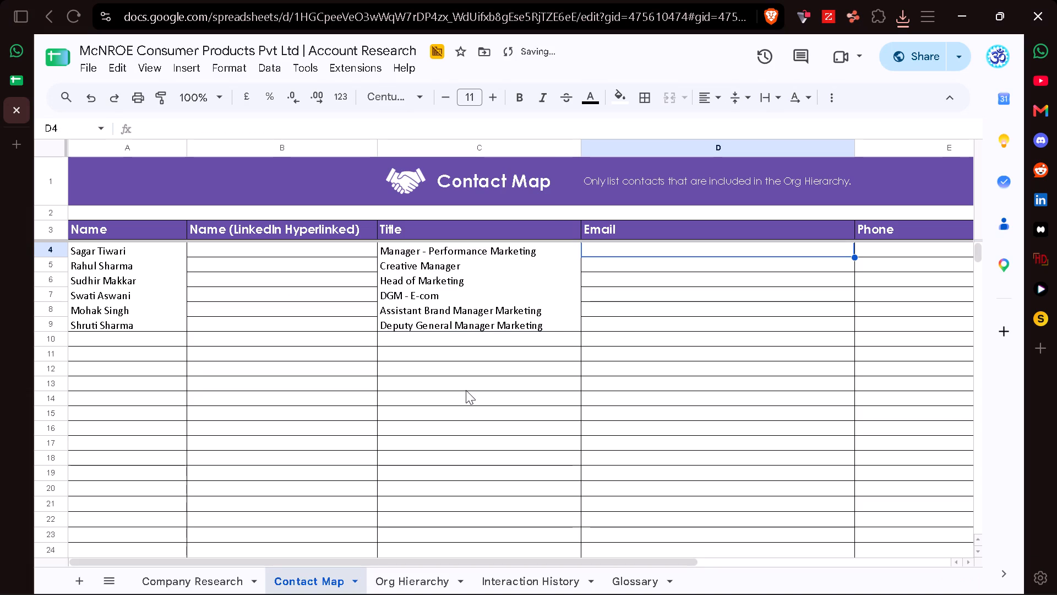
{"action": "left_click", "coordinate": [584, 577]}
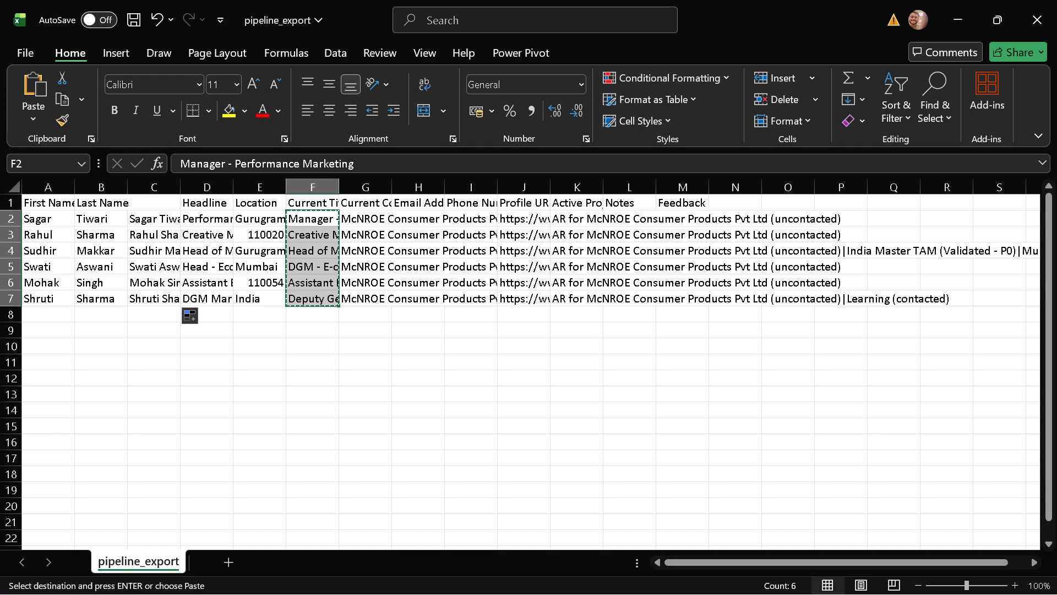
{"action": "left_click", "coordinate": [514, 223]}
{"action": "key", "text": "ctrl+shift+Down"}
{"action": "key", "text": "ctrl+c"}
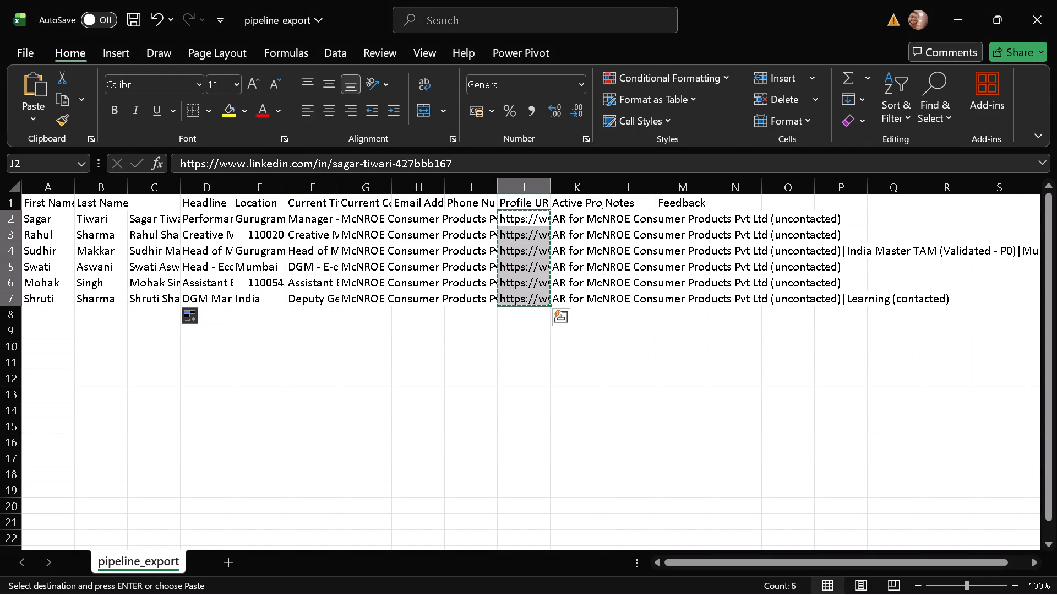
{"action": "left_click", "coordinate": [544, 577]}
{"action": "scroll", "coordinate": [616, 386], "scroll_direction": "left", "scroll_amount": 4}
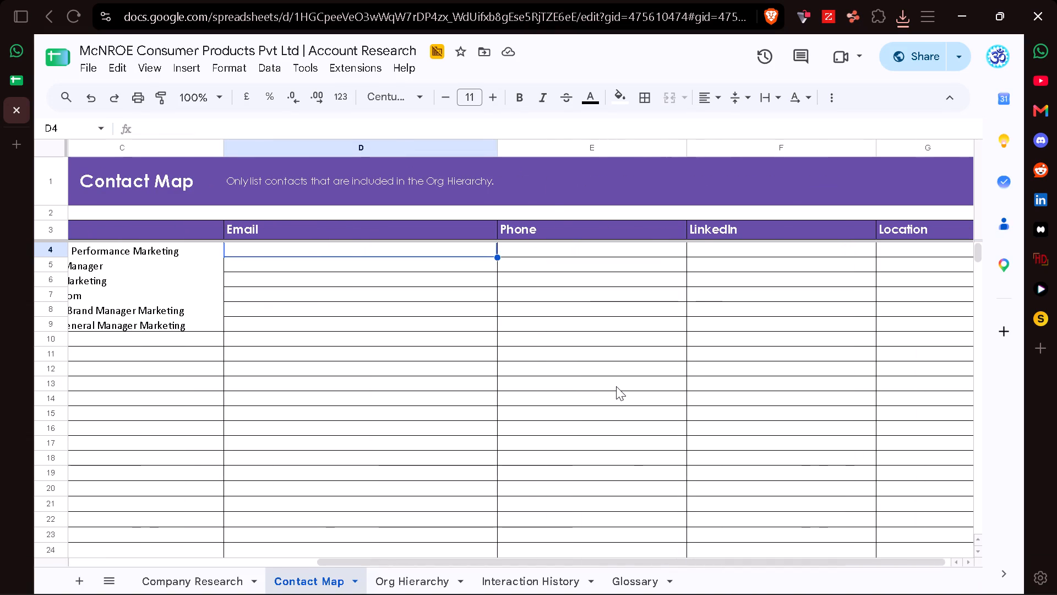
{"action": "left_click", "coordinate": [711, 255]}
{"action": "key", "text": "ctrl+v"}
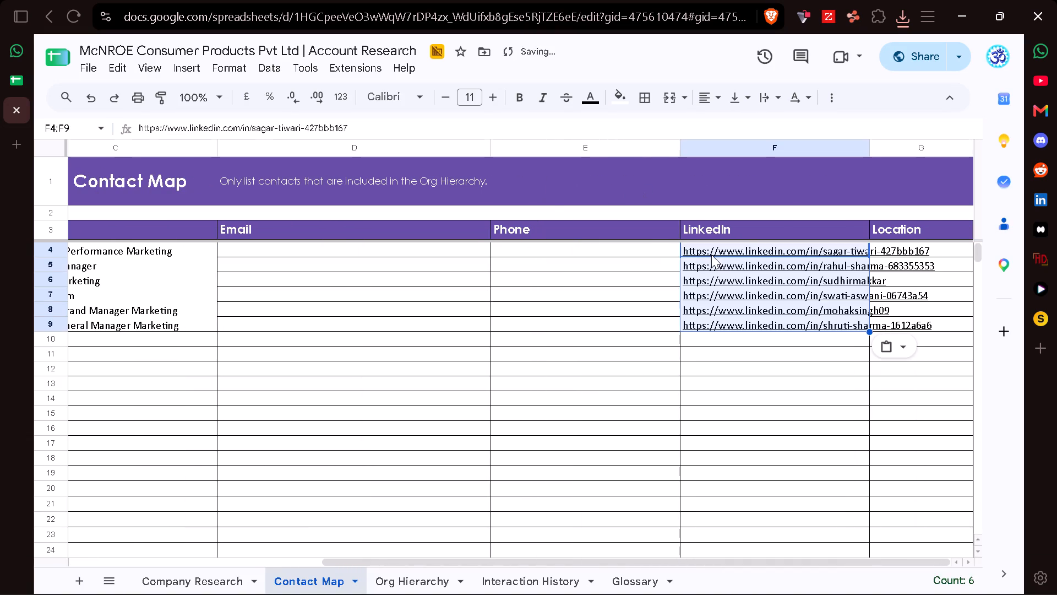
Copy the locations from the Excel export into the Contact Map's Location column starting at G4.
{"action": "left_click", "coordinate": [590, 569]}
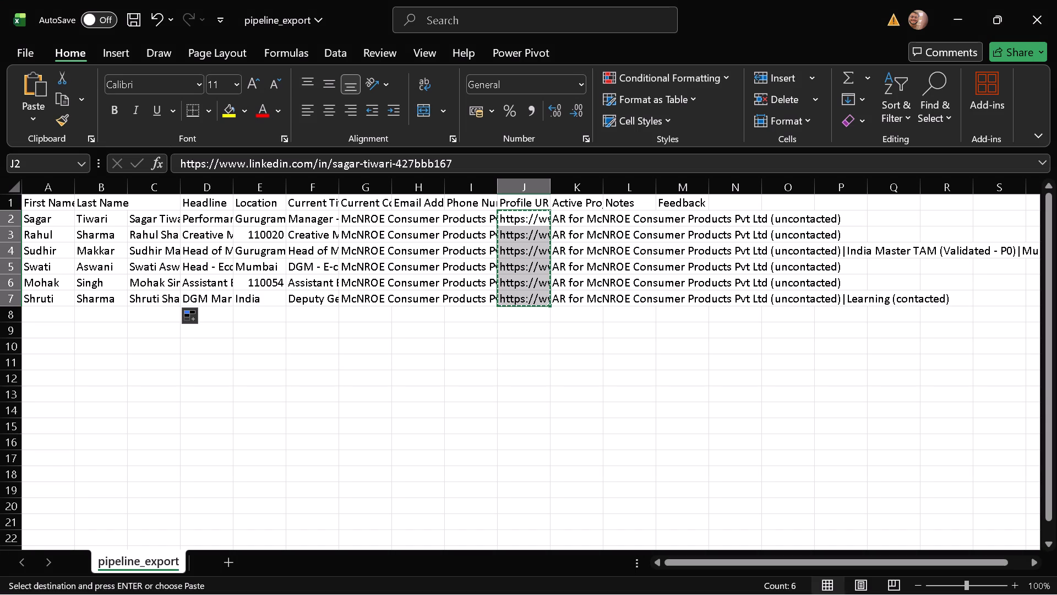
{"action": "left_click", "coordinate": [263, 219]}
{"action": "key", "text": "ctrl+shift+Down"}
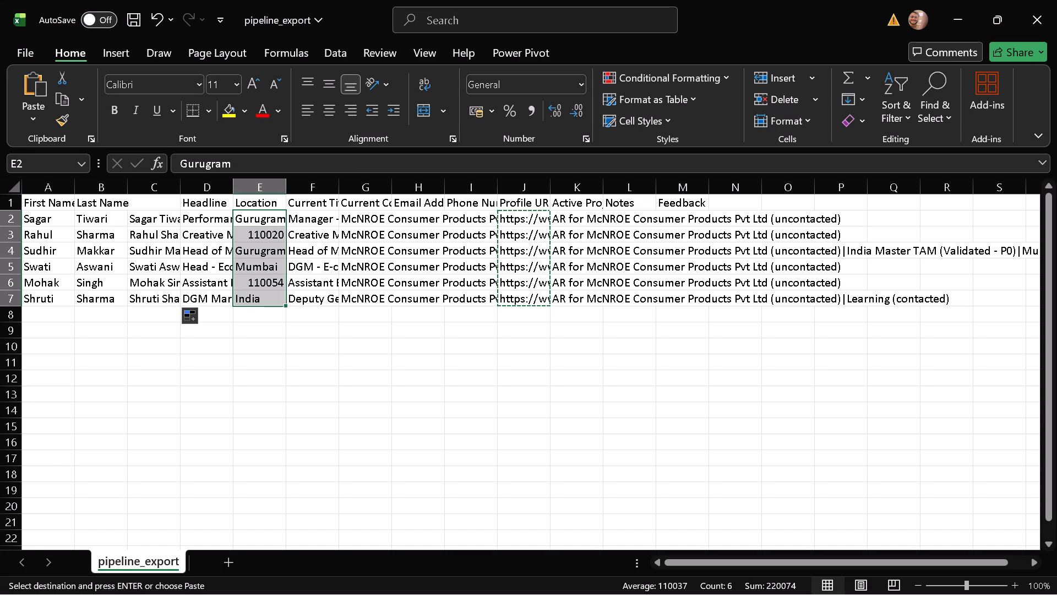
{"action": "key", "text": "ctrl+c"}
{"action": "left_click", "coordinate": [552, 578]}
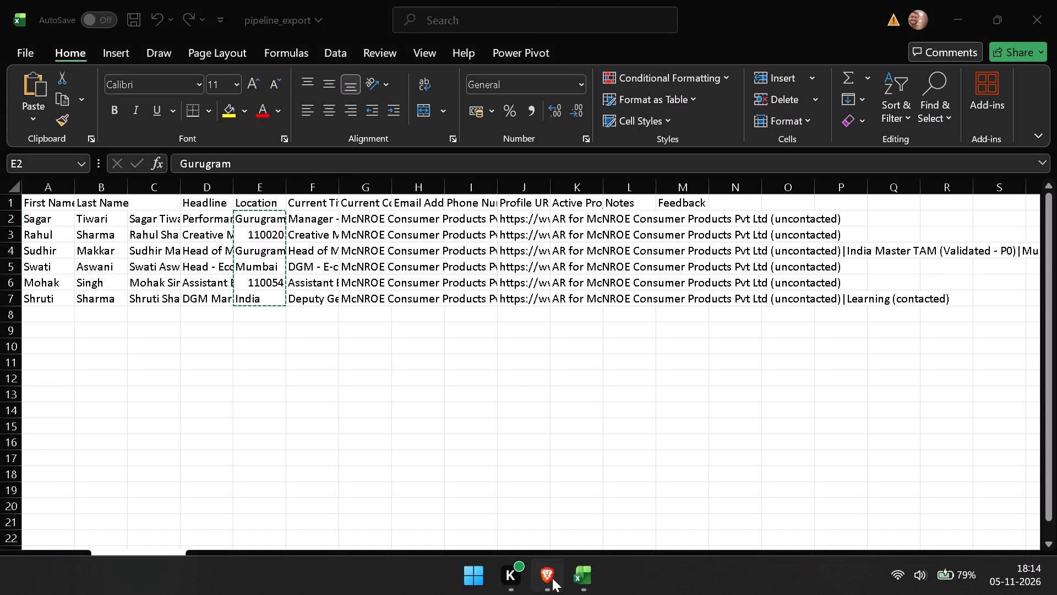
{"action": "left_click", "coordinate": [900, 256]}
{"action": "key", "text": "ctrl+v"}
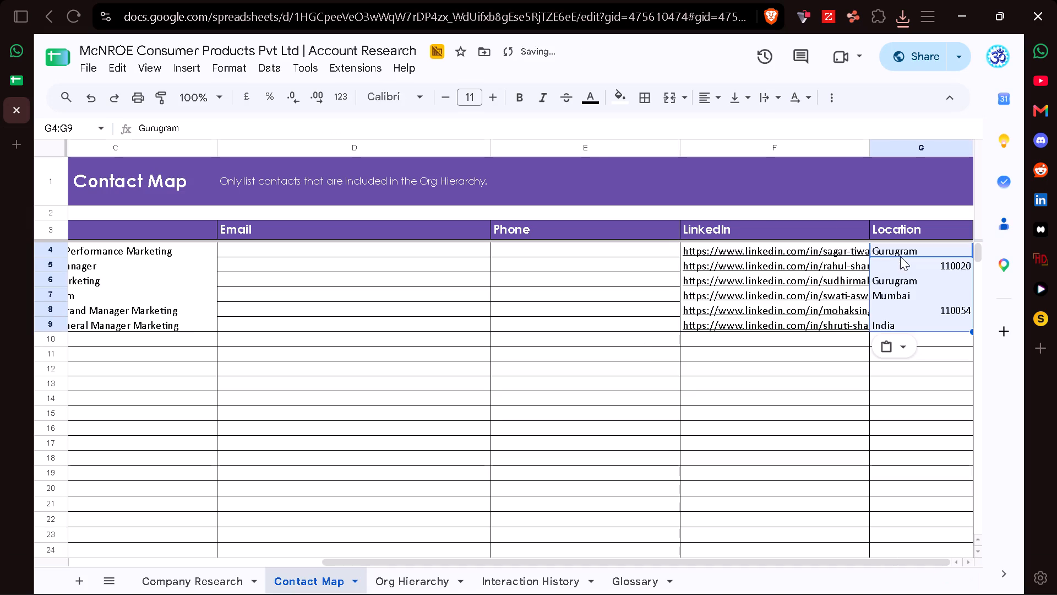
Replace the postal codes in Location cells G5 and G8 with India.
{"action": "left_click", "coordinate": [901, 265]}
{"action": "key", "text": "BackSpace"}
{"action": "type", "text": "India"}
{"action": "left_click", "coordinate": [893, 307]}
{"action": "key", "text": "Return"}
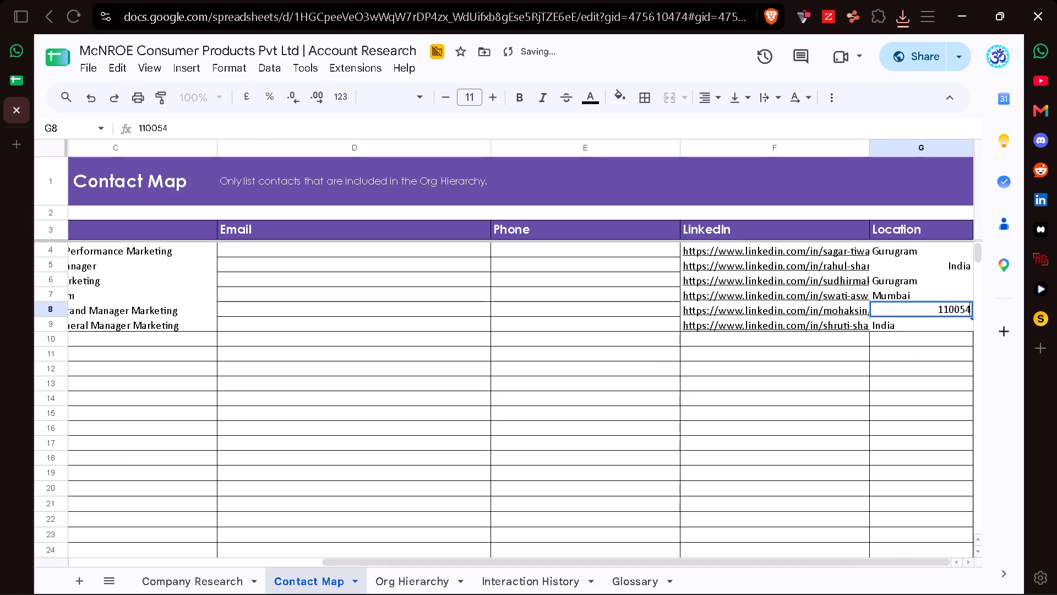
{"action": "key", "text": "BackSpace"}
{"action": "key", "text": "BackSpace"}
{"action": "key", "text": "BackSpace"}
{"action": "key", "text": "BackSpace"}
{"action": "key", "text": "BackSpace"}
{"action": "key", "text": "BackSpace"}
{"action": "type", "text": "India"}
{"action": "key", "text": "Return"}
Enter the formula =HYPERLINK(F4,A4) in B4 of the Contact Map's Name (LinkedIn Hyperlinked) column.
{"action": "scroll", "coordinate": [635, 333], "scroll_direction": "right", "scroll_amount": 3}
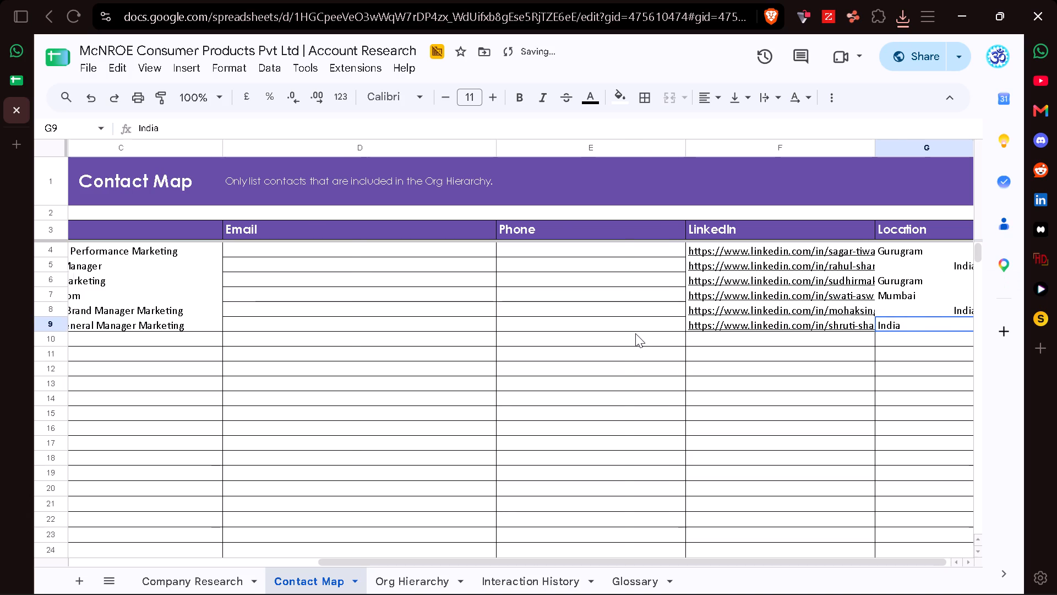
{"action": "scroll", "coordinate": [635, 333], "scroll_direction": "right", "scroll_amount": 4}
{"action": "left_click", "coordinate": [266, 255]}
{"action": "type", "text": "=hyp"}
{"action": "left_click", "coordinate": [244, 283]}
{"action": "scroll", "coordinate": [637, 253], "scroll_direction": "left", "scroll_amount": 4}
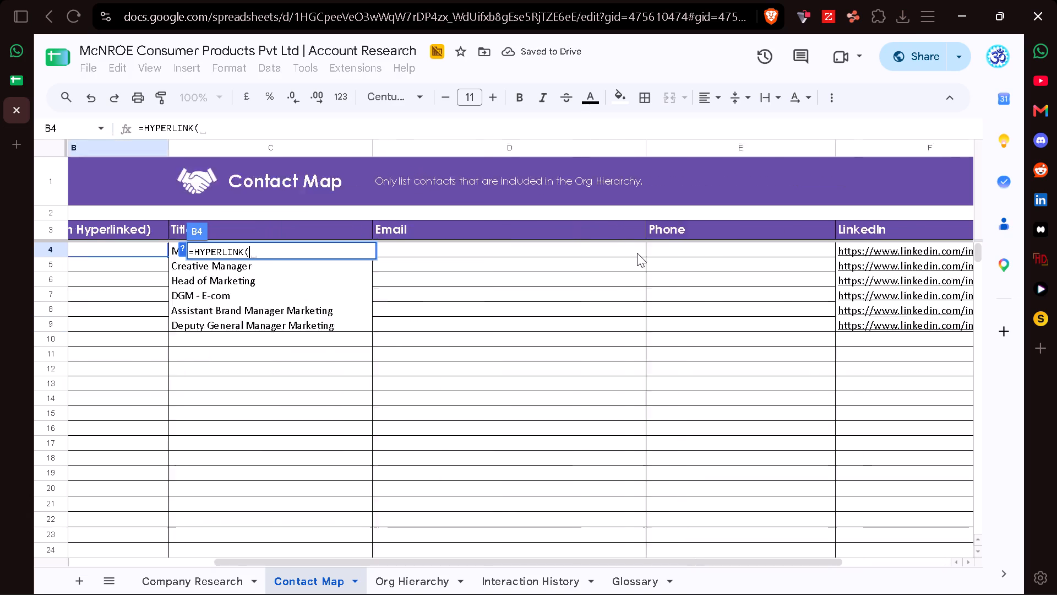
{"action": "scroll", "coordinate": [637, 253], "scroll_direction": "left", "scroll_amount": 1}
{"action": "left_click", "coordinate": [722, 246]}
{"action": "scroll", "coordinate": [428, 301], "scroll_direction": "right", "scroll_amount": 7}
{"action": "key", "text": "comma"}
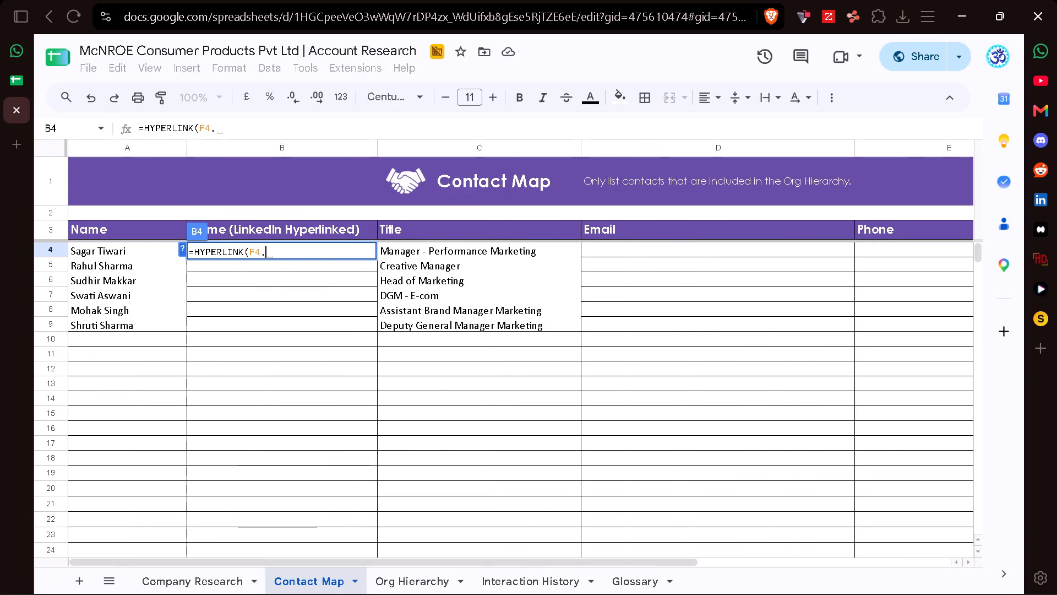
{"action": "left_click", "coordinate": [100, 256]}
{"action": "key", "text": "Return"}
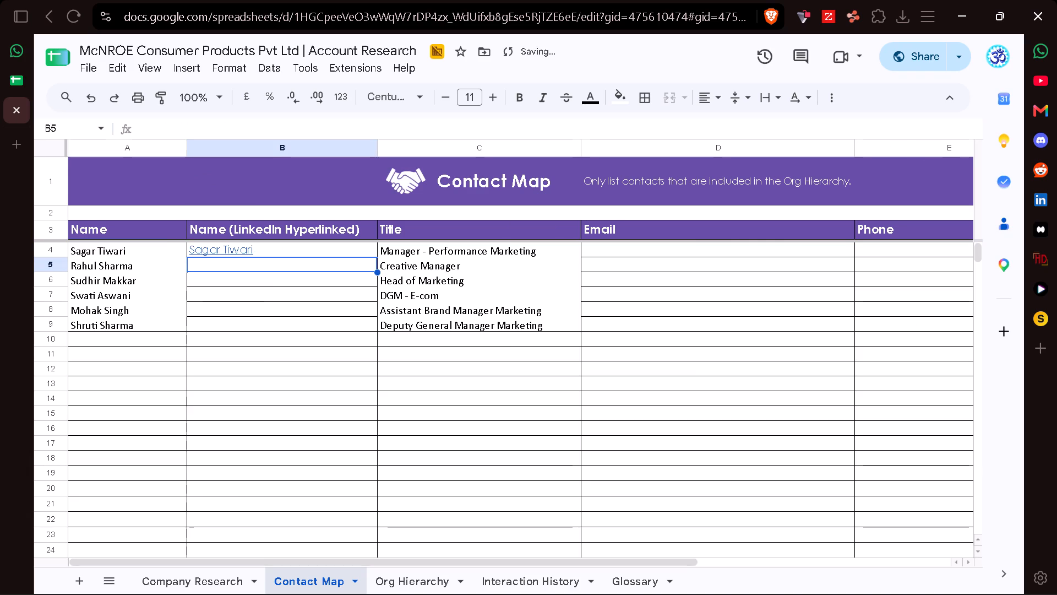
Fill the hyperlink formula from B4 down through B9 so every contact has a linked name.
{"action": "key", "text": "Up"}
{"action": "left_click_drag", "start_coordinate": [378, 255], "coordinate": [374, 322]}
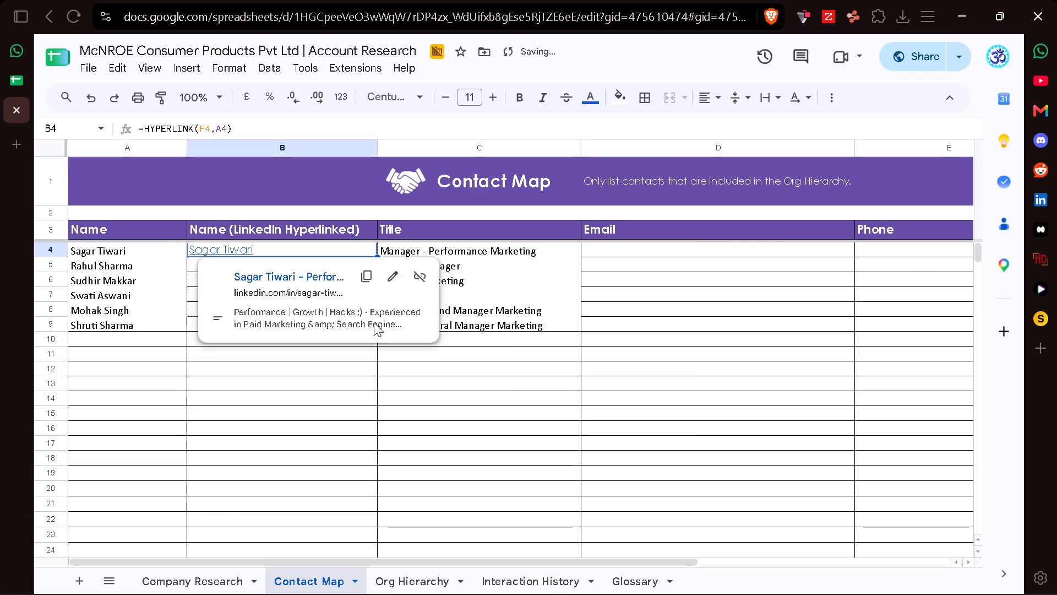
{"action": "left_click_drag", "start_coordinate": [374, 322], "coordinate": [374, 329]}
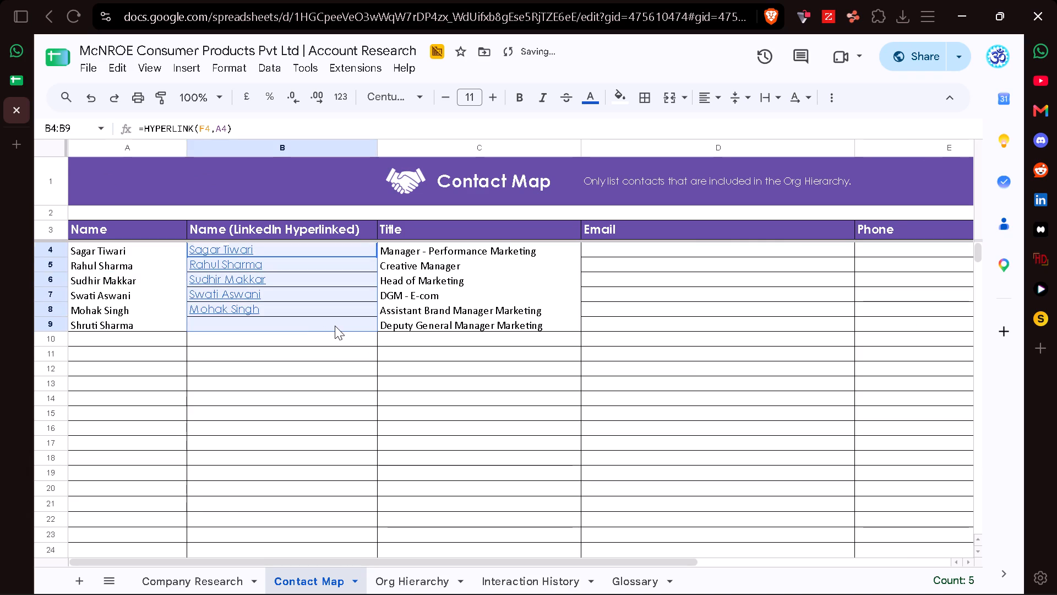
{"action": "left_click", "coordinate": [335, 326]}
{"action": "left_click", "coordinate": [367, 265]}
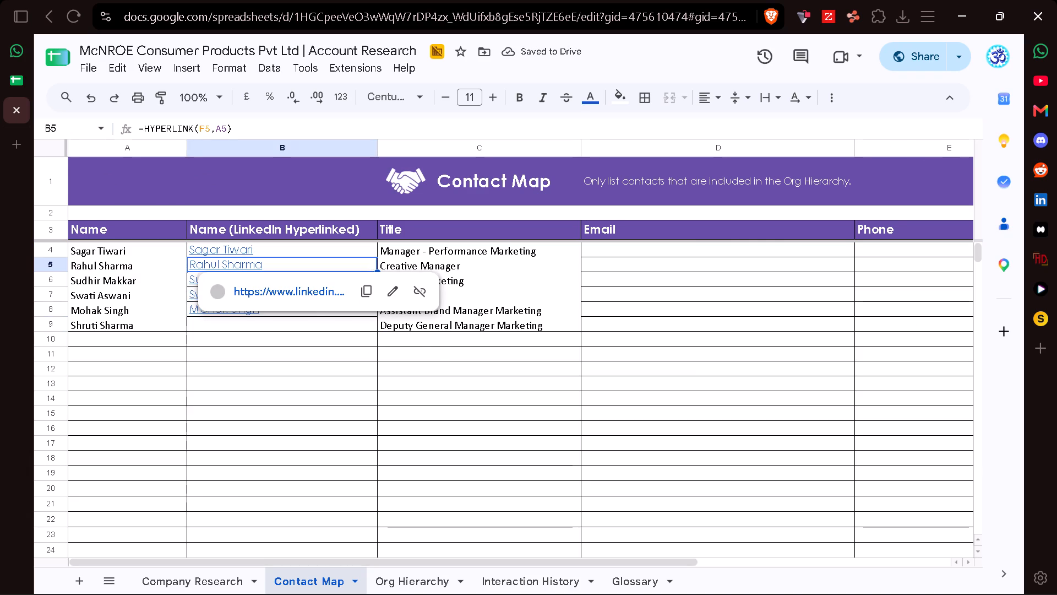
{"action": "left_click_drag", "start_coordinate": [376, 271], "coordinate": [193, 330]}
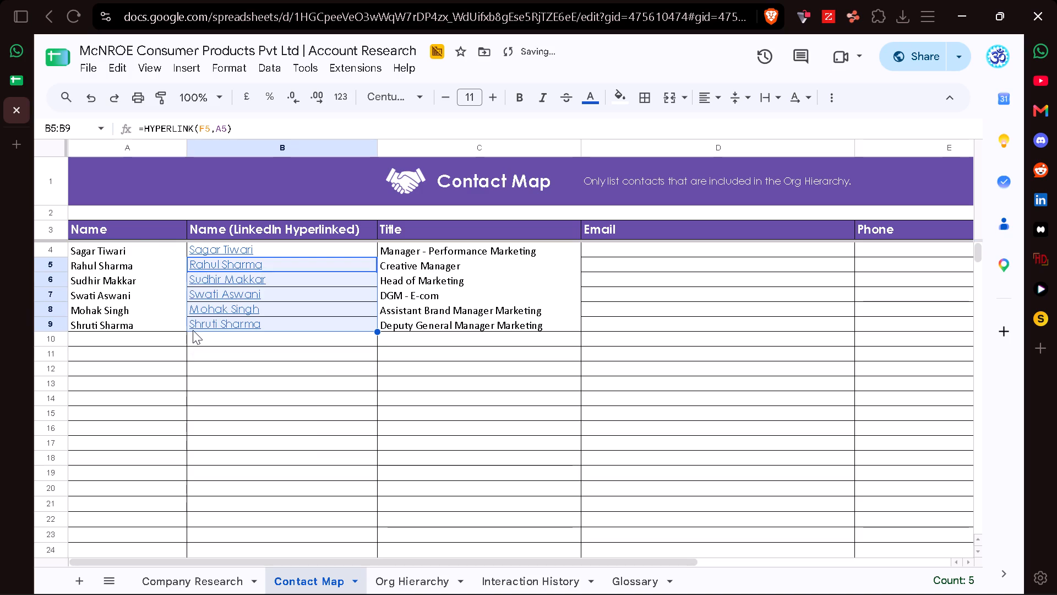
Set contact range A4:G9 to the same Century font as the hyperlinked names and apply borders to all its cells.
{"action": "left_click", "coordinate": [124, 253]}
{"action": "key", "text": "ctrl+shift+Down"}
{"action": "key", "text": "ctrl+shift+Right"}
{"action": "key", "text": "ctrl+shift+Right"}
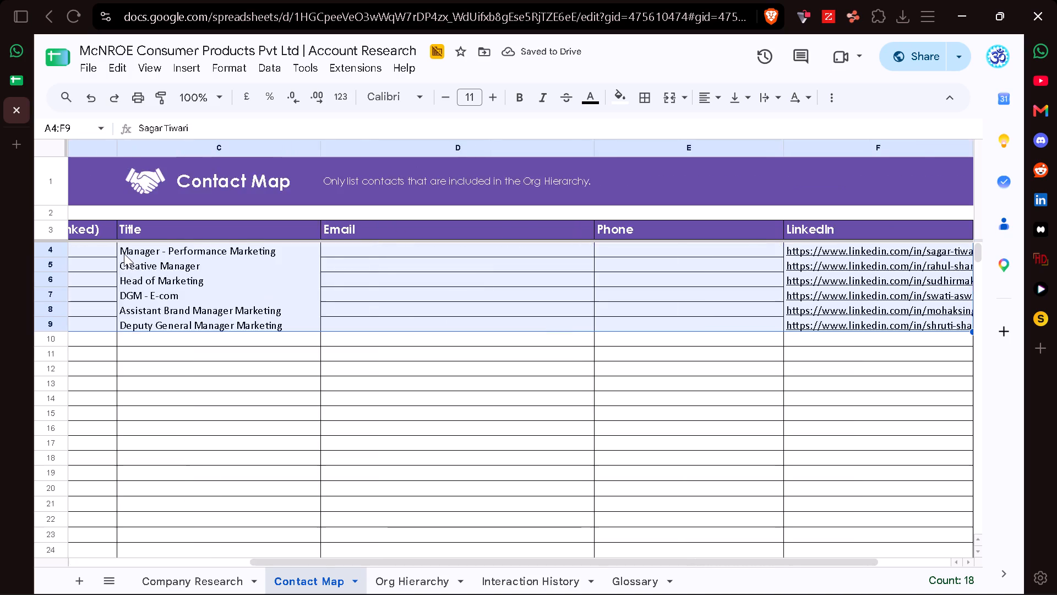
{"action": "key", "text": "ctrl+shift+Right"}
{"action": "key", "text": "ctrl+shift+Right"}
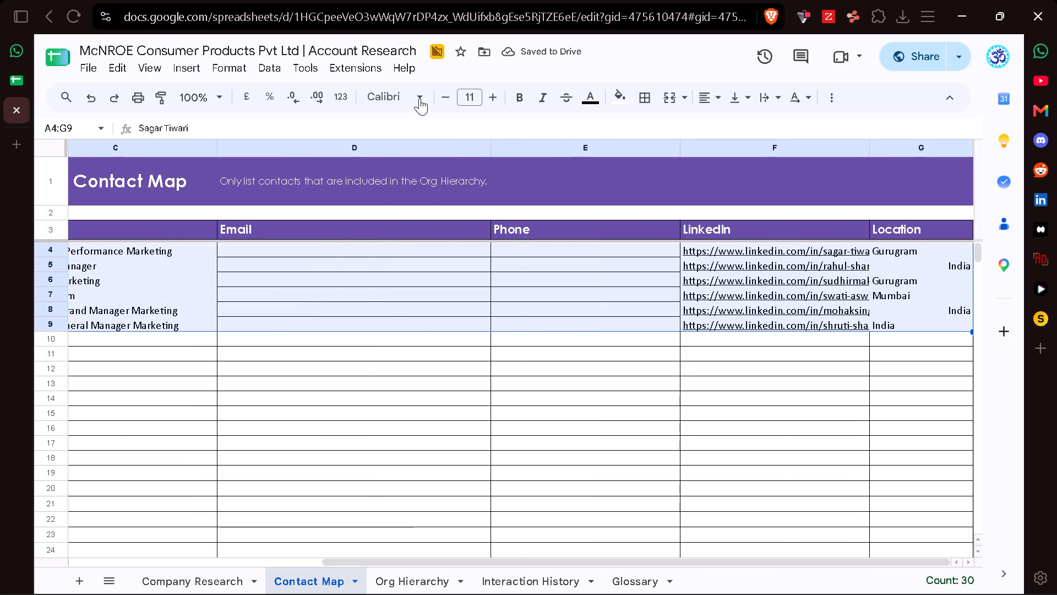
{"action": "left_click", "coordinate": [419, 98]}
{"action": "left_click", "coordinate": [423, 250]}
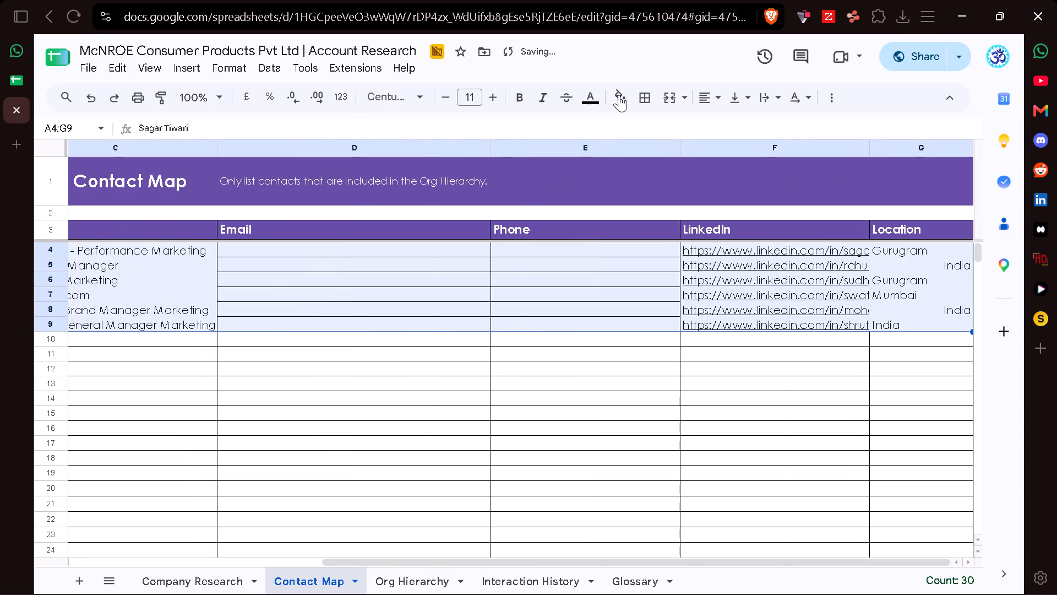
{"action": "left_click", "coordinate": [637, 94]}
{"action": "left_click", "coordinate": [649, 123]}
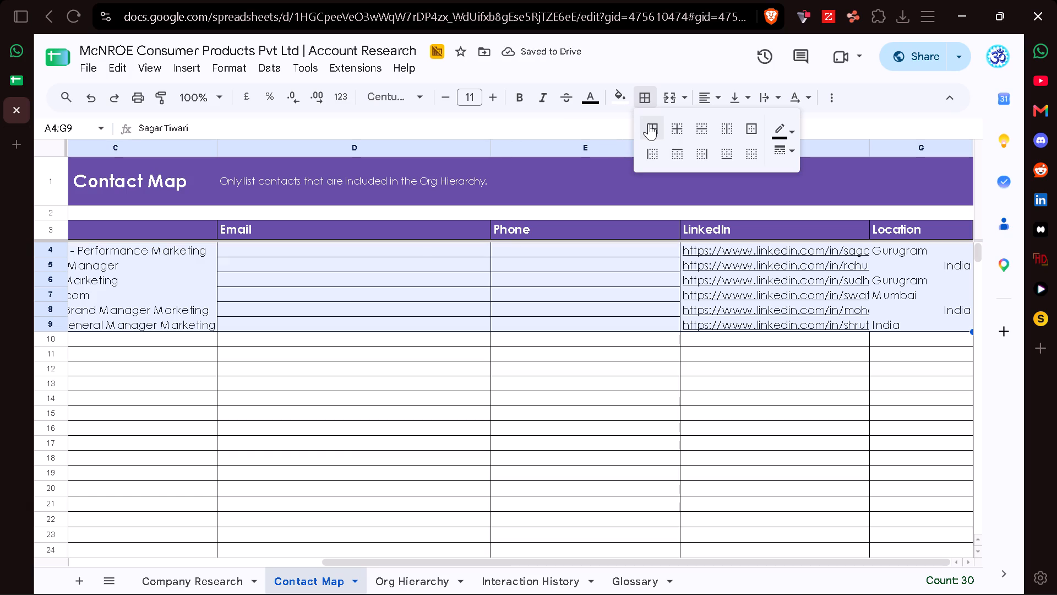
Align the contents of A4:G9 to the vertical middle and horizontally to the left.
{"action": "left_click_drag", "start_coordinate": [743, 97], "coordinate": [764, 124]}
{"action": "left_click", "coordinate": [764, 124]}
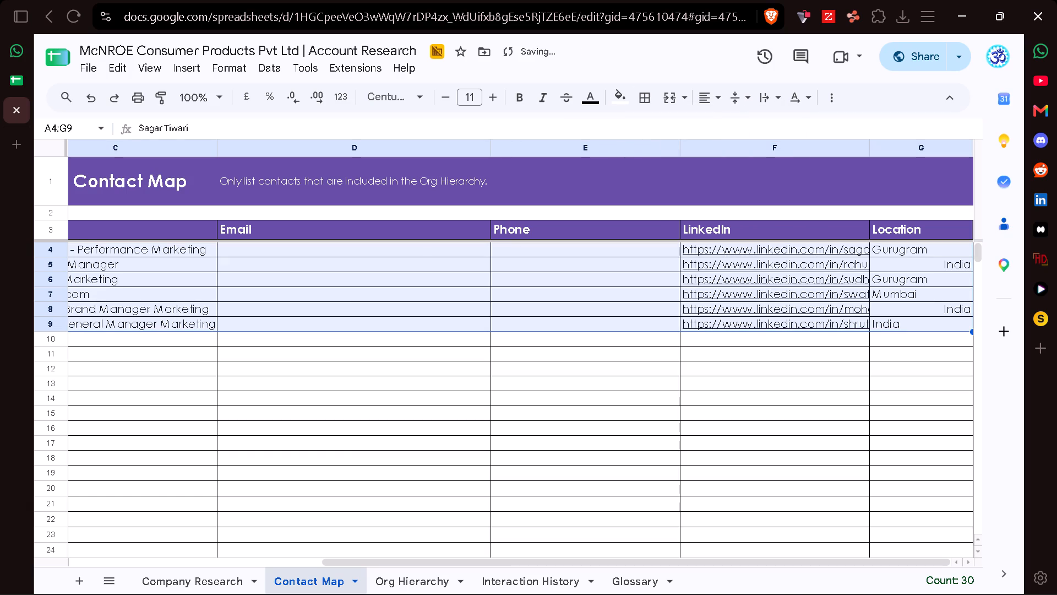
{"action": "left_click", "coordinate": [704, 99]}
{"action": "left_click", "coordinate": [709, 115]}
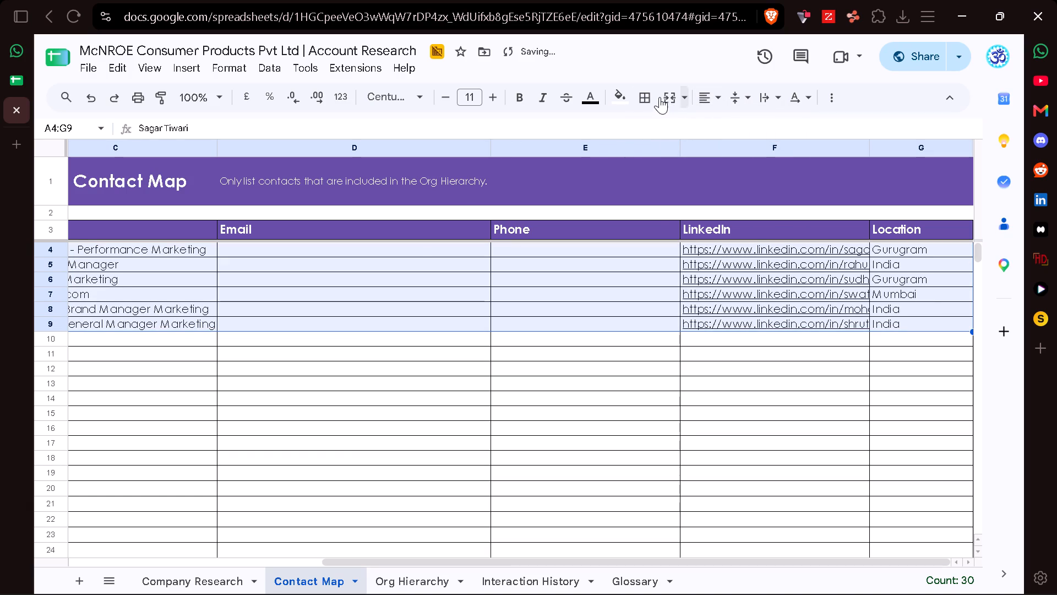
Reset the text colour of contact range A4:G9.
{"action": "left_click", "coordinate": [586, 97]}
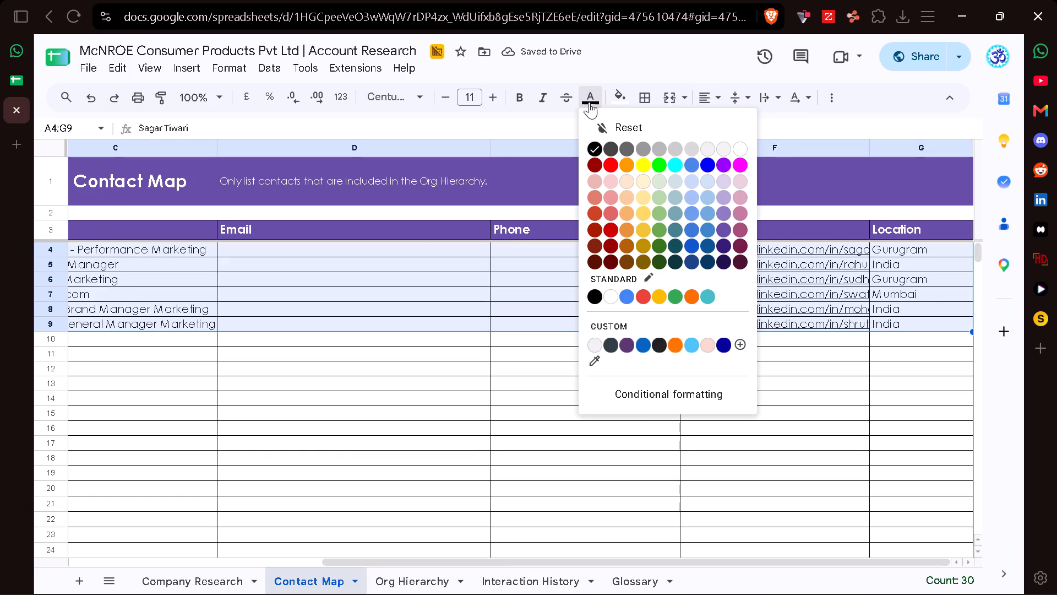
{"action": "left_click", "coordinate": [603, 125]}
Sort the contact range A4:G9 in ascending order by name in column A.
{"action": "scroll", "coordinate": [293, 332], "scroll_direction": "right", "scroll_amount": 6}
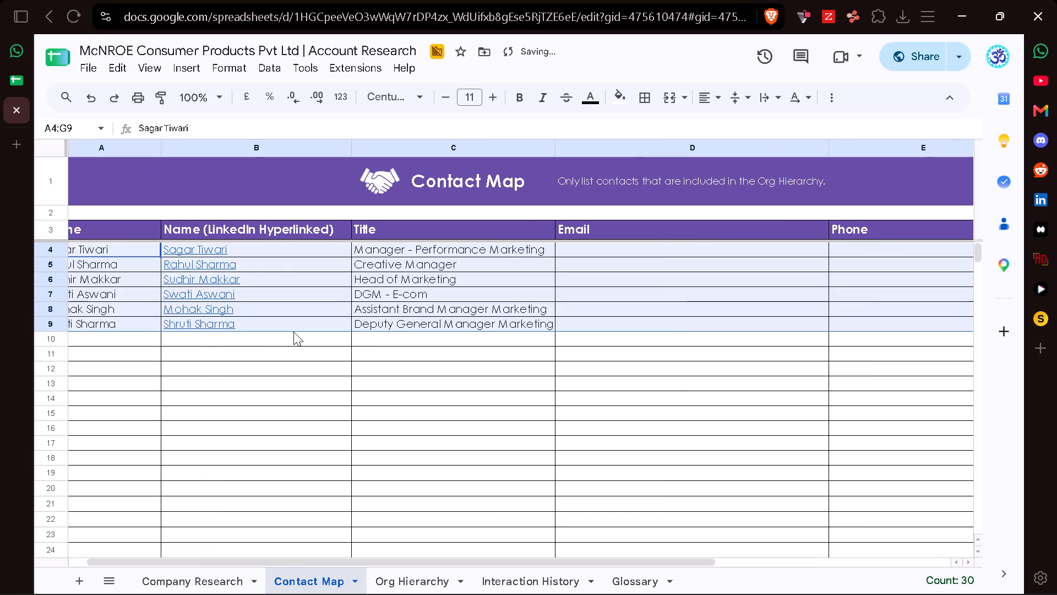
{"action": "scroll", "coordinate": [293, 332], "scroll_direction": "left", "scroll_amount": 5}
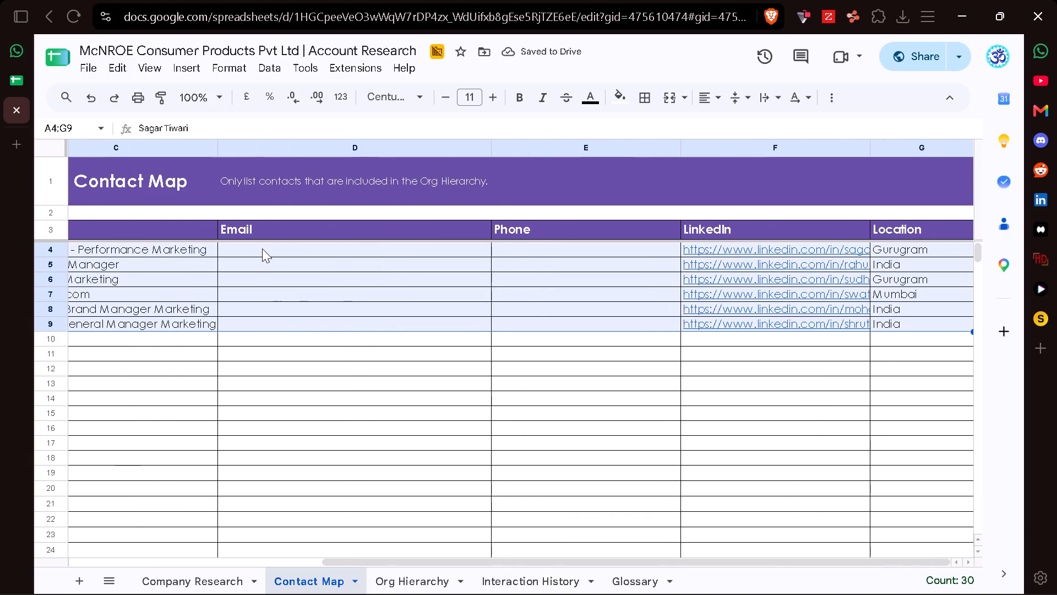
{"action": "right_click", "coordinate": [262, 248]}
{"action": "scroll", "coordinate": [307, 404], "scroll_direction": "down", "scroll_amount": 3}
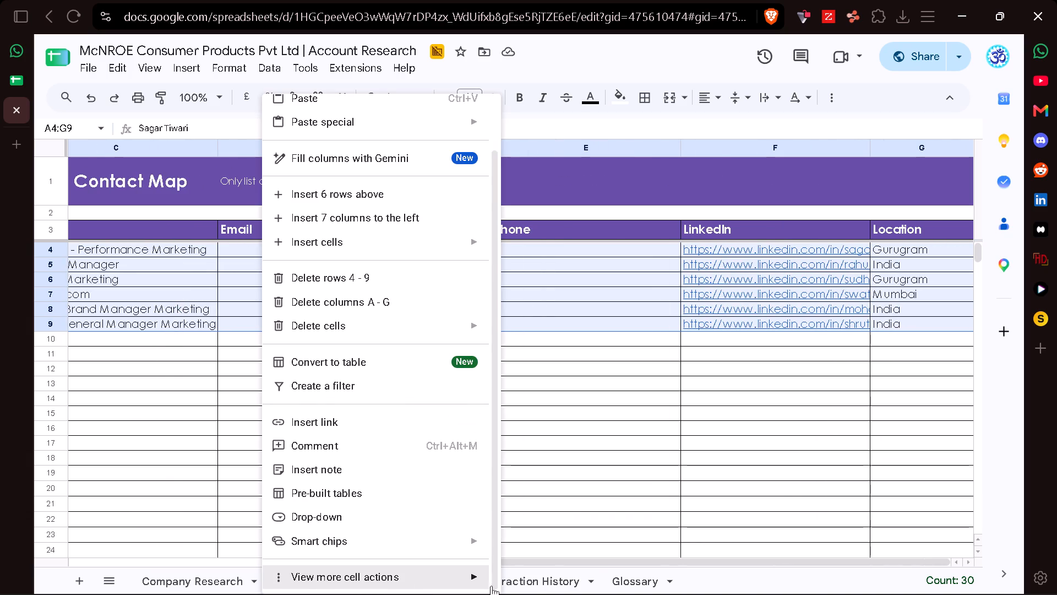
{"action": "left_click", "coordinate": [531, 505]}
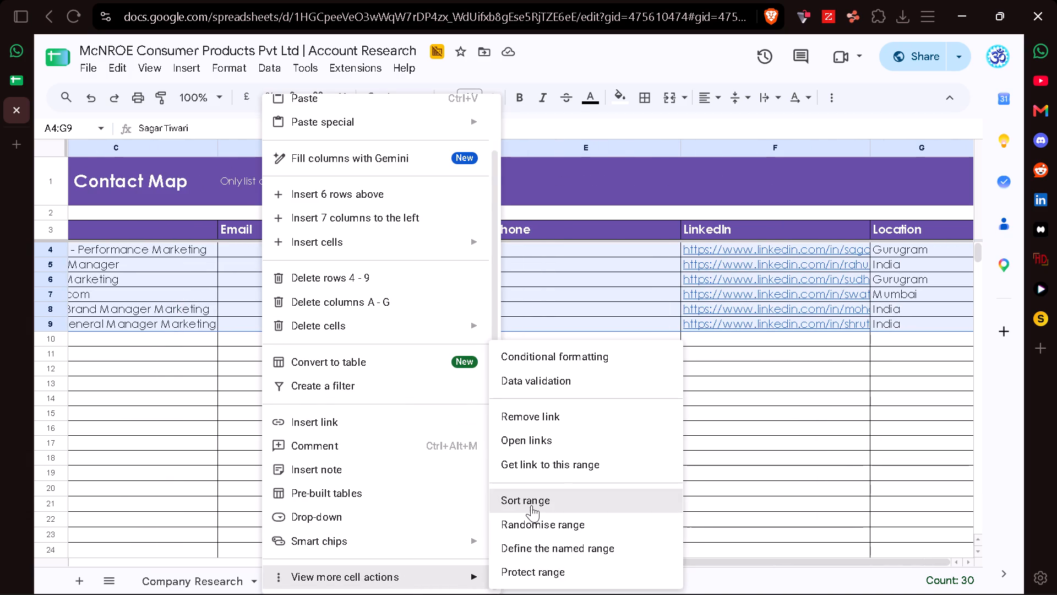
{"action": "left_click", "coordinate": [663, 405]}
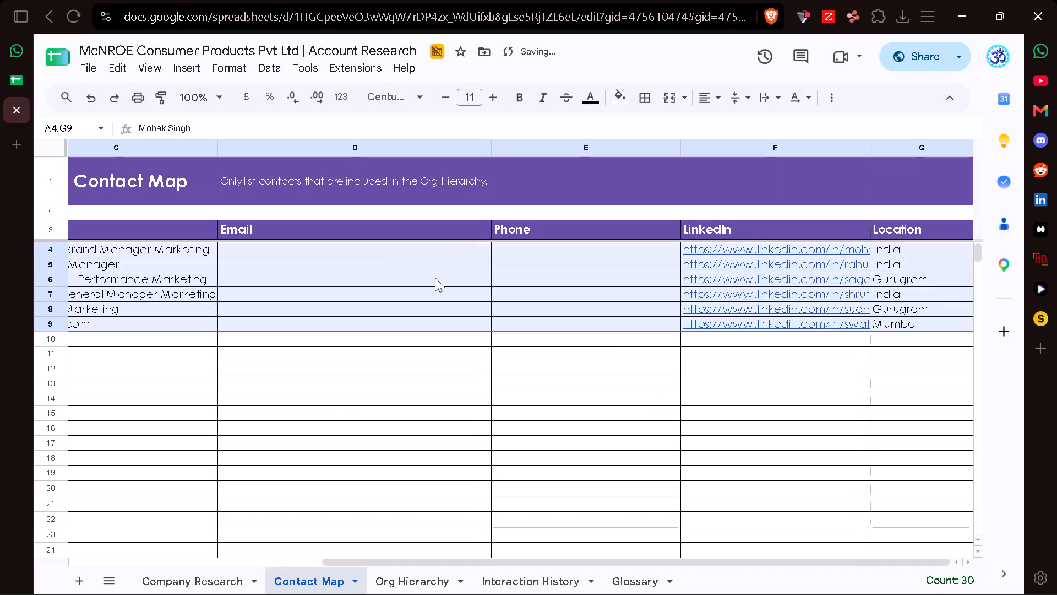
Open the row 4 contact's LinkedIn profile from the sheet and look up their contact details in ZoomInfo and SMARTe.
{"action": "left_click", "coordinate": [377, 256]}
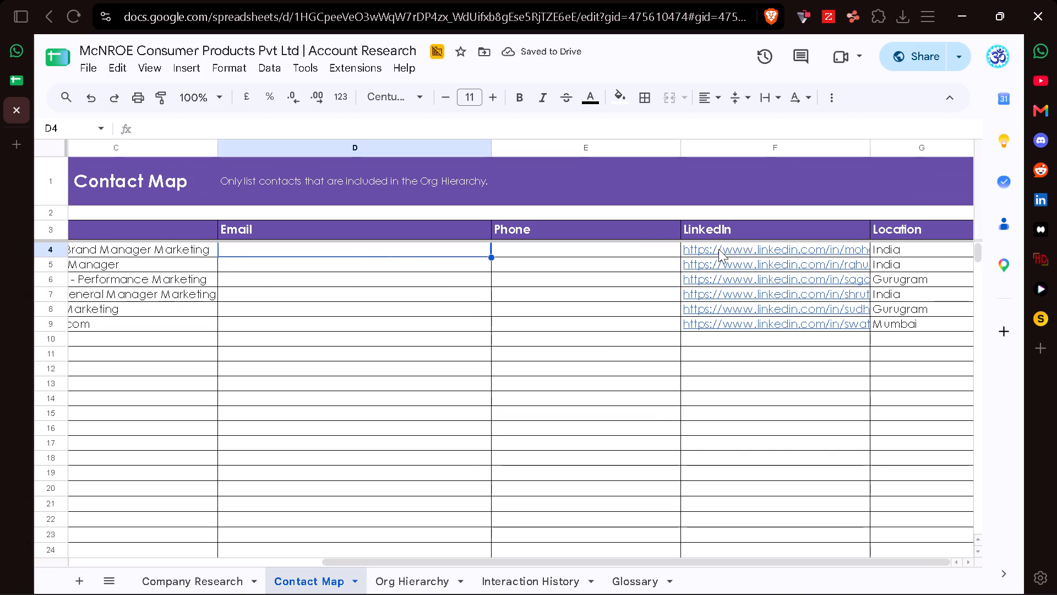
{"action": "left_click", "coordinate": [760, 284]}
{"action": "left_click", "coordinate": [824, 14]}
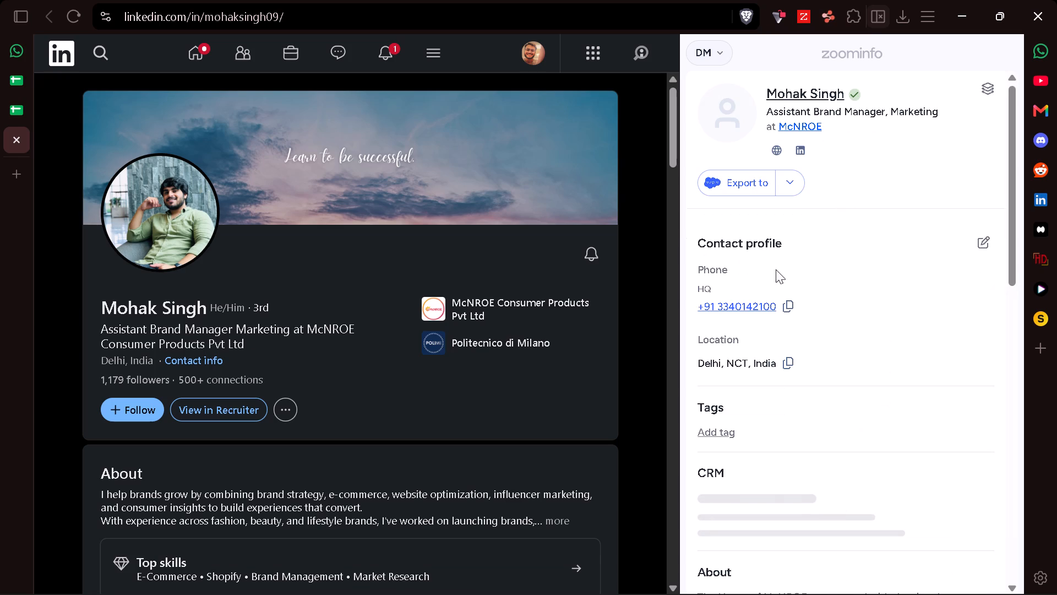
{"action": "left_click", "coordinate": [876, 19]}
{"action": "left_click", "coordinate": [859, 19]}
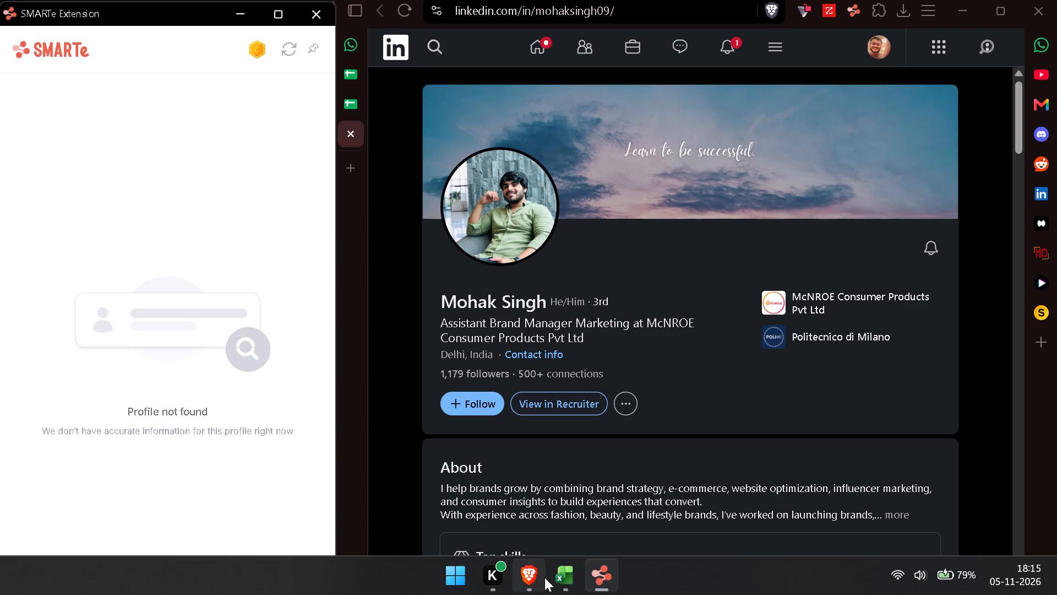
Switch to Excel and close the pipeline_export workbook without saving its changes.
{"action": "left_click", "coordinate": [584, 583]}
{"action": "left_click", "coordinate": [565, 580]}
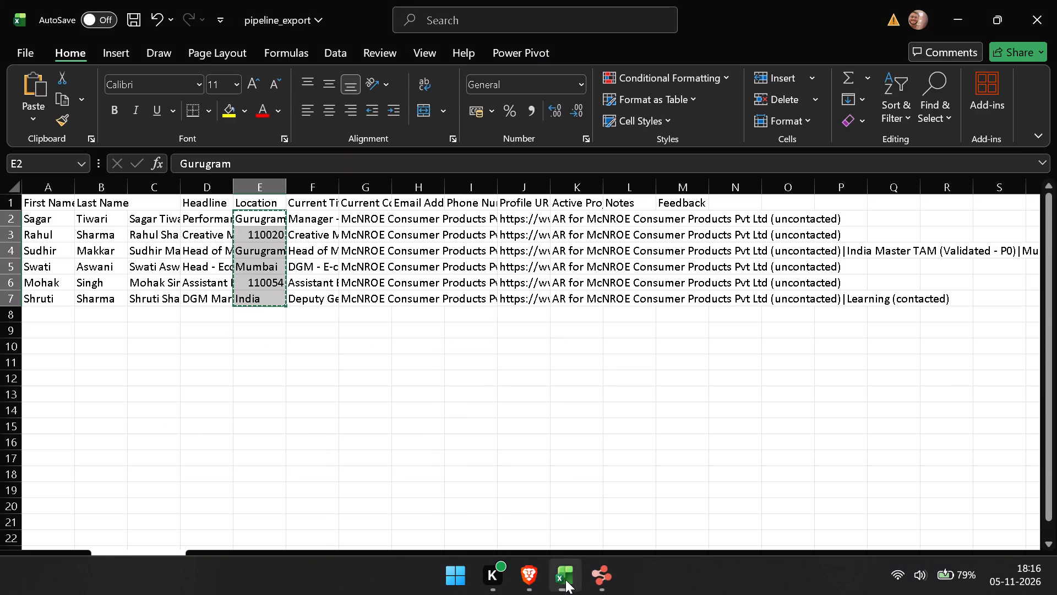
{"action": "left_click", "coordinate": [1056, 0]}
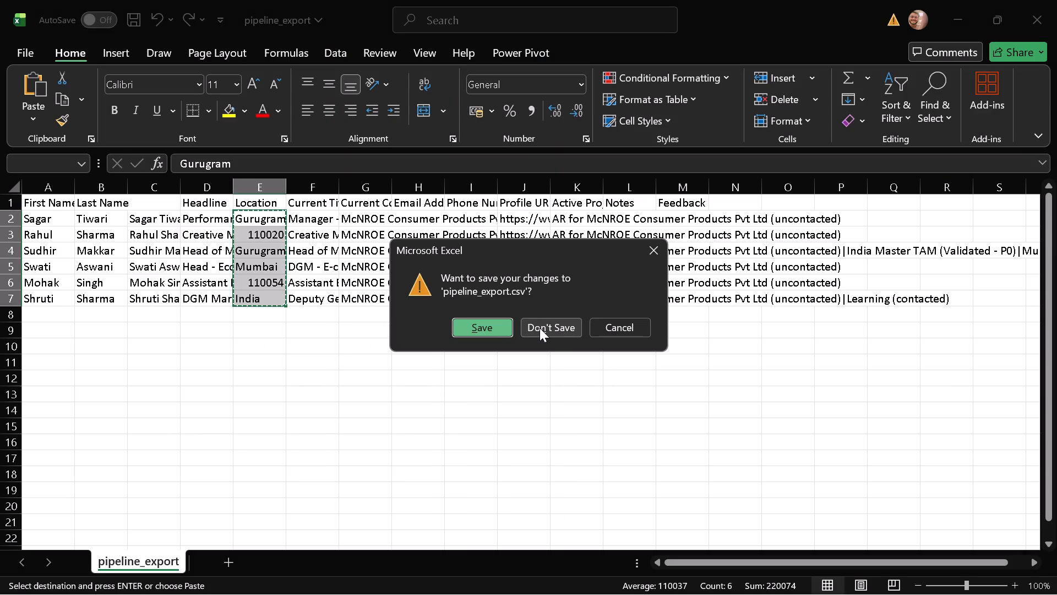
{"action": "left_click", "coordinate": [540, 328]}
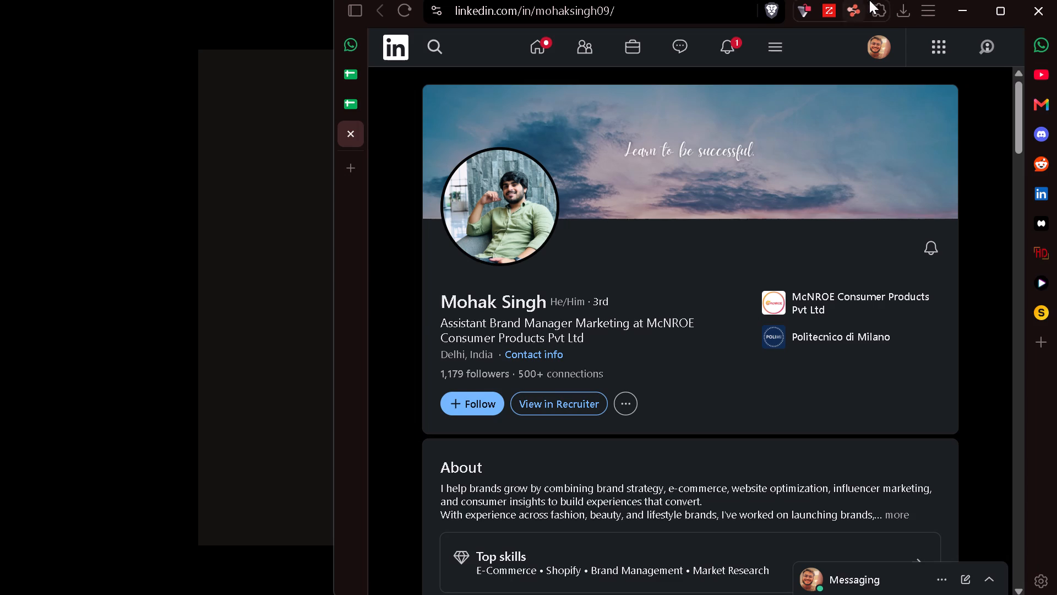
Refresh the SMARTe lookup for the row 4 contact and close their LinkedIn profile.
{"action": "left_click", "coordinate": [857, 8]}
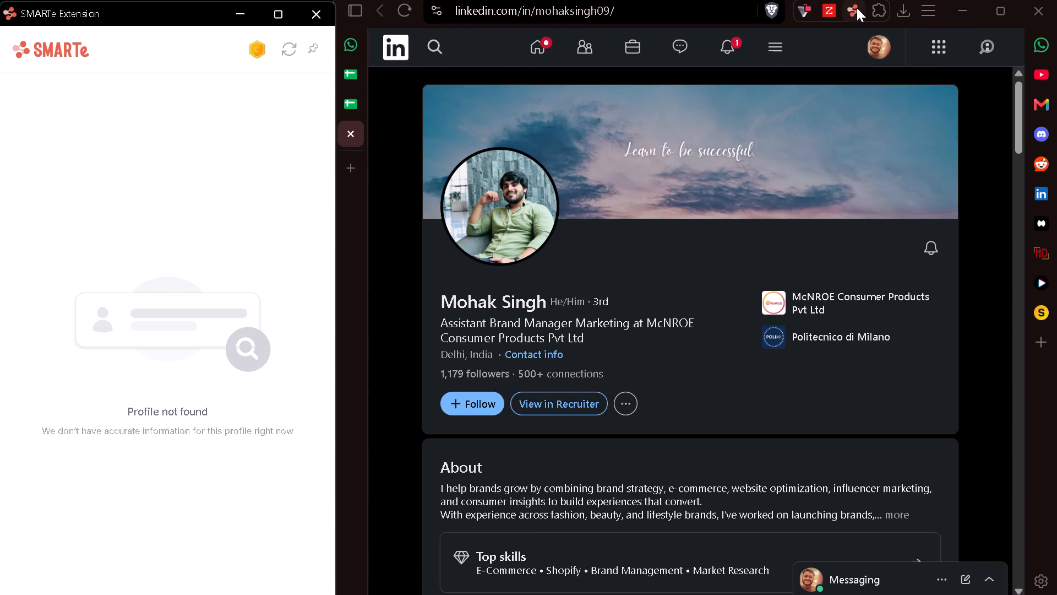
{"action": "left_click", "coordinate": [284, 57]}
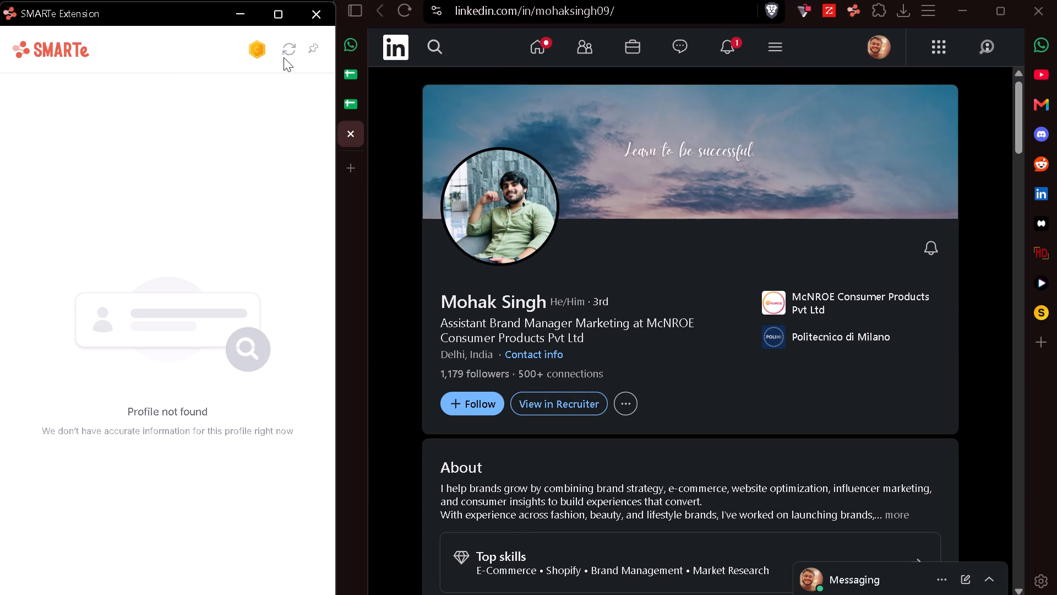
{"action": "left_click", "coordinate": [287, 55]}
{"action": "left_click", "coordinate": [355, 130]}
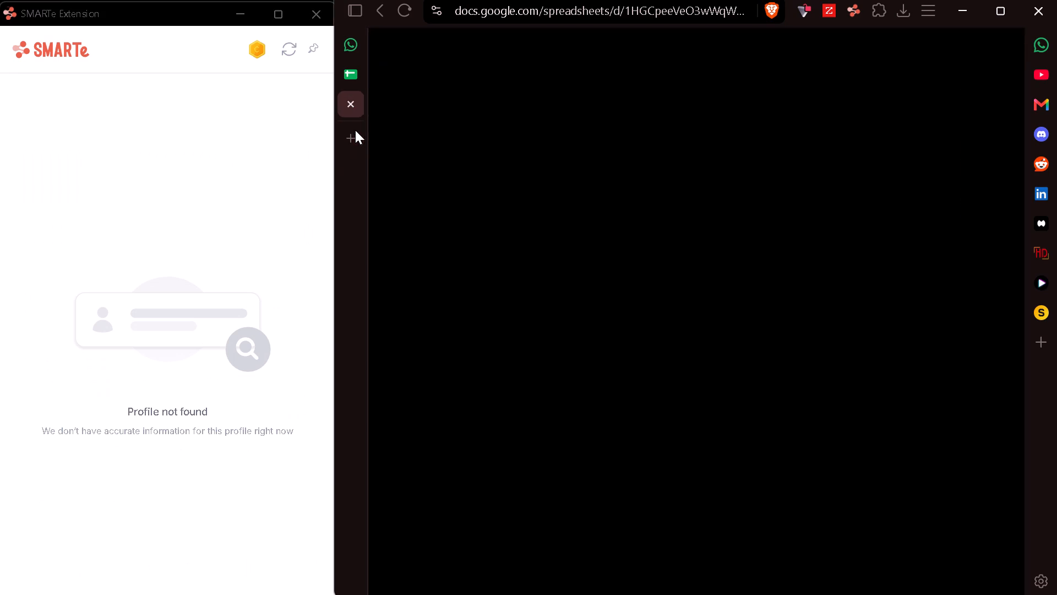
Enter nf as the row 4 contact's email in D4 and phone in E4.
{"action": "type", "text": "nf"}
{"action": "key", "text": "Right"}
{"action": "type", "text": "nf"}
{"action": "key", "text": "Down"}
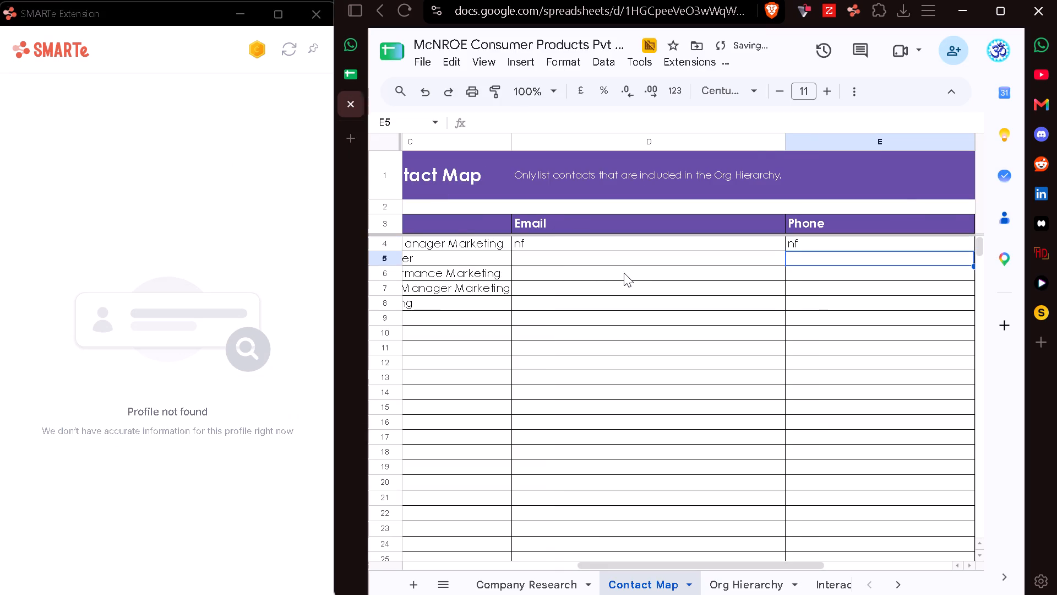
{"action": "key", "text": "Left"}
Fit the width of the Contact Map's Phone column to its contents.
{"action": "scroll", "coordinate": [624, 273], "scroll_direction": "left", "scroll_amount": 2}
{"action": "scroll", "coordinate": [624, 273], "scroll_direction": "right", "scroll_amount": 6}
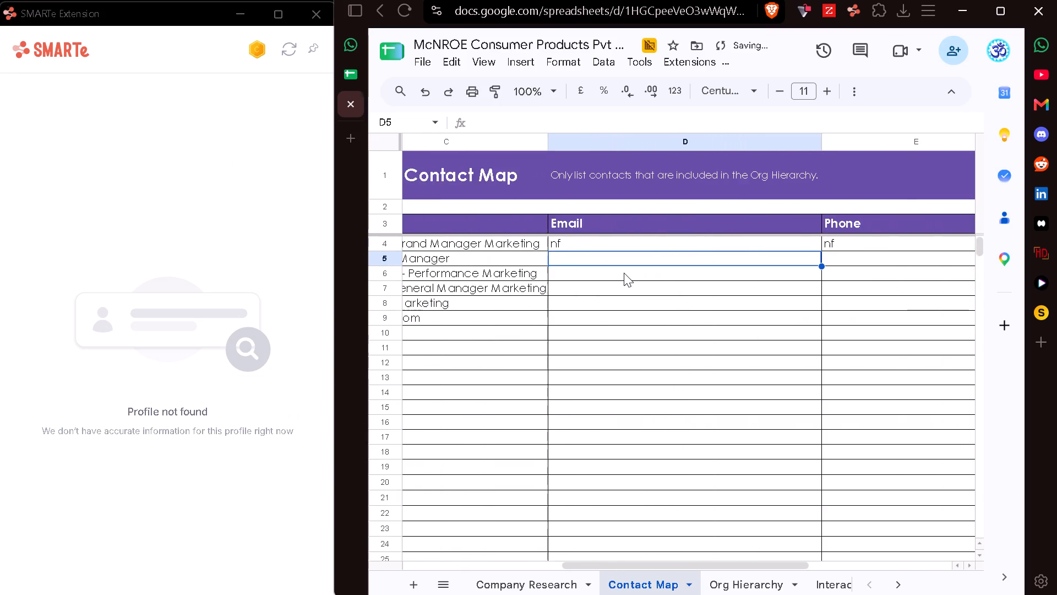
{"action": "scroll", "coordinate": [624, 273], "scroll_direction": "left", "scroll_amount": 3}
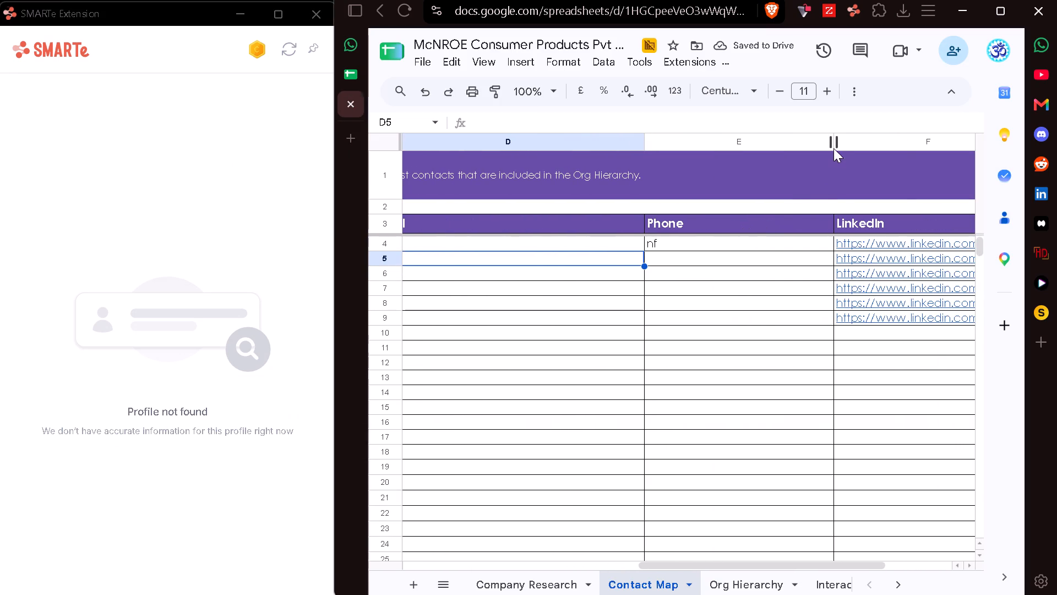
{"action": "double_click", "coordinate": [833, 146]}
Open the row 5 contact's LinkedIn profile with the ZoomInfo lookup and send a connection invitation without a note.
{"action": "scroll", "coordinate": [653, 274], "scroll_direction": "right", "scroll_amount": 2}
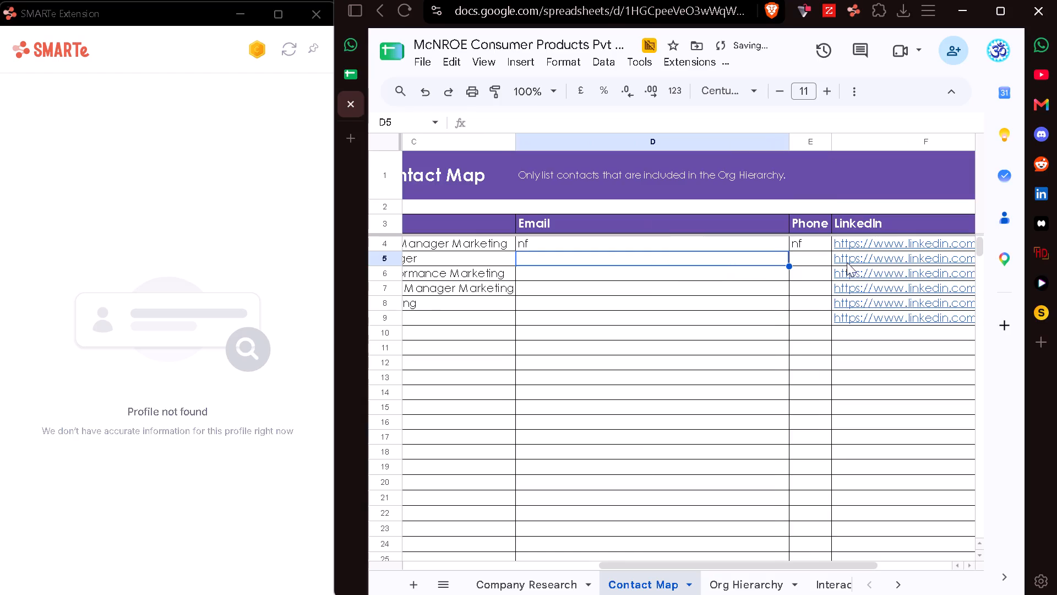
{"action": "left_click", "coordinate": [879, 284]}
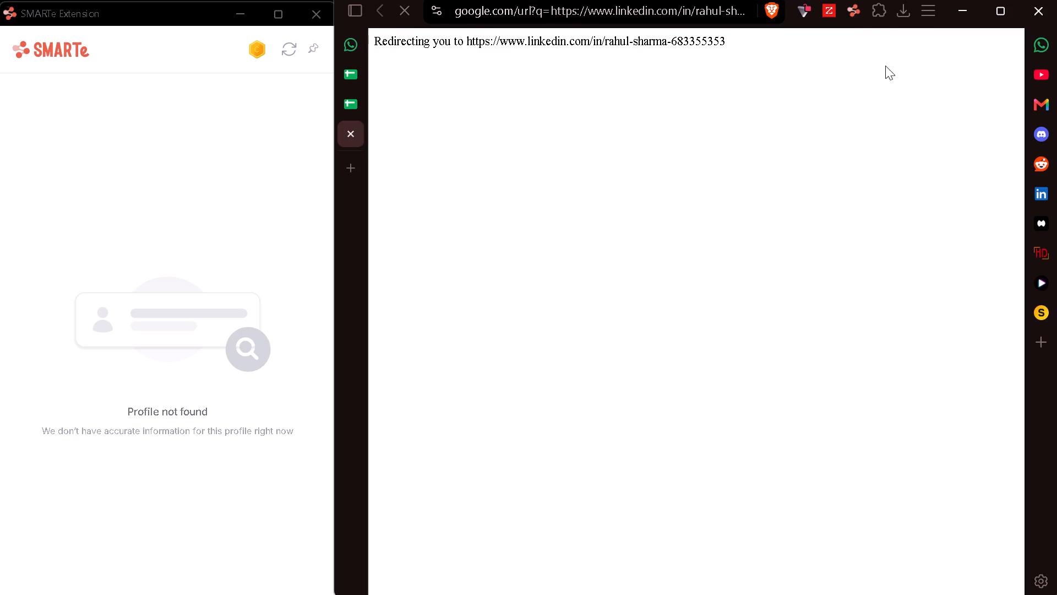
{"action": "left_click", "coordinate": [833, 8]}
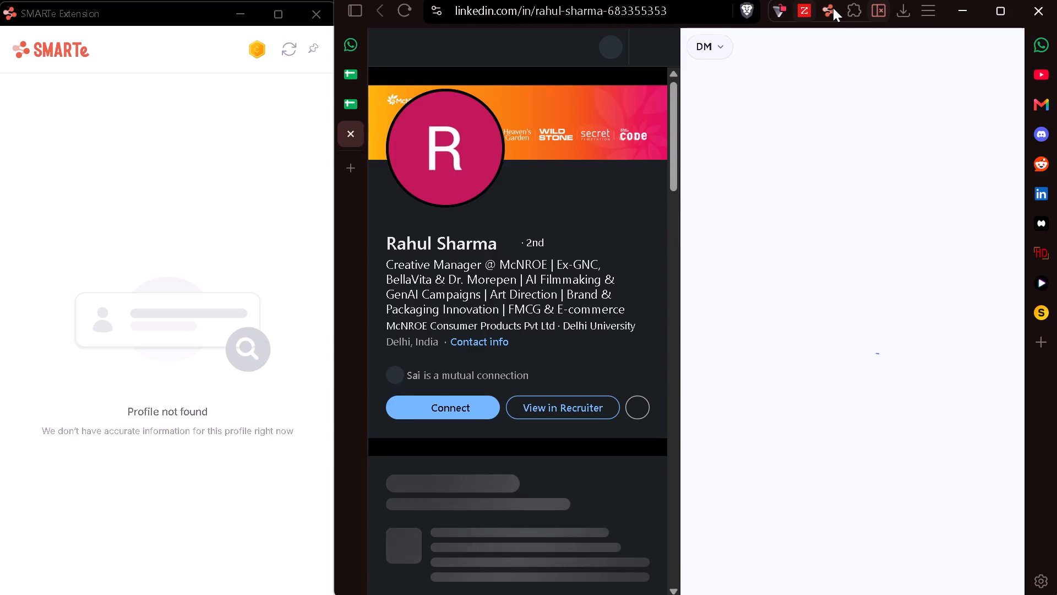
{"action": "left_click", "coordinate": [466, 407]}
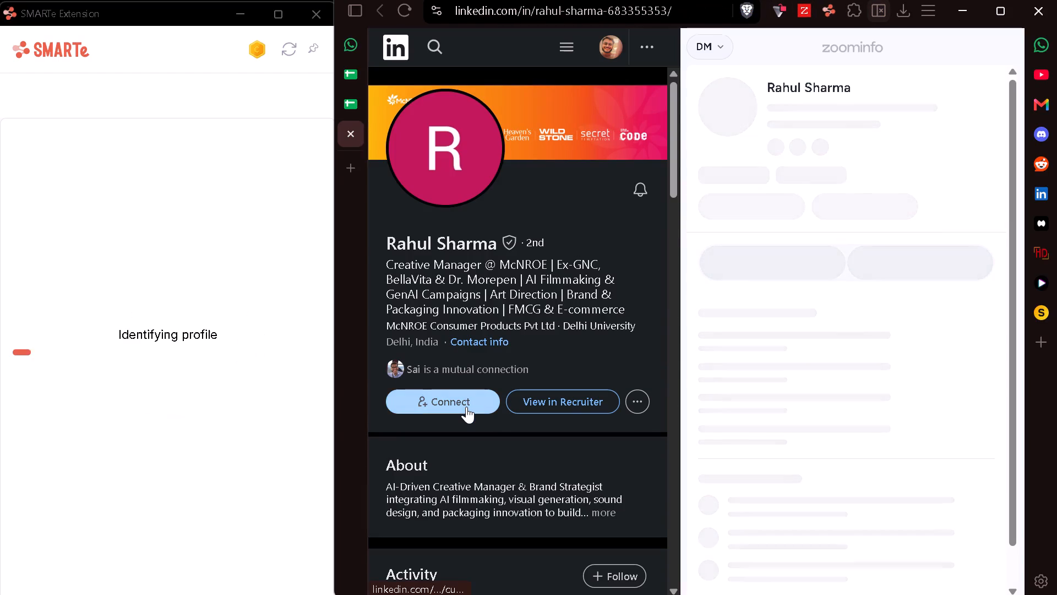
{"action": "scroll", "coordinate": [466, 407], "scroll_direction": "down", "scroll_amount": 1}
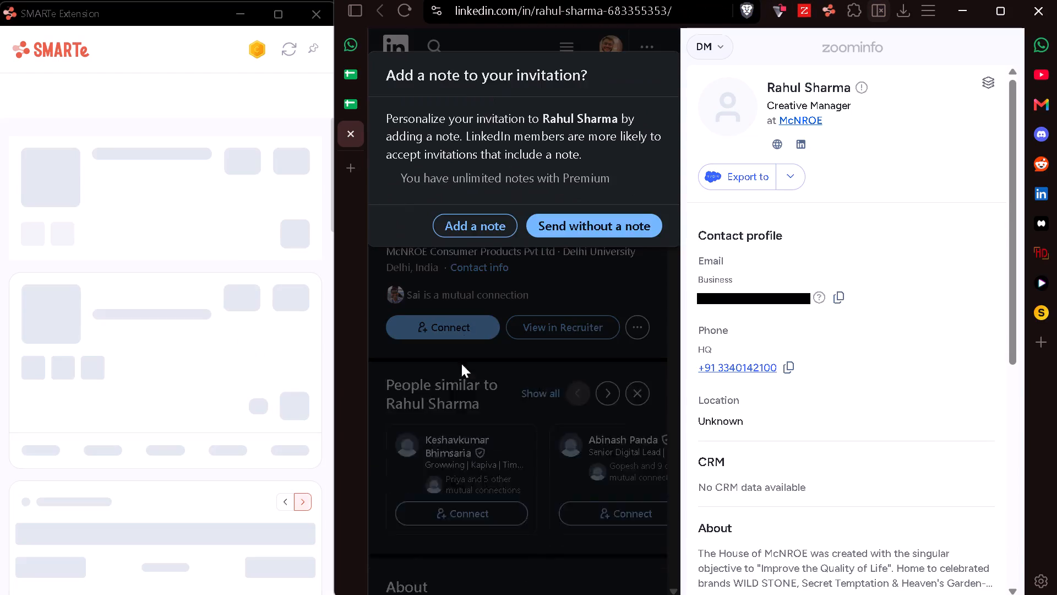
{"action": "left_click", "coordinate": [555, 226]}
Copy the row 5 contact's business email from ZoomInfo into D5, revealing their contact details in SMARTe as well.
{"action": "left_click", "coordinate": [834, 297]}
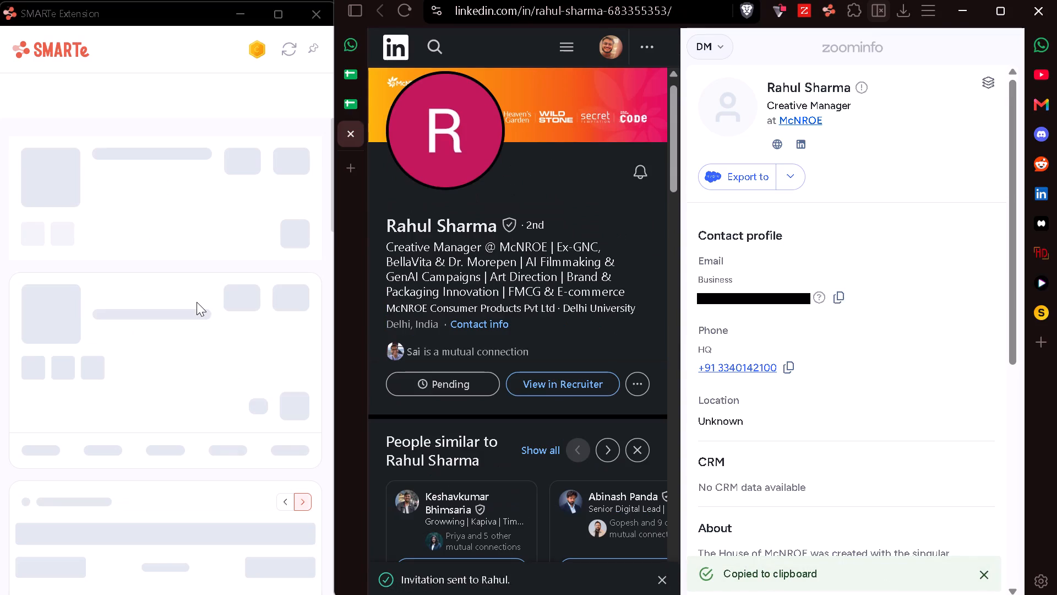
{"action": "left_click", "coordinate": [271, 228]}
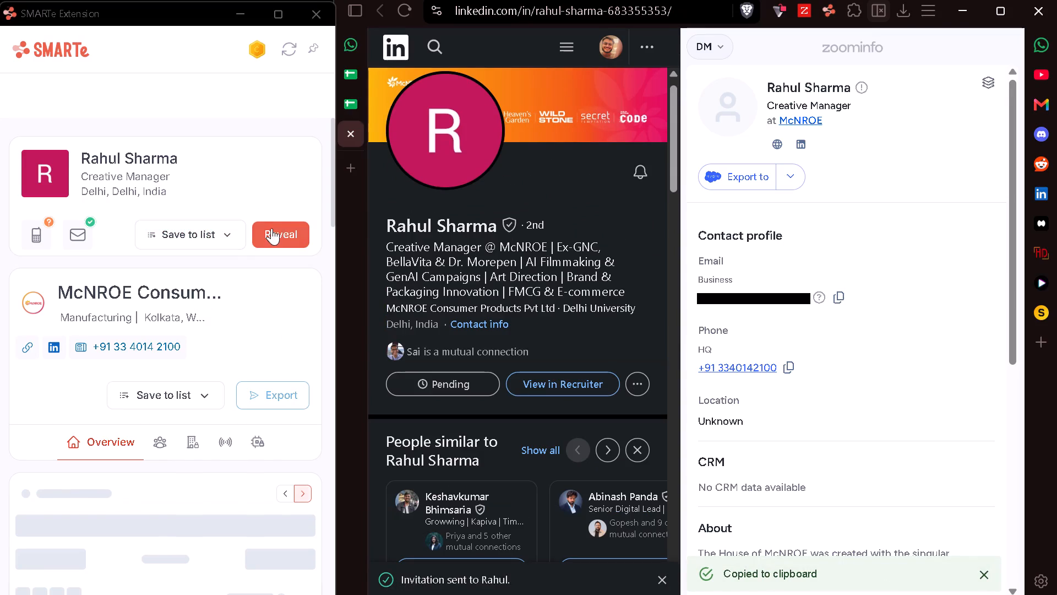
{"action": "left_click", "coordinate": [348, 98]}
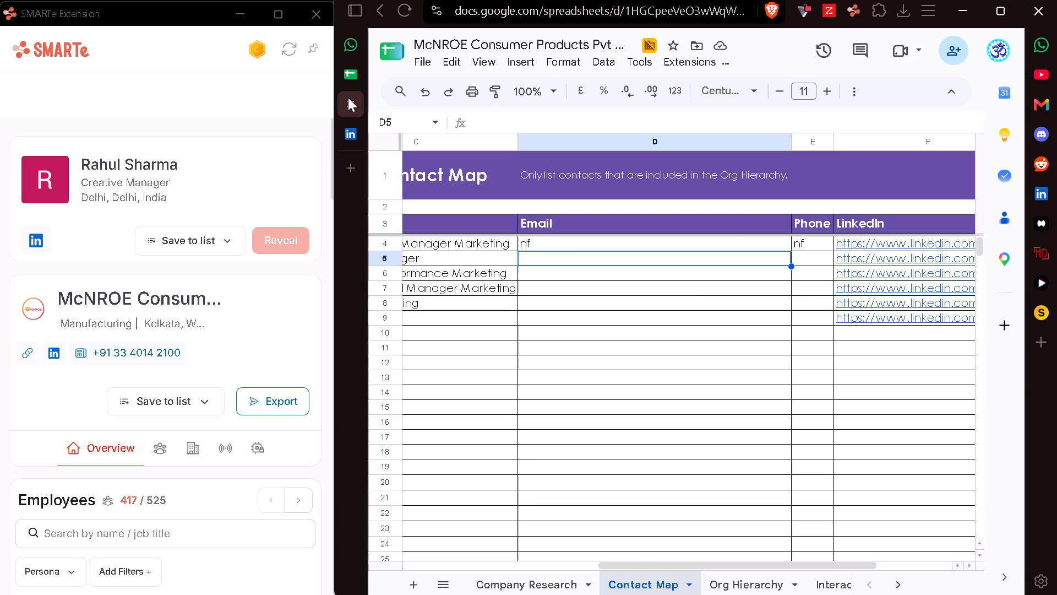
{"action": "key", "text": "ctrl+v"}
{"action": "key", "text": "Right"}
Check the row 5 contact's revealed SMARTe details, close their LinkedIn profile, and enter nf as the phone in E5.
{"action": "scroll", "coordinate": [272, 287], "scroll_direction": "down", "scroll_amount": 1}
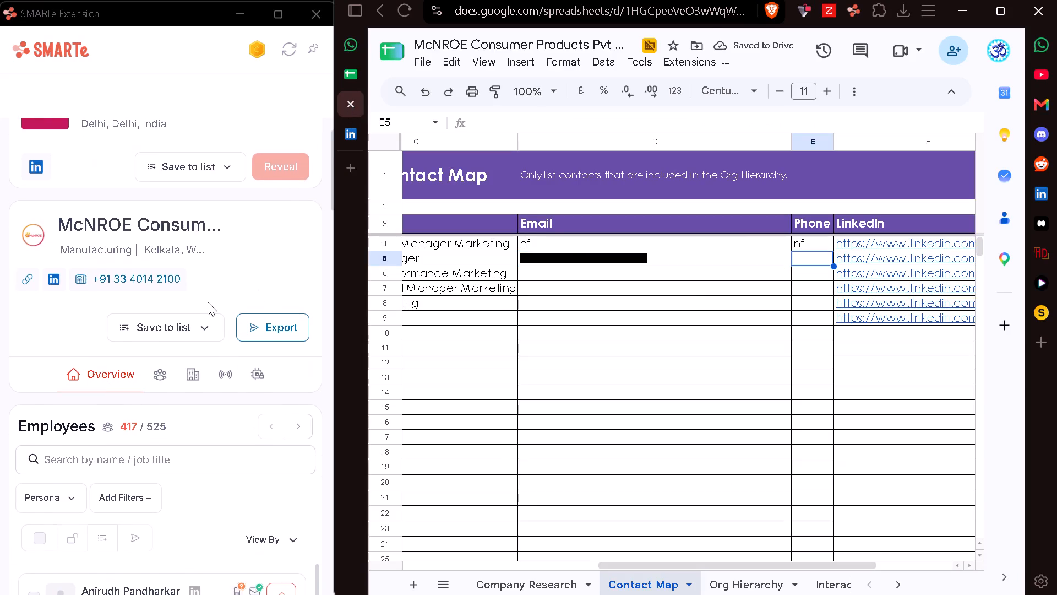
{"action": "scroll", "coordinate": [208, 302], "scroll_direction": "down", "scroll_amount": 1}
{"action": "scroll", "coordinate": [208, 302], "scroll_direction": "up", "scroll_amount": 5}
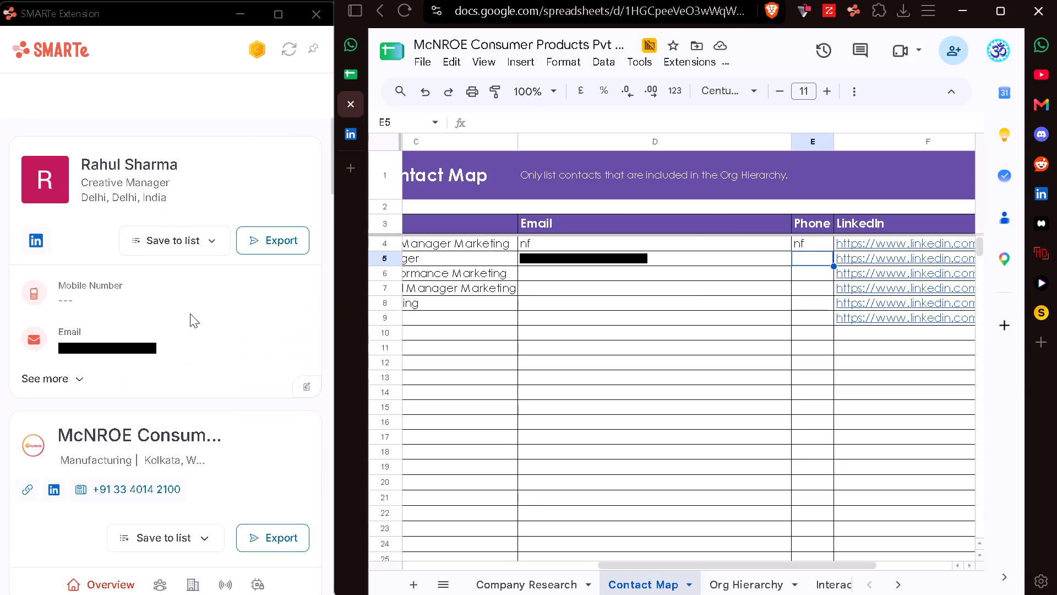
{"action": "double_click", "coordinate": [351, 130]}
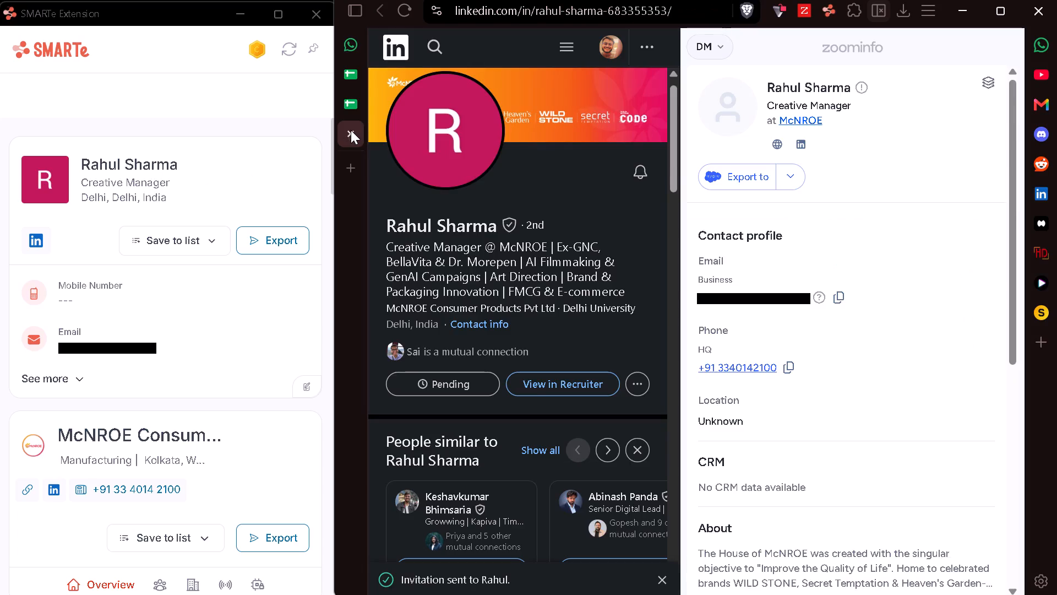
{"action": "key", "text": "Right"}
{"action": "key", "text": "Left"}
{"action": "type", "text": "nf"}
{"action": "key", "text": "Down"}
{"action": "key", "text": "Left"}
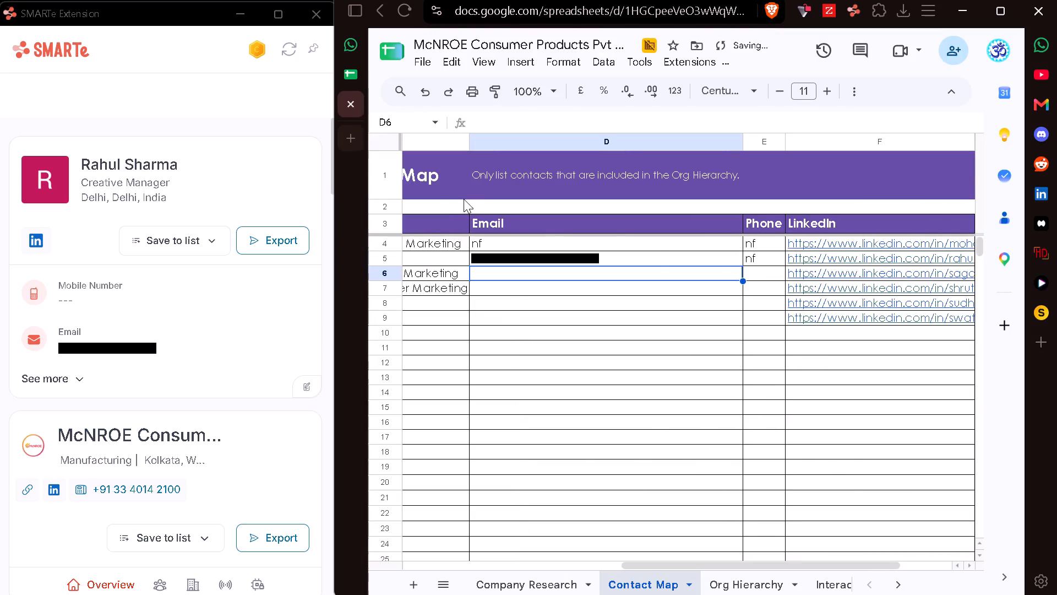
Open the row 6 contact's LinkedIn profile with the ZoomInfo lookup and look through the profile.
{"action": "left_click", "coordinate": [842, 294]}
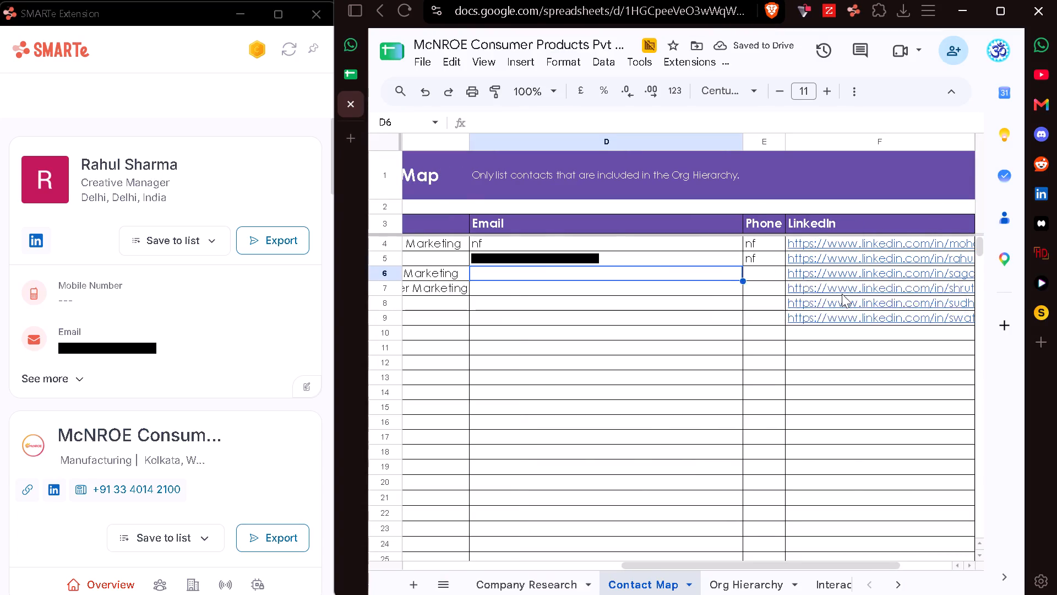
{"action": "left_click", "coordinate": [824, 14]}
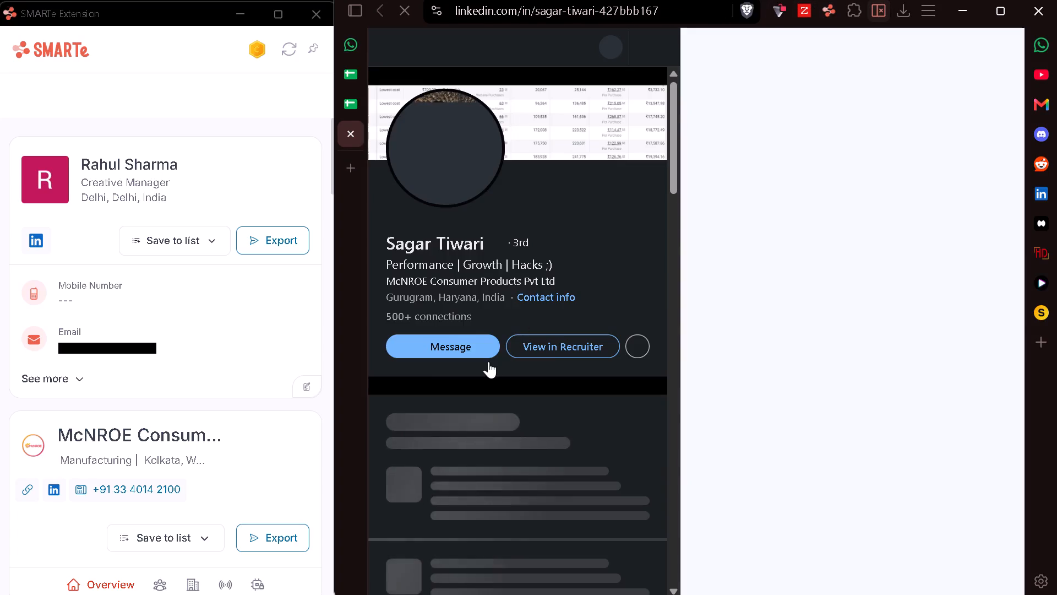
{"action": "scroll", "coordinate": [439, 437], "scroll_direction": "down", "scroll_amount": 2}
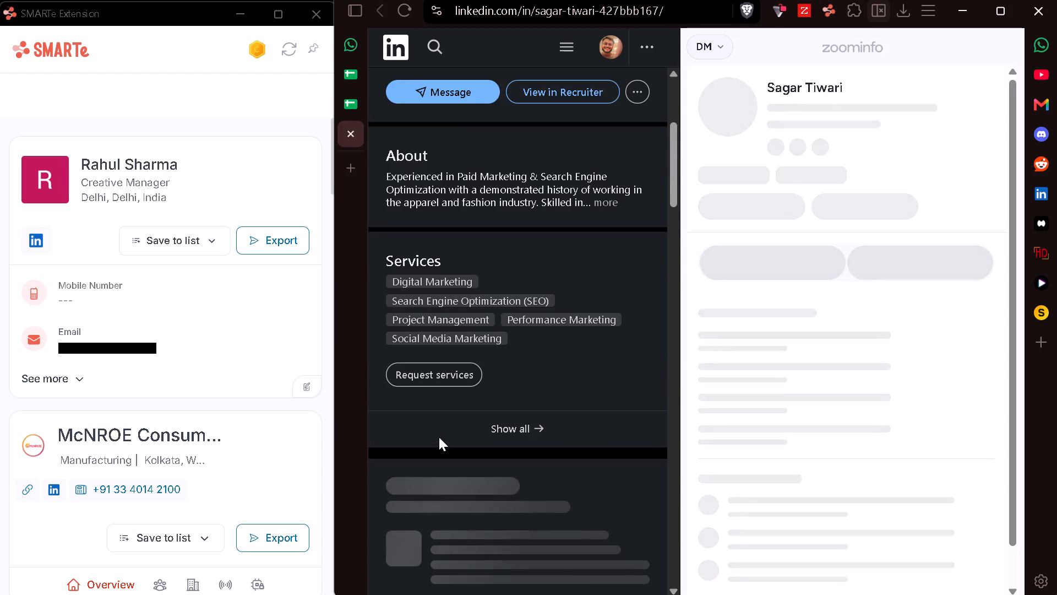
{"action": "scroll", "coordinate": [439, 437], "scroll_direction": "down", "scroll_amount": 3}
{"action": "scroll", "coordinate": [439, 437], "scroll_direction": "up", "scroll_amount": 4}
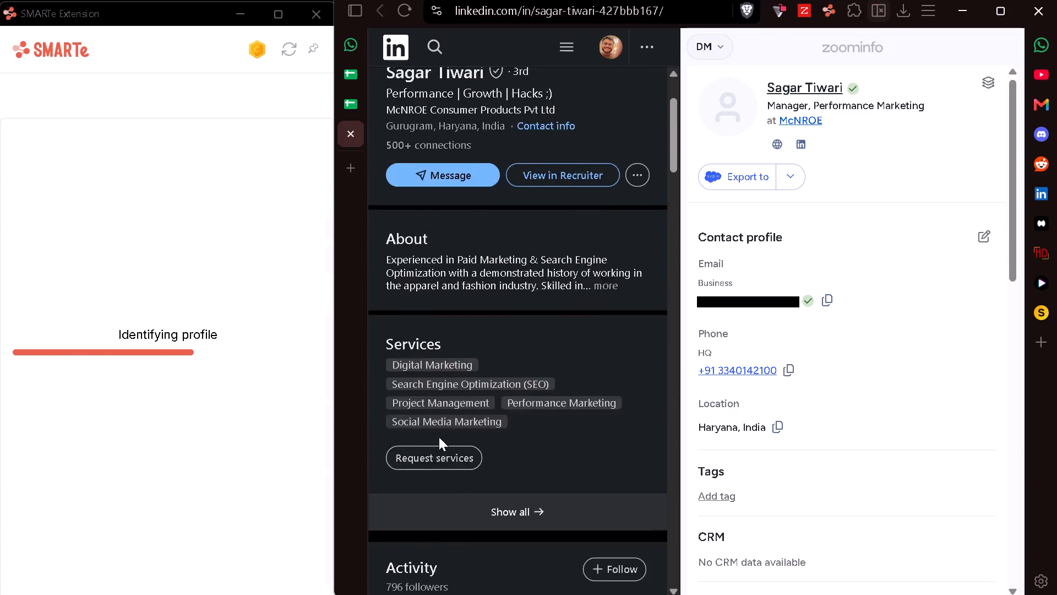
{"action": "scroll", "coordinate": [439, 437], "scroll_direction": "up", "scroll_amount": 2}
Copy the row 6 contact's ZoomInfo business email into D6, reveal their SMARTe details, and enter nf as the phone in E6.
{"action": "left_click", "coordinate": [826, 301]}
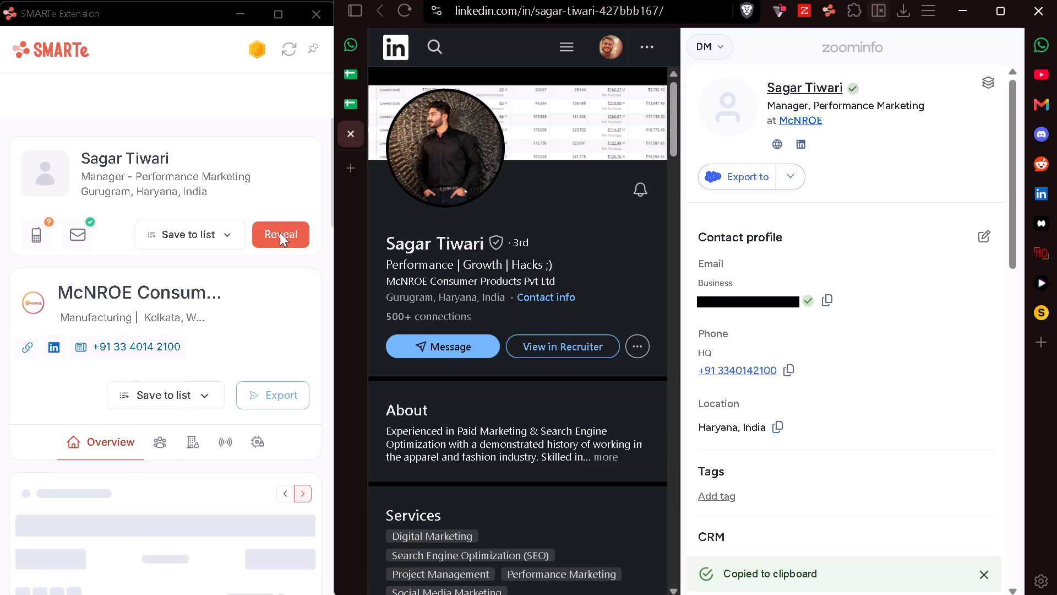
{"action": "left_click", "coordinate": [280, 232]}
{"action": "left_click", "coordinate": [350, 95]}
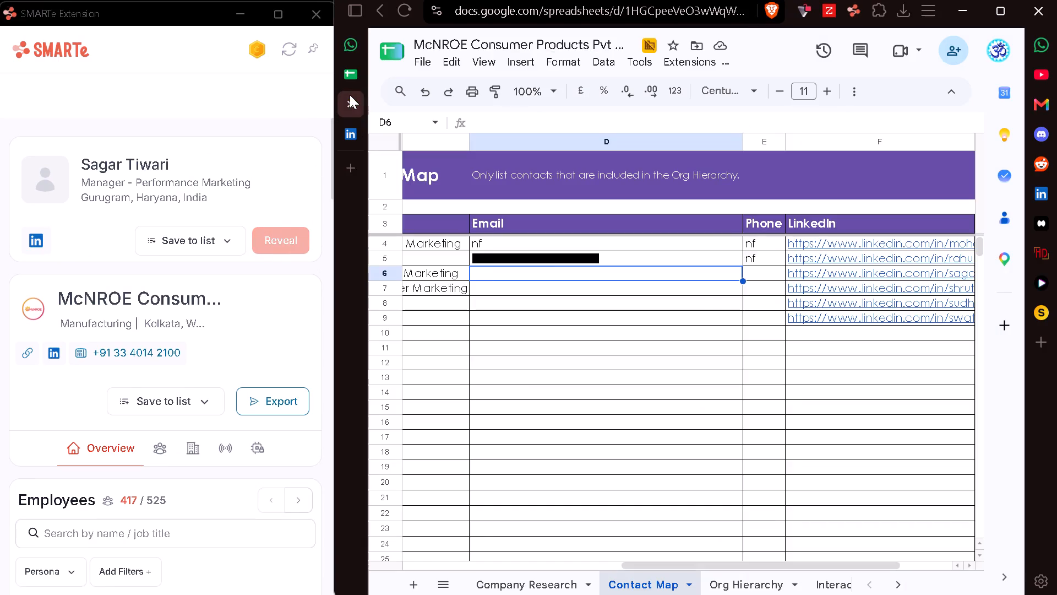
{"action": "key", "text": "ctrl+v"}
{"action": "key", "text": "Right"}
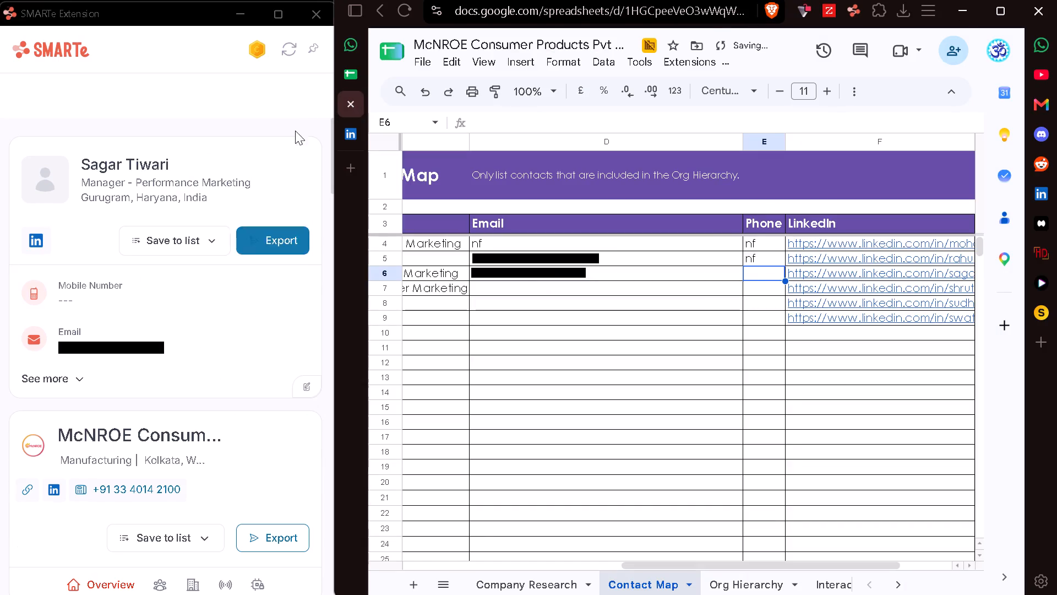
{"action": "type", "text": "nf"}
{"action": "key", "text": "Down"}
{"action": "key", "text": "Left"}
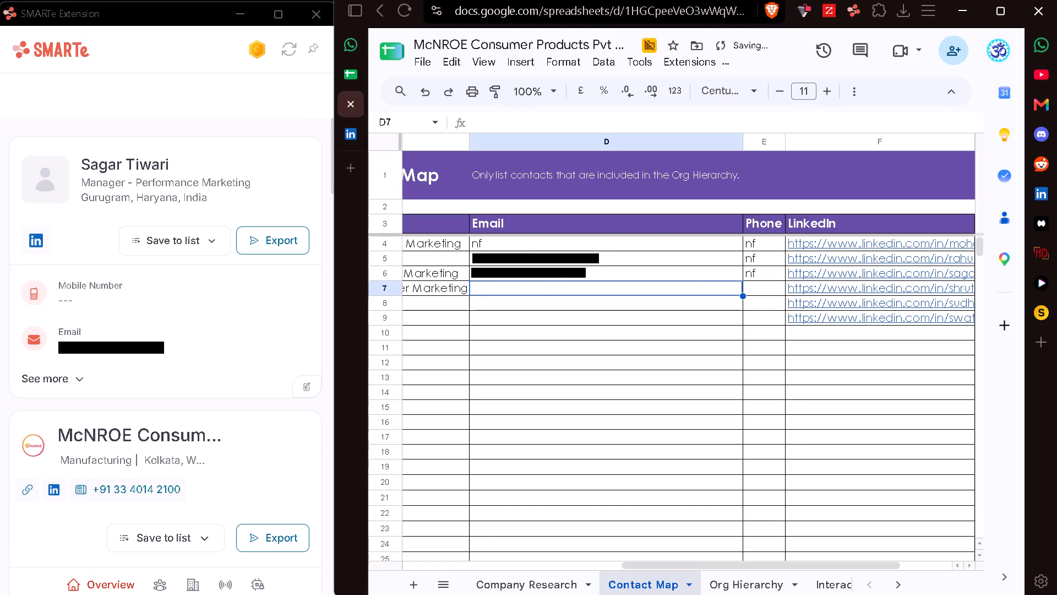
Replace the row 6 profile with the row 7 contact's LinkedIn profile, load ZoomInfo, and send an invitation without a note.
{"action": "left_click", "coordinate": [842, 315]}
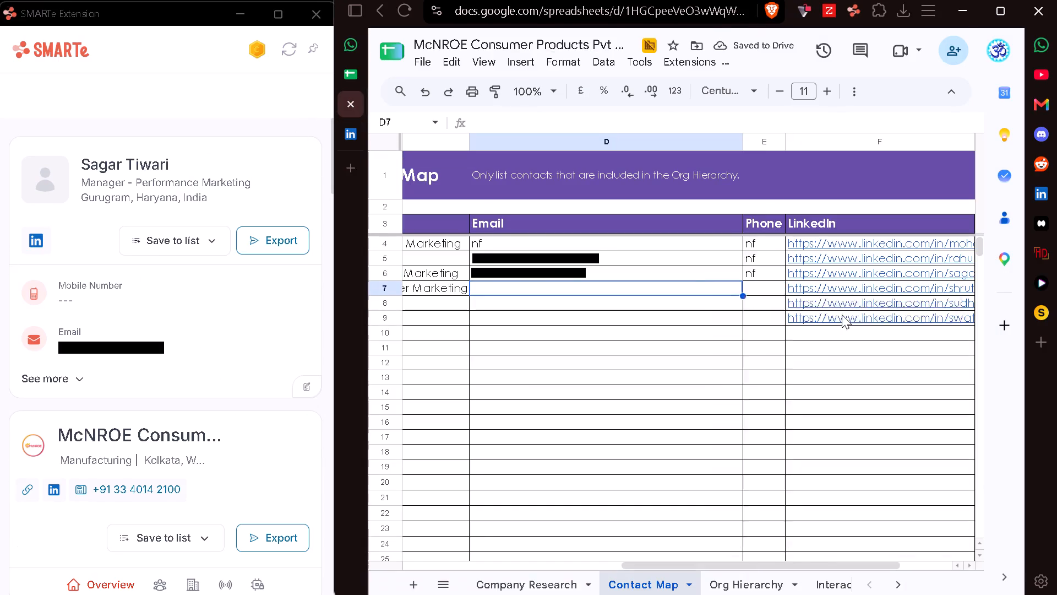
{"action": "double_click", "coordinate": [350, 160]}
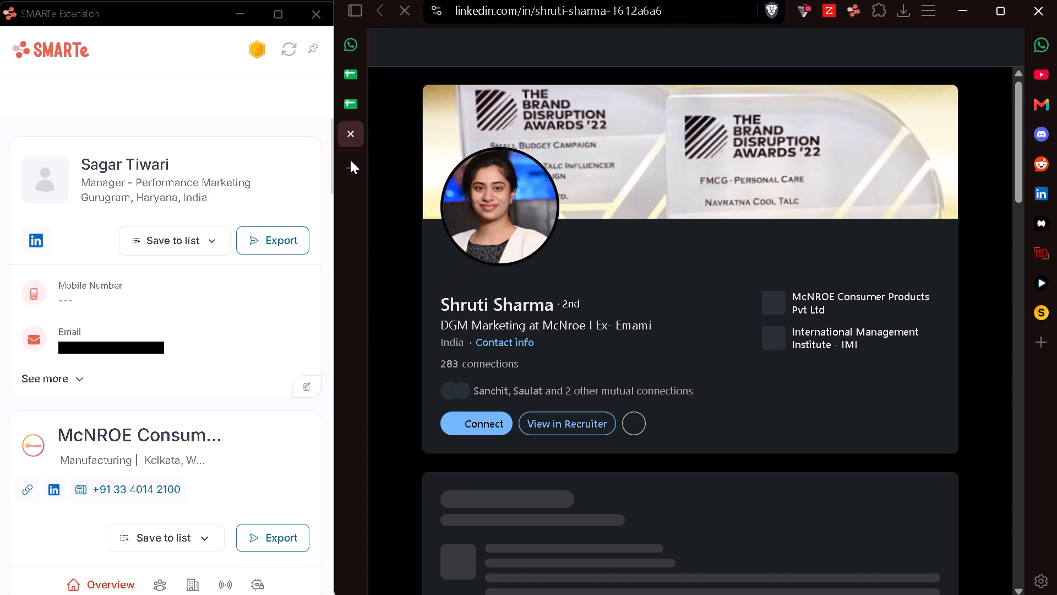
{"action": "left_click", "coordinate": [824, 14]}
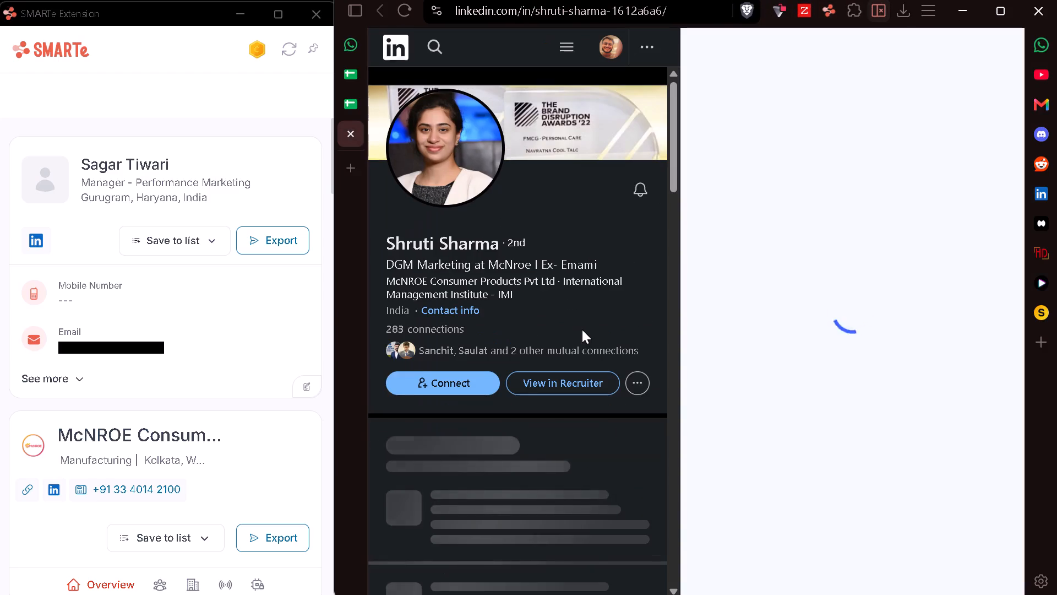
{"action": "left_click", "coordinate": [432, 384]}
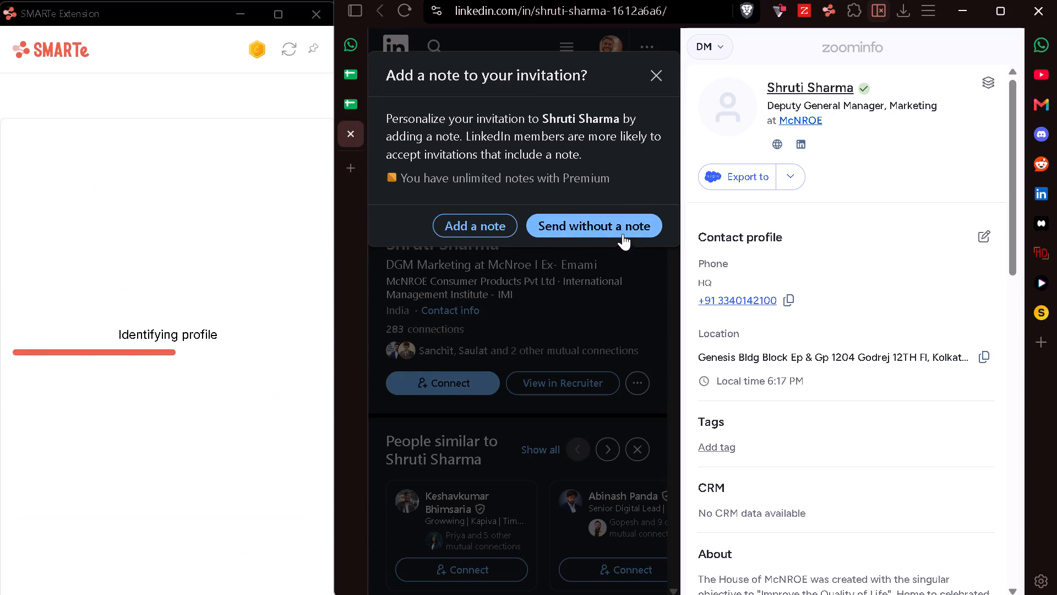
{"action": "left_click", "coordinate": [607, 226]}
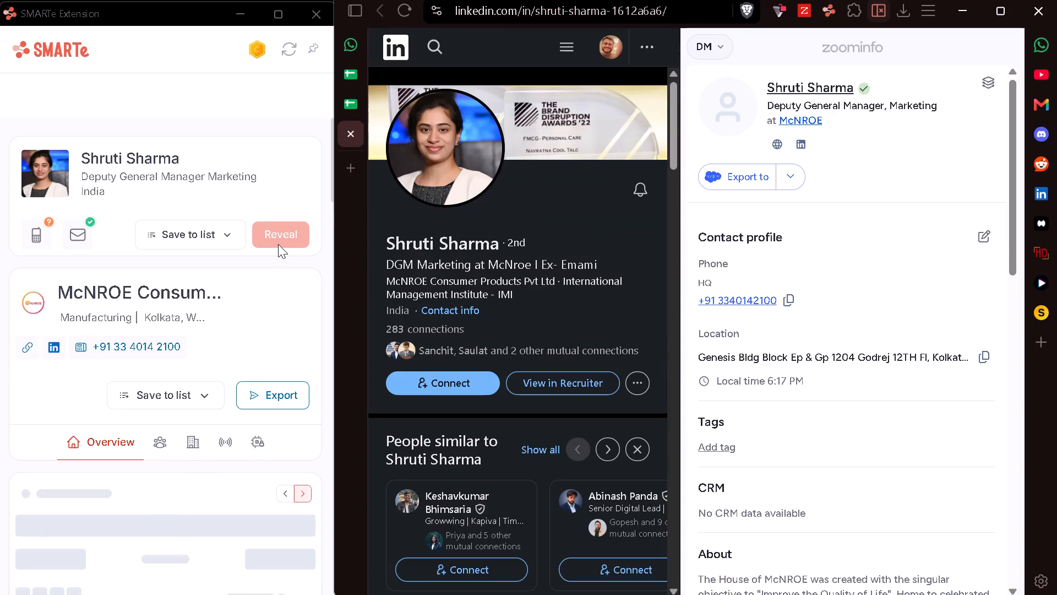
Reveal the row 7 contact in SMARTe, copy their email into D7, and enter nf as the phone in E7.
{"action": "left_click", "coordinate": [271, 236]}
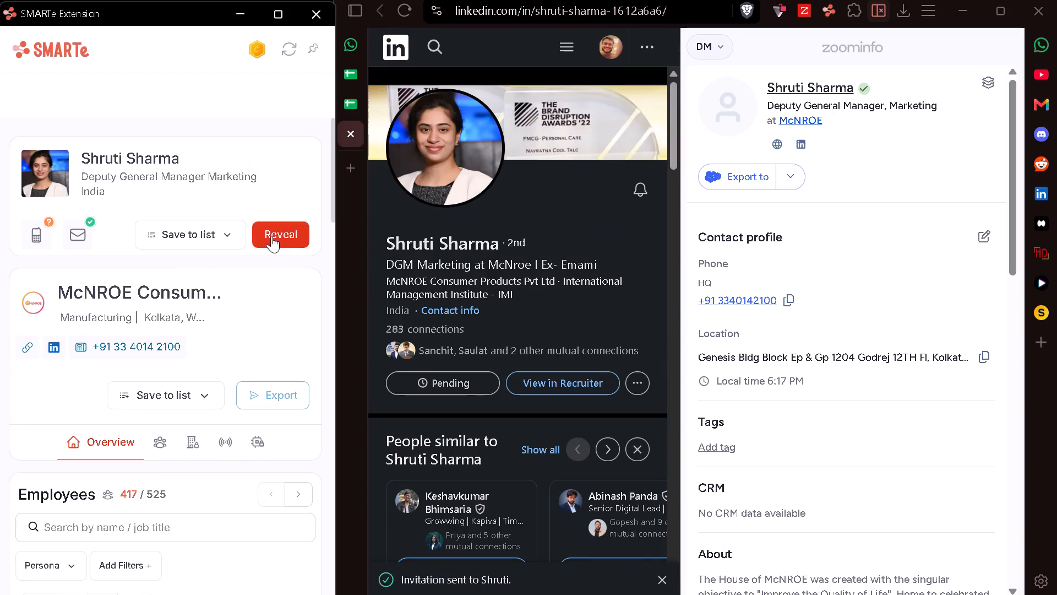
{"action": "left_click", "coordinate": [882, 13]}
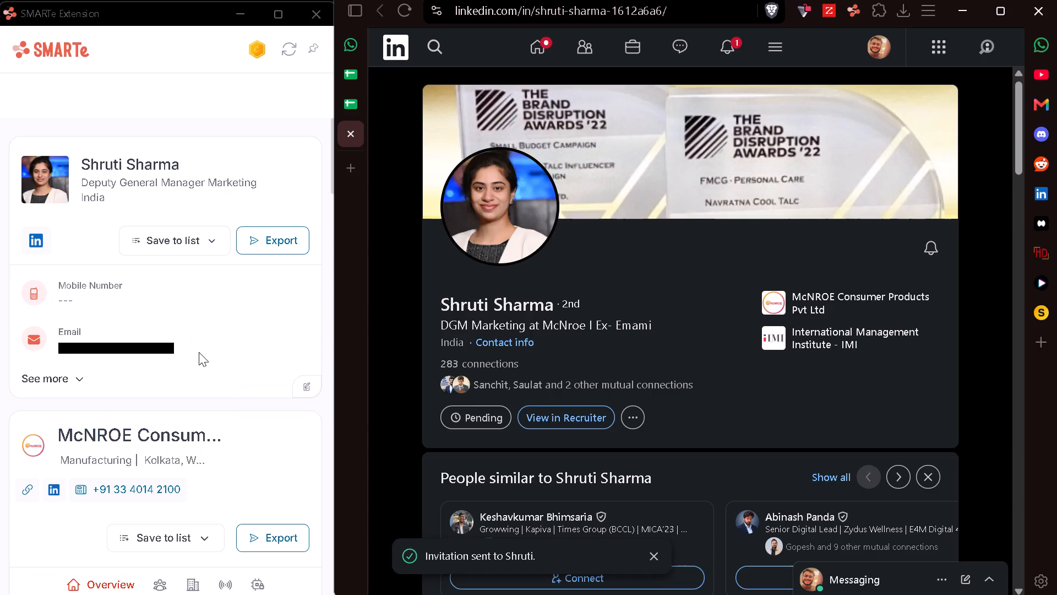
{"action": "left_click", "coordinate": [192, 348]}
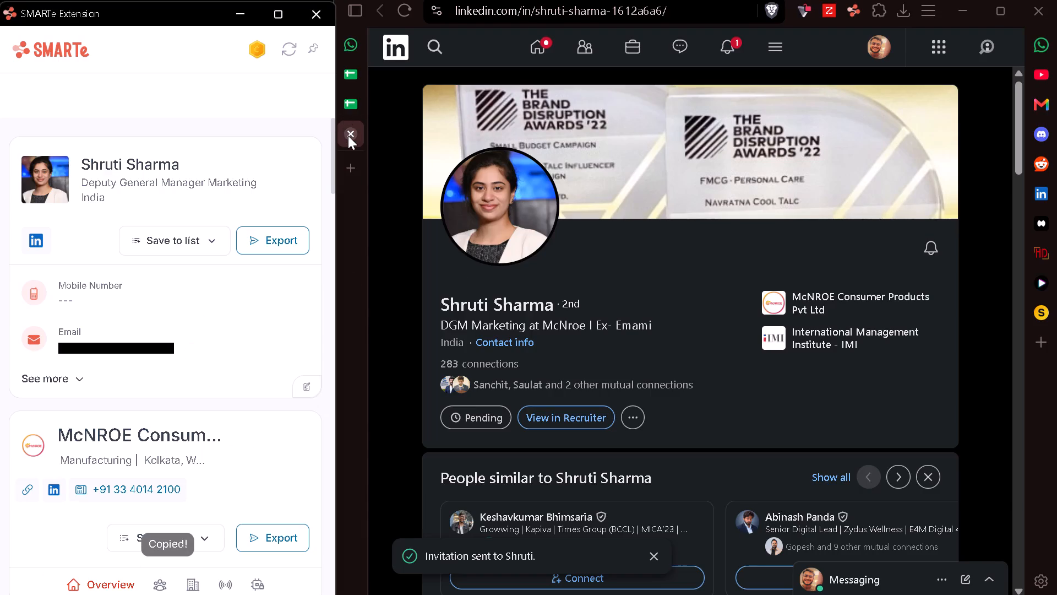
{"action": "left_click", "coordinate": [348, 136]}
{"action": "key", "text": "ctrl+v"}
{"action": "key", "text": "Right"}
{"action": "type", "text": "nf"}
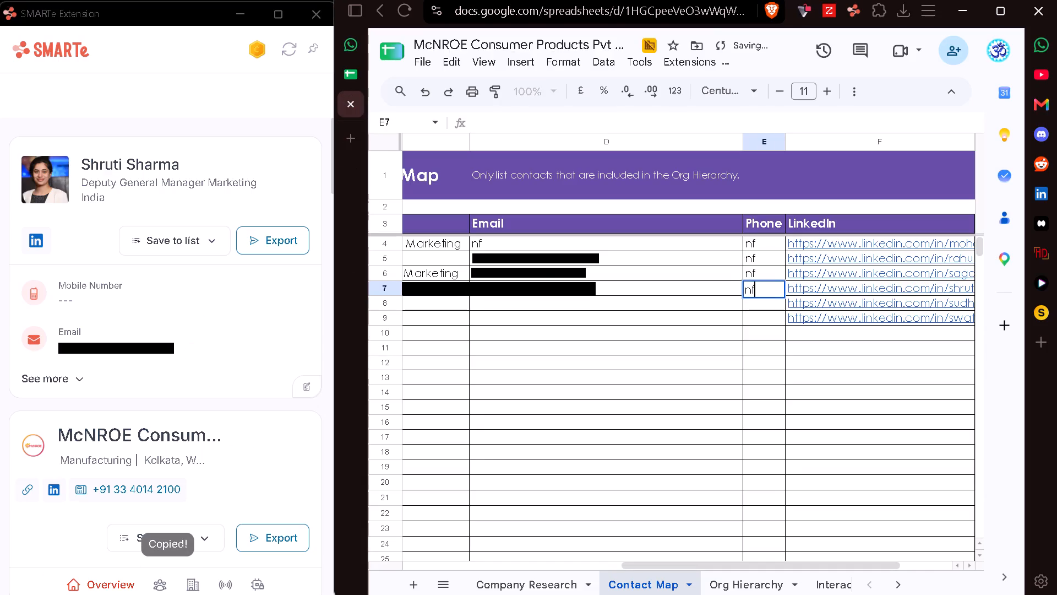
{"action": "key", "text": "Down"}
{"action": "key", "text": "Left"}
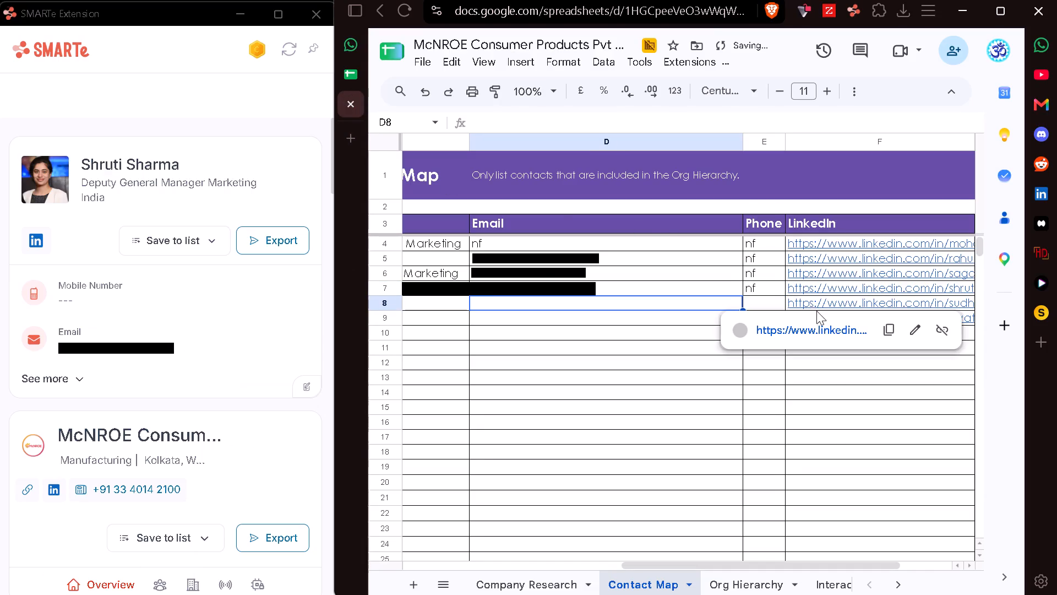
Open the row 8 contact's LinkedIn profile with the ZoomInfo lookup and send a connection invitation without a note.
{"action": "left_click", "coordinate": [822, 323]}
{"action": "left_click", "coordinate": [825, 8]}
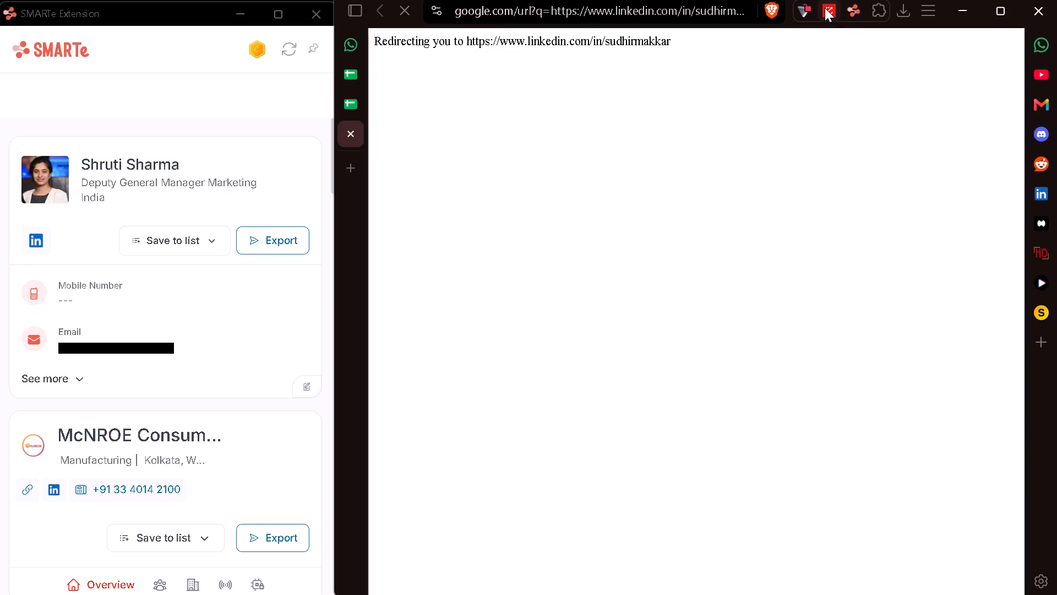
{"action": "left_click", "coordinate": [446, 423]}
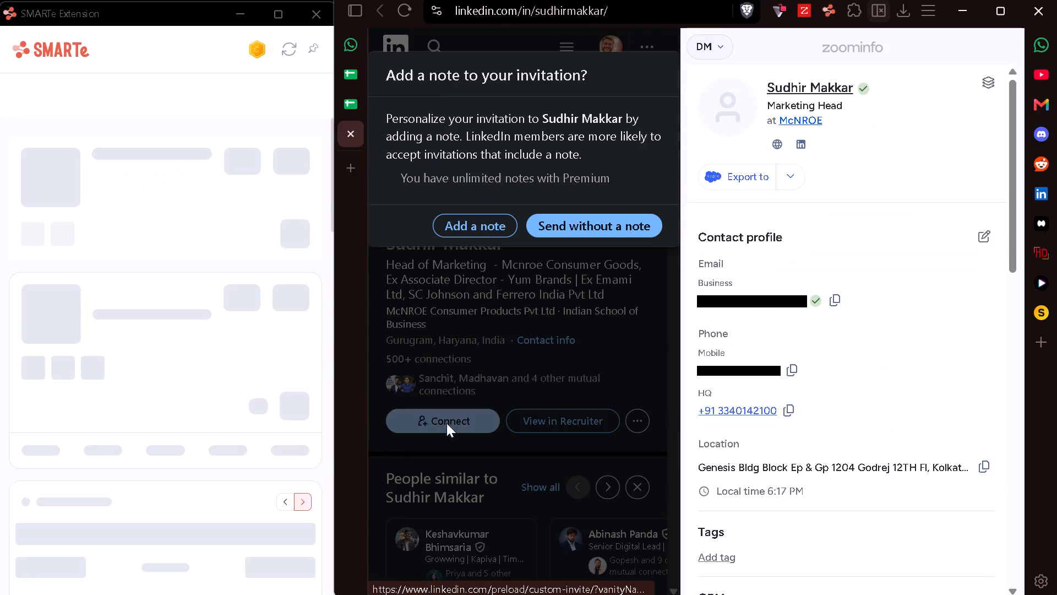
{"action": "left_click", "coordinate": [573, 223]}
Copy the row 8 contact's business email from ZoomInfo into D8 of the Contact Map.
{"action": "left_click", "coordinate": [831, 299]}
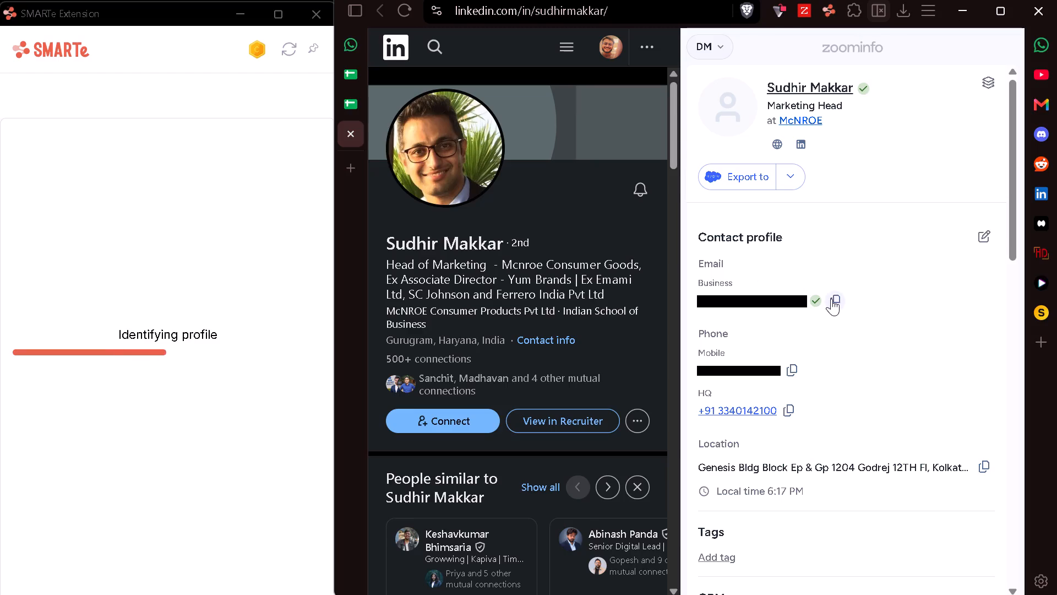
{"action": "left_click", "coordinate": [342, 104]}
{"action": "key", "text": "ctrl+v"}
{"action": "key", "text": "Right"}
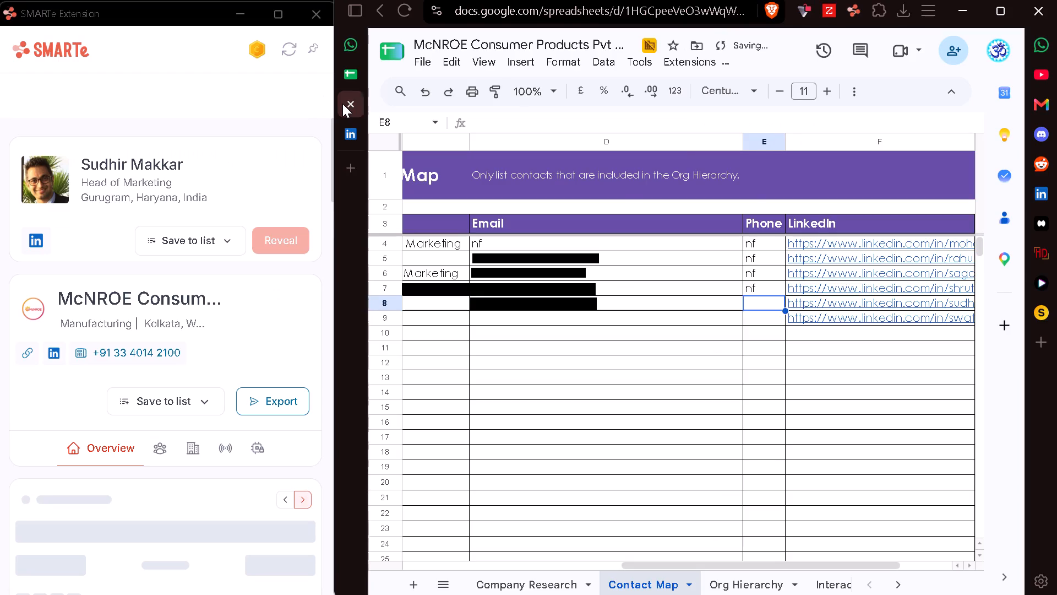
Copy the row 8 contact's mobile number from ZoomInfo into E8 of the Contact Map and delete its leading characters.
{"action": "left_click", "coordinate": [347, 138]}
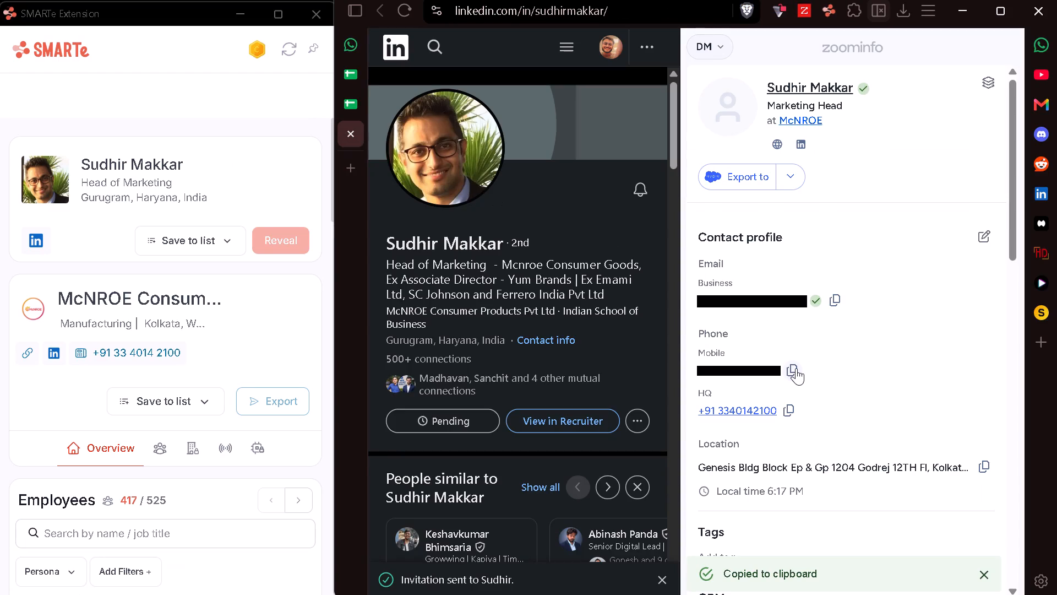
{"action": "left_click", "coordinate": [796, 368]}
{"action": "left_click", "coordinate": [351, 133]}
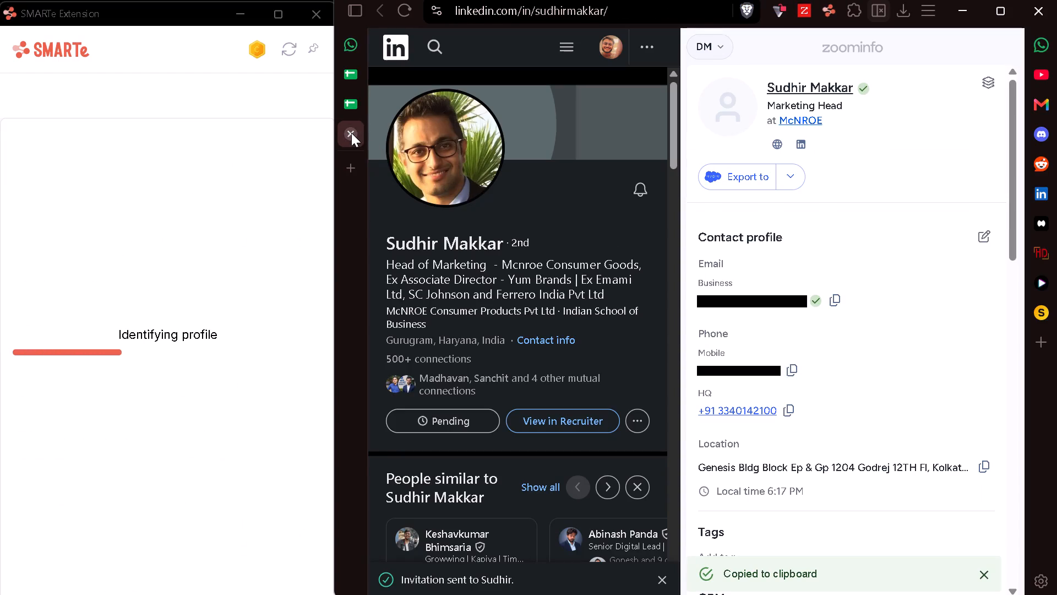
{"action": "key", "text": "ctrl+v"}
{"action": "left_click", "coordinate": [494, 118]}
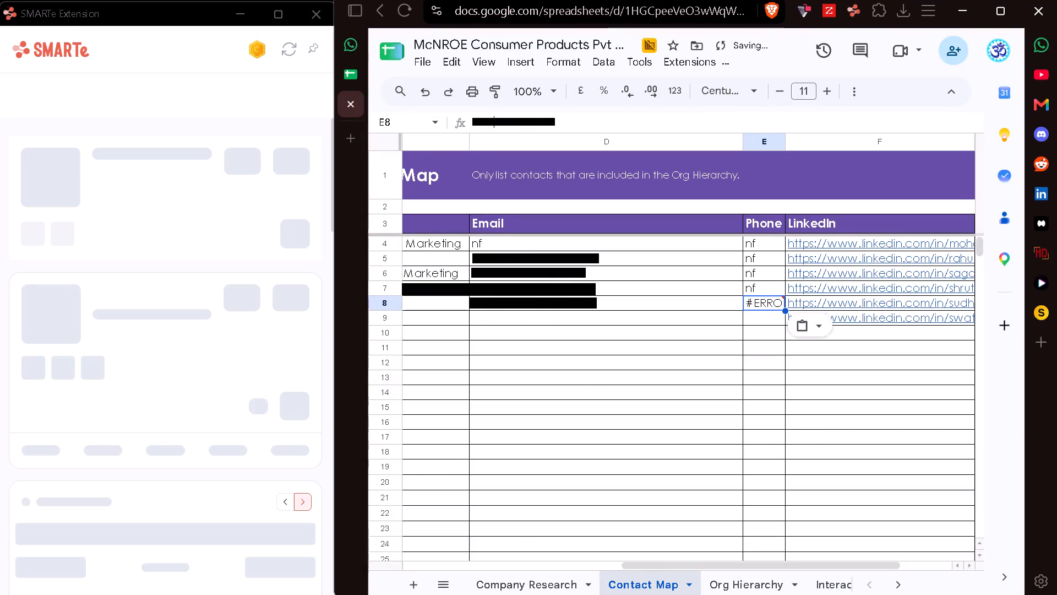
{"action": "key", "text": "BackSpace"}
{"action": "key", "text": "BackSpace"}
{"action": "key", "text": "BackSpace"}
{"action": "key", "text": "BackSpace"}
{"action": "key", "text": "BackSpace"}
{"action": "key", "text": "BackSpace"}
{"action": "key", "text": "BackSpace"}
{"action": "key", "text": "BackSpace"}
{"action": "key", "text": "BackSpace"}
{"action": "key", "text": "BackSpace"}
{"action": "key", "text": "BackSpace"}
{"action": "key", "text": "BackSpace"}
{"action": "left_click", "coordinate": [522, 316]}
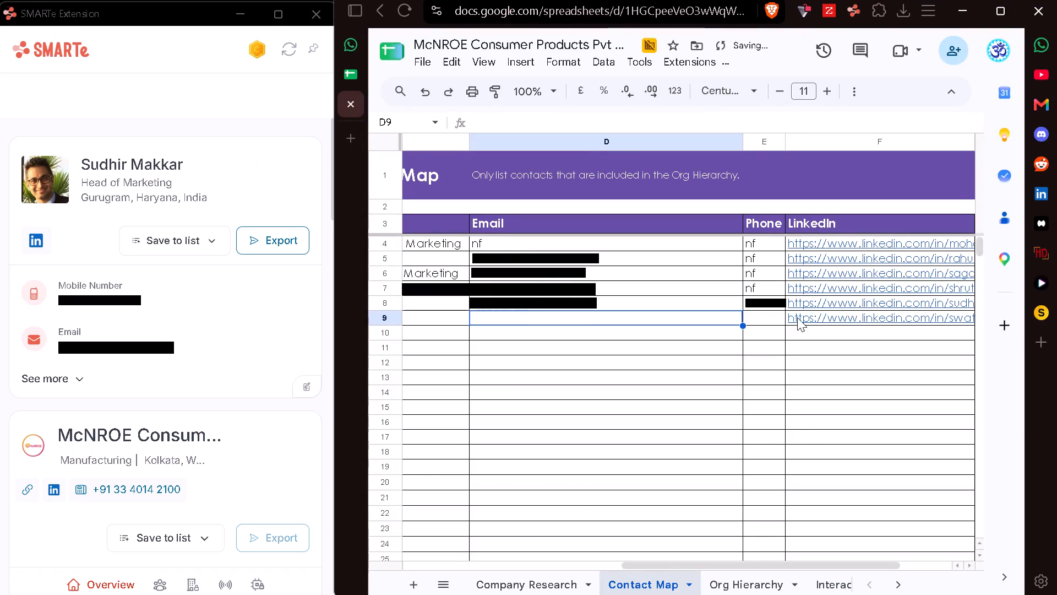
Open the row 9 contact's LinkedIn profile with the ZoomInfo lookup, copy their business email, and send an invitation without a note.
{"action": "left_click", "coordinate": [828, 343]}
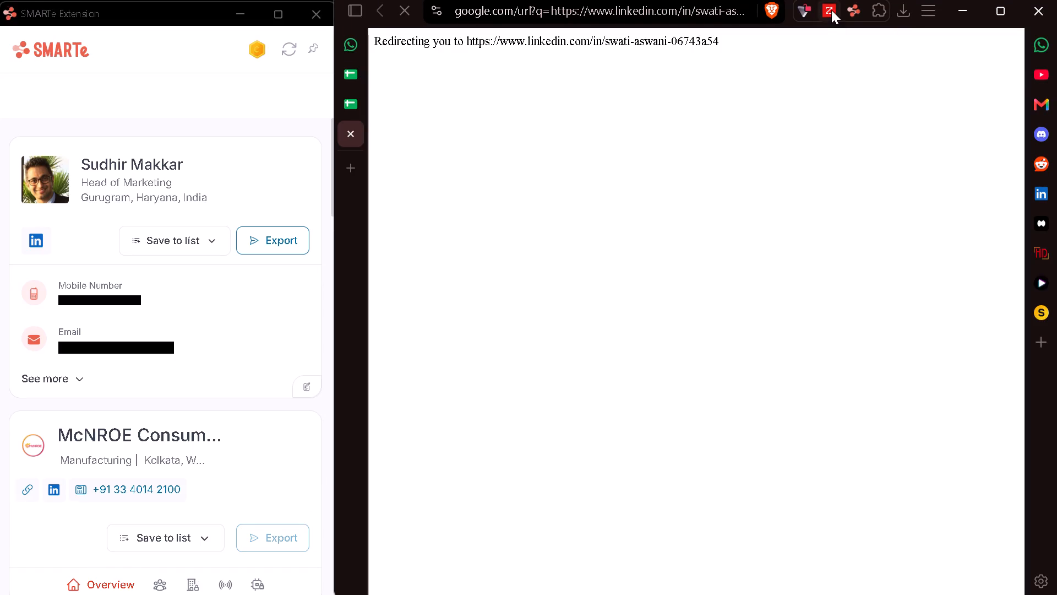
{"action": "left_click", "coordinate": [831, 10]}
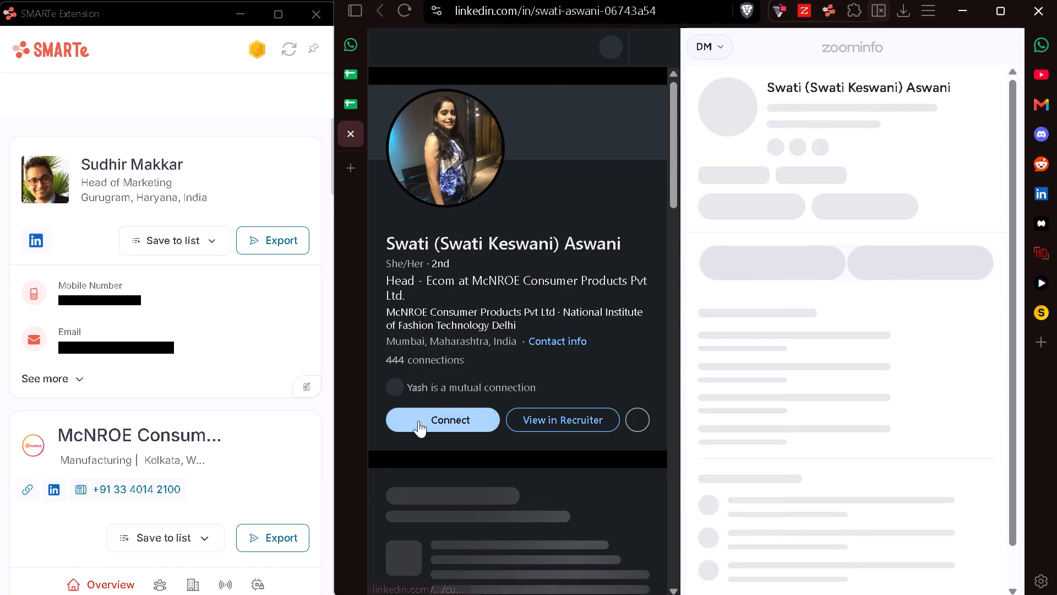
{"action": "left_click", "coordinate": [418, 421]}
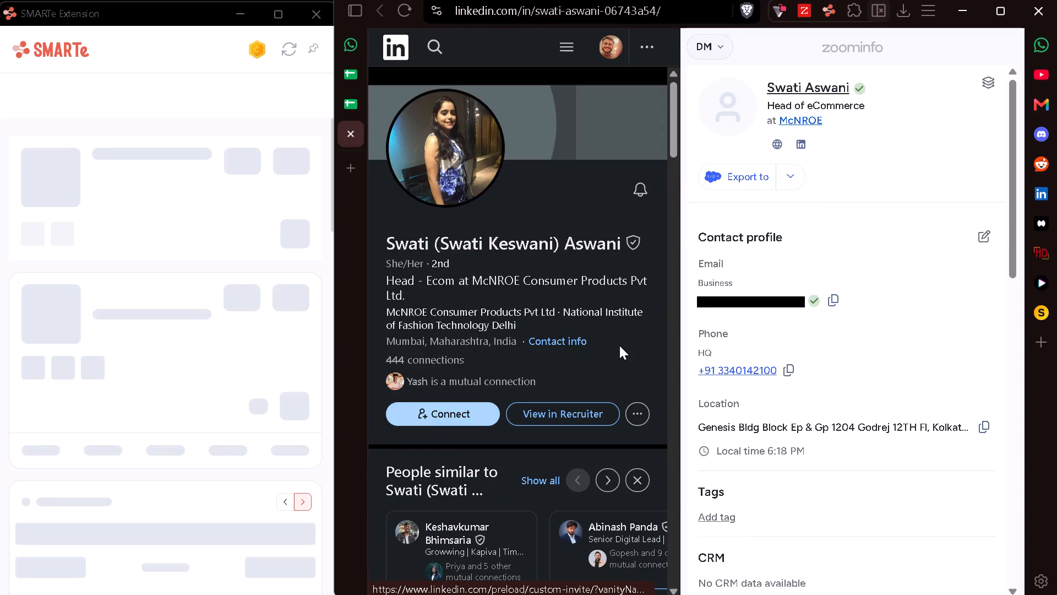
{"action": "left_click", "coordinate": [830, 301]}
{"action": "left_click", "coordinate": [574, 229]}
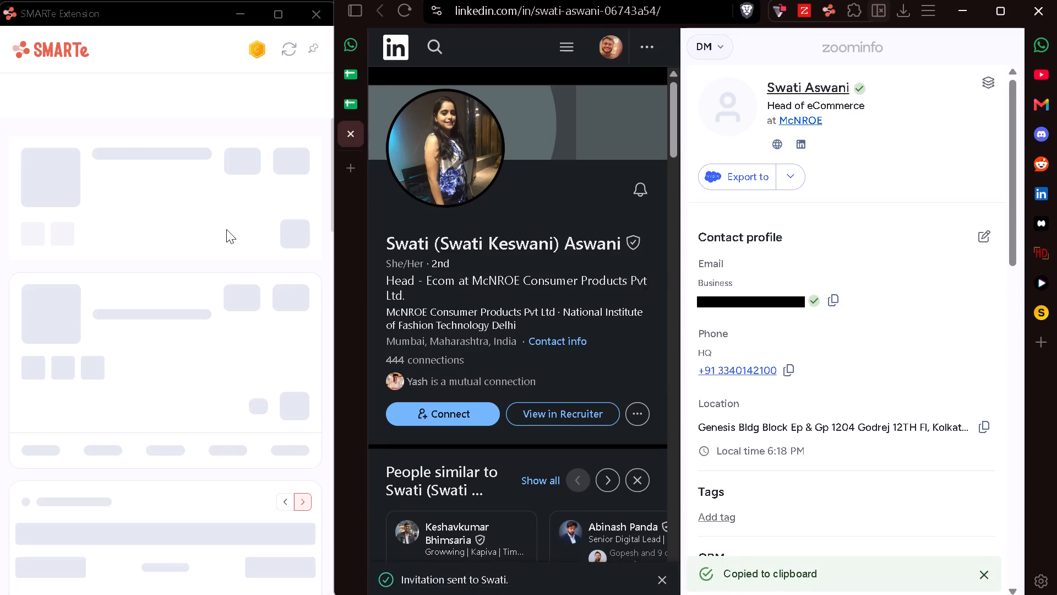
Reveal the row 9 contact in SMARTe, paste the copied email into D9, and enter nf as the phone in E9.
{"action": "left_click", "coordinate": [284, 236]}
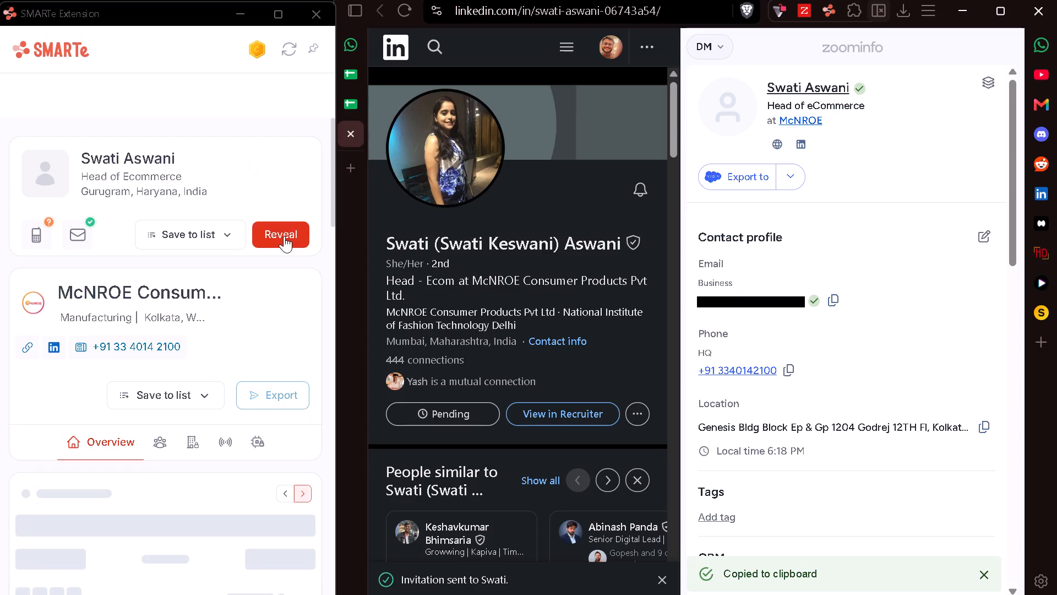
{"action": "left_click", "coordinate": [350, 107]}
{"action": "key", "text": "ctrl+v"}
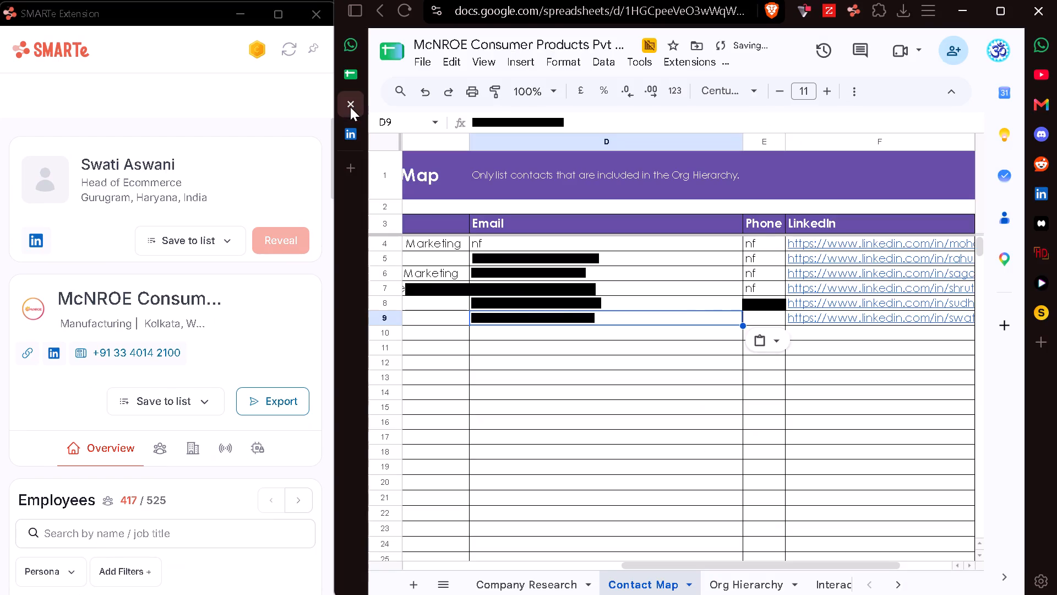
{"action": "key", "text": "Right"}
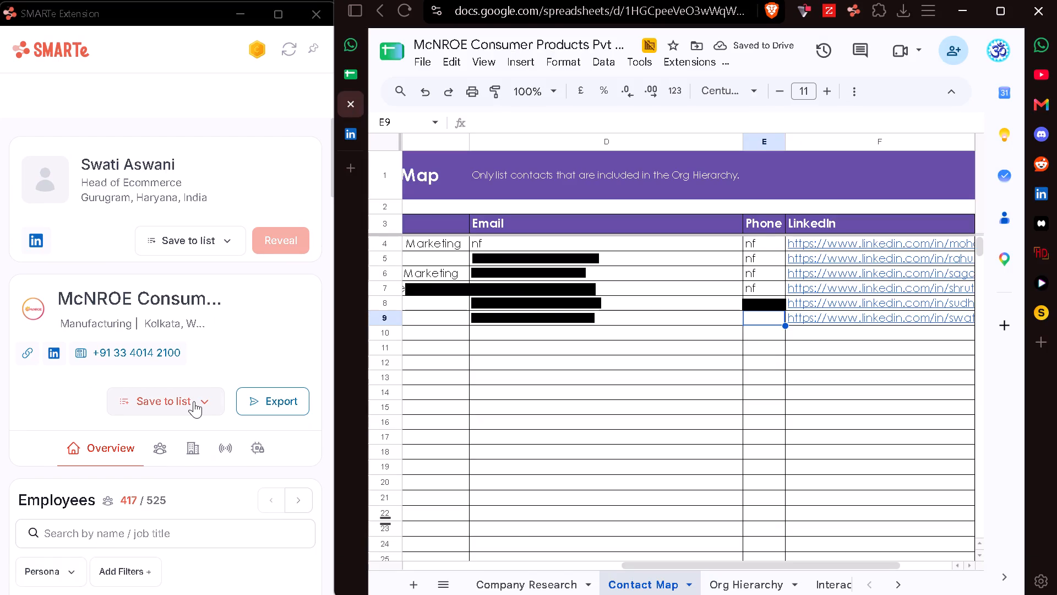
{"action": "scroll", "coordinate": [194, 401], "scroll_direction": "up", "scroll_amount": 1}
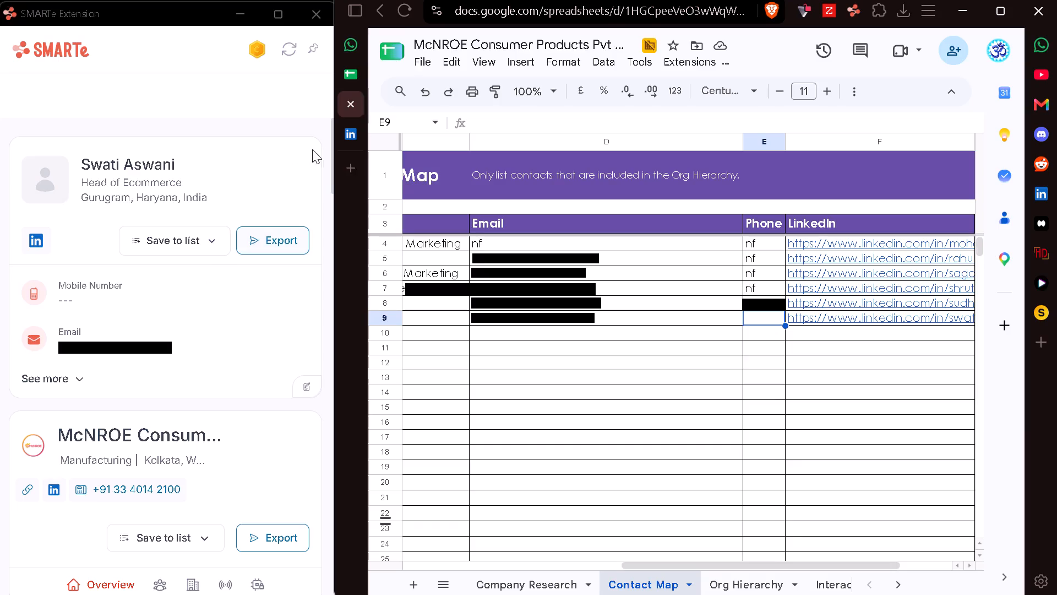
{"action": "double_click", "coordinate": [347, 132]}
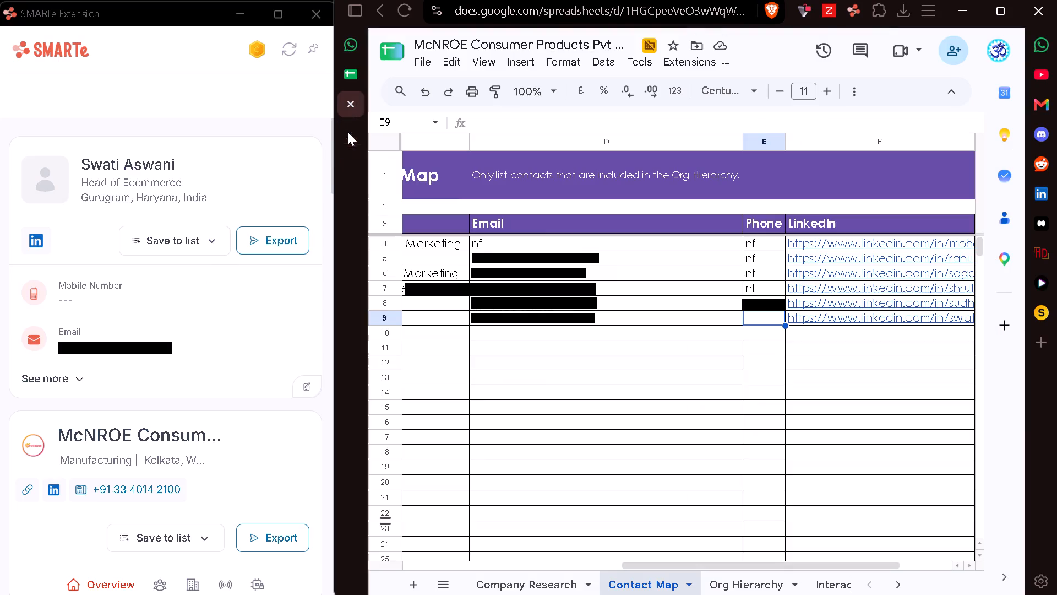
{"action": "type", "text": "nf"}
{"action": "key", "text": "Down"}
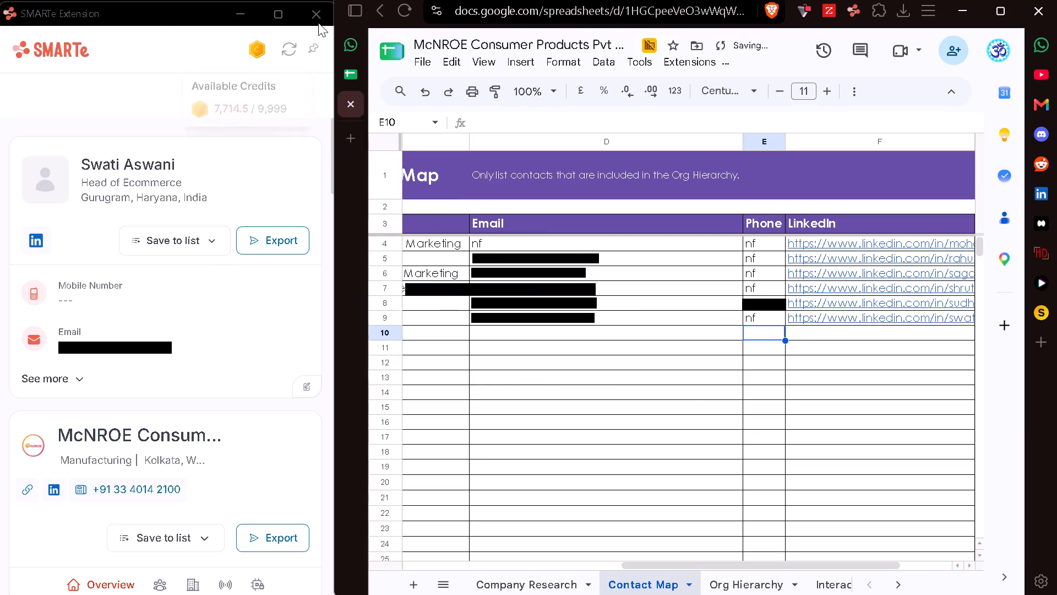
Close the SMARTe extension window.
{"action": "left_click", "coordinate": [327, 15]}
Select the whole Contact Map sheet and auto-fit all column widths to their contents.
{"action": "scroll", "coordinate": [347, 268], "scroll_direction": "right", "scroll_amount": 7}
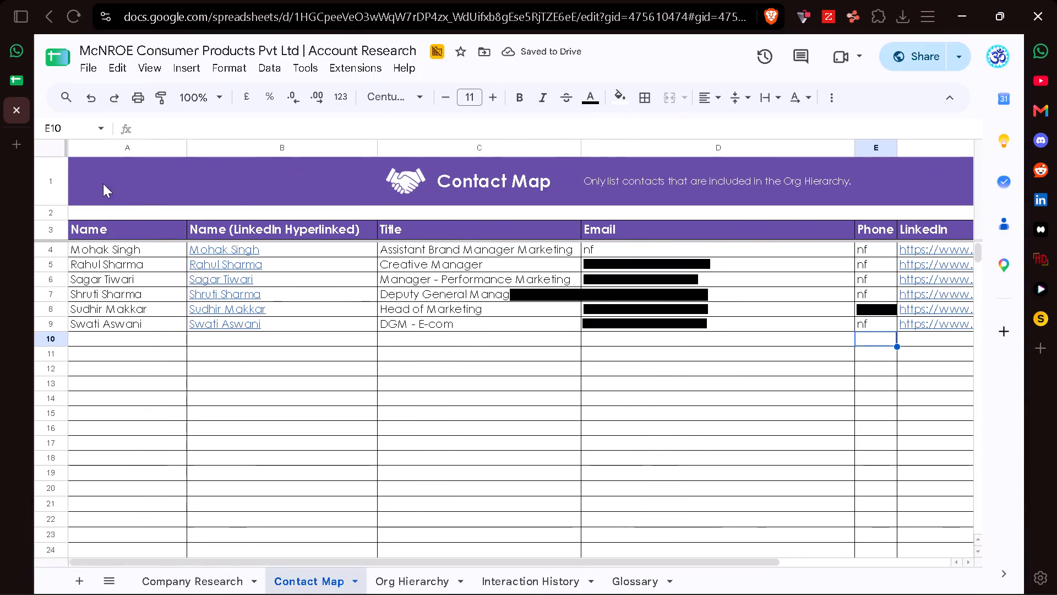
{"action": "left_click", "coordinate": [46, 147]}
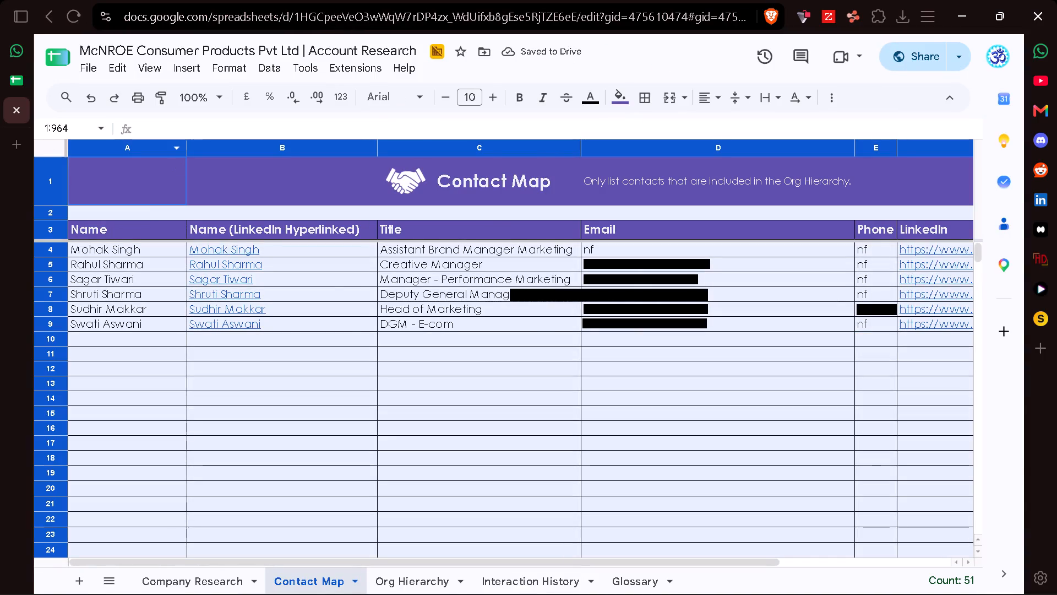
{"action": "double_click", "coordinate": [189, 152]}
{"action": "left_click", "coordinate": [118, 341]}
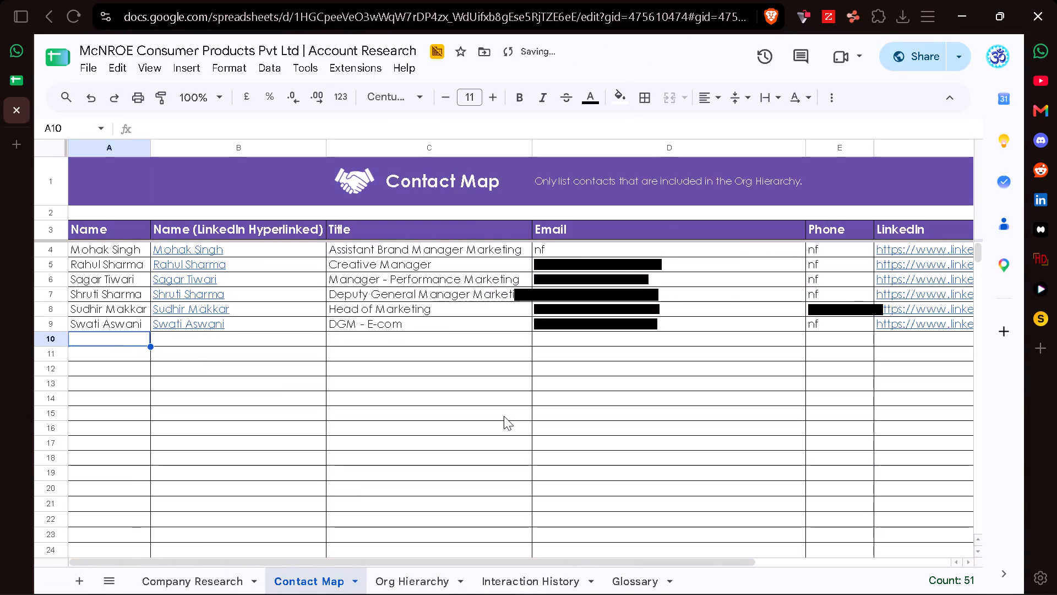
{"action": "scroll", "coordinate": [504, 416], "scroll_direction": "left", "scroll_amount": 4}
{"action": "scroll", "coordinate": [504, 416], "scroll_direction": "right", "scroll_amount": 7}
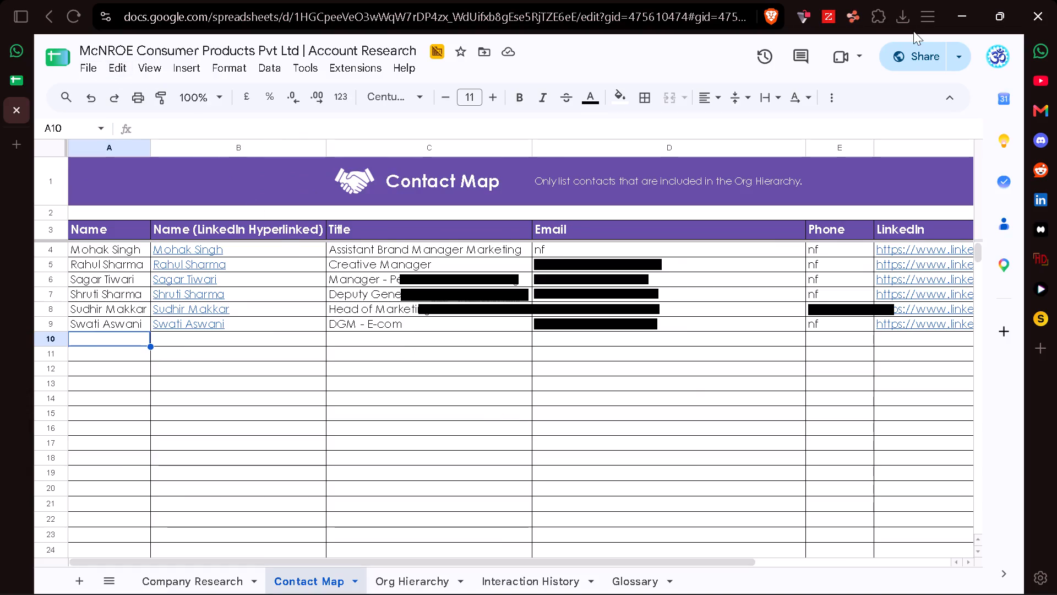
Review the people who have access to the McNROE account research spreadsheet in its sharing settings.
{"action": "left_click", "coordinate": [906, 46]}
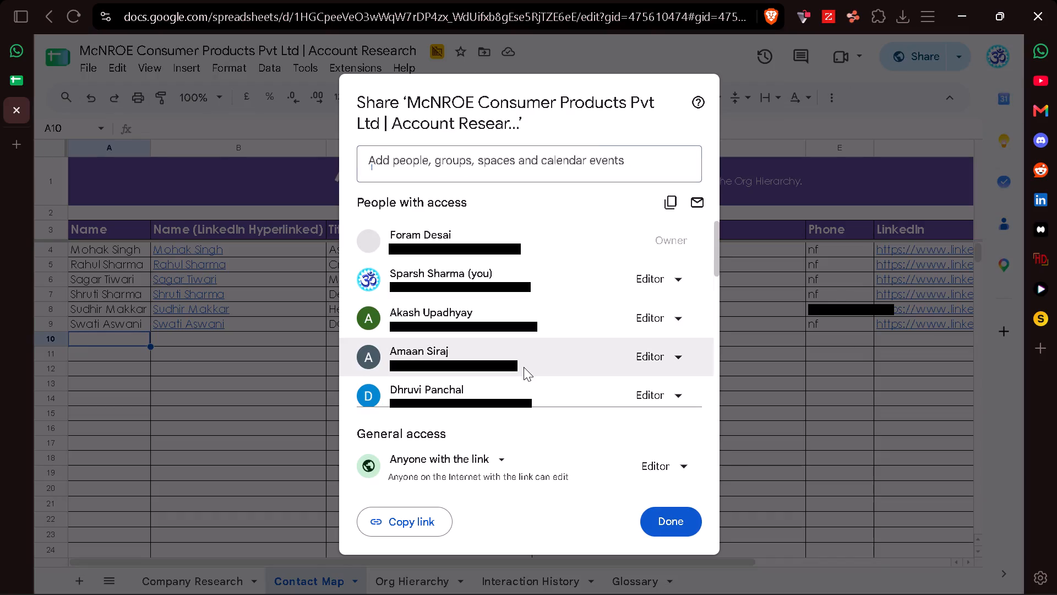
{"action": "scroll", "coordinate": [524, 367], "scroll_direction": "down", "scroll_amount": 5}
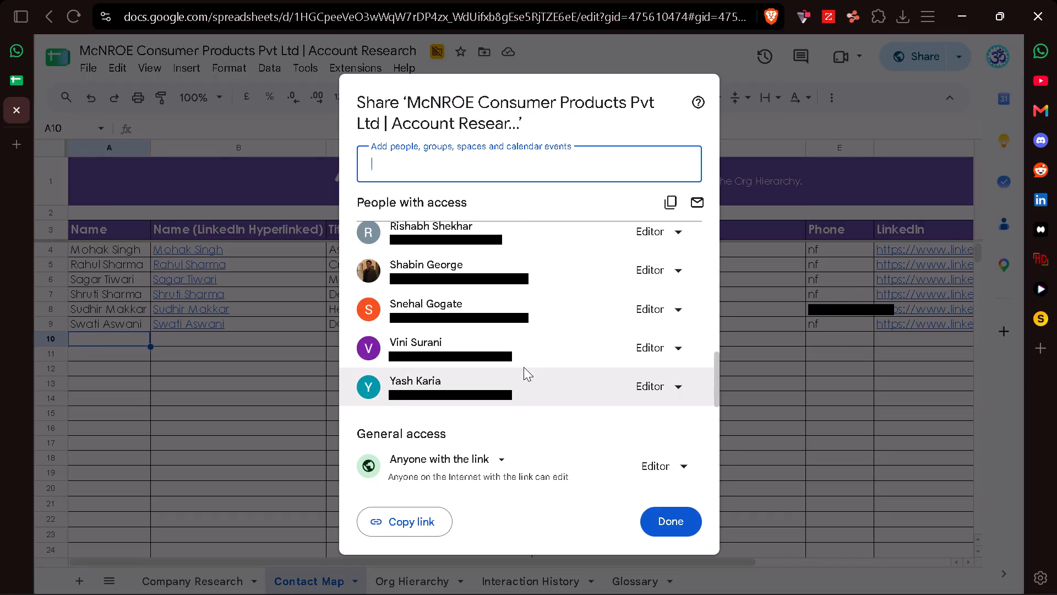
{"action": "left_click", "coordinate": [658, 531]}
{"action": "scroll", "coordinate": [241, 418], "scroll_direction": "right", "scroll_amount": 2}
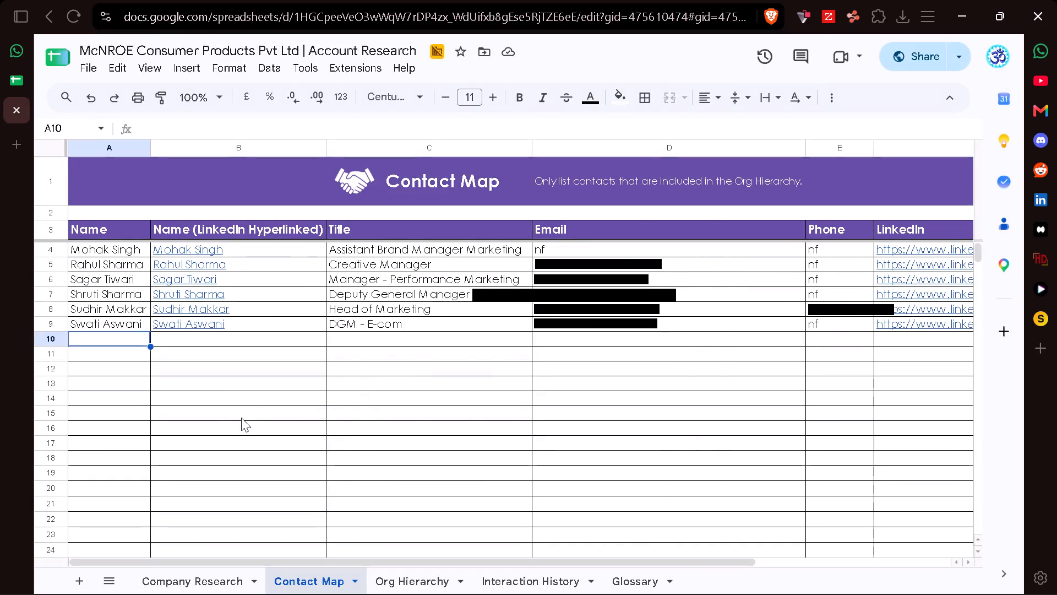
{"action": "scroll", "coordinate": [216, 378], "scroll_direction": "left", "scroll_amount": 4}
{"action": "scroll", "coordinate": [216, 378], "scroll_direction": "right", "scroll_amount": 6}
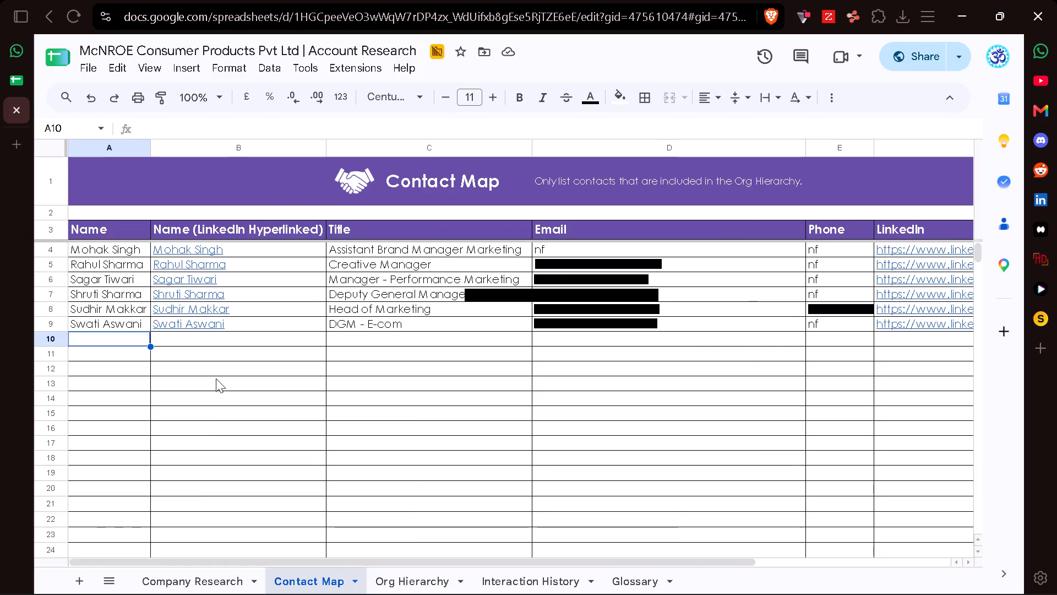
Copy the McNROE spreadsheet as "Manish Malhotra | Account Research", taking the company name from A135 of the AR Master Sheet.
{"action": "left_click", "coordinate": [91, 72]}
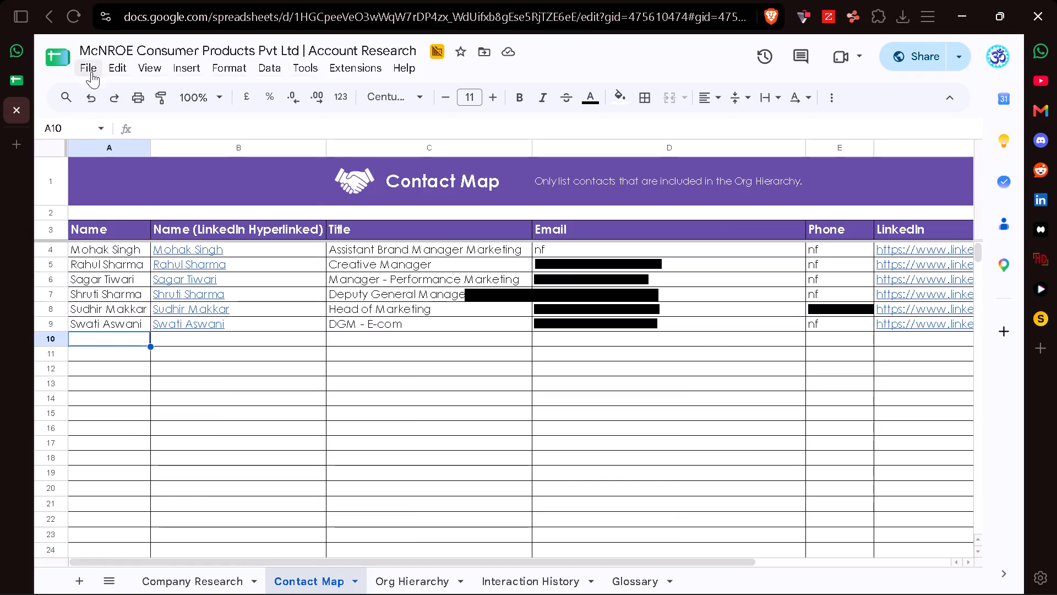
{"action": "left_click", "coordinate": [116, 166]}
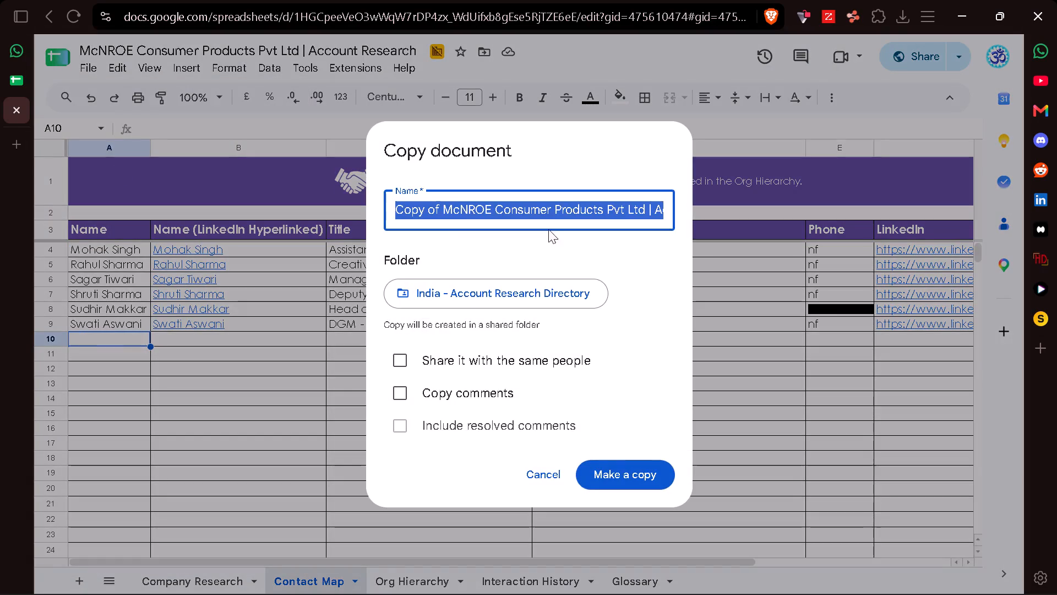
{"action": "left_click", "coordinate": [20, 85]}
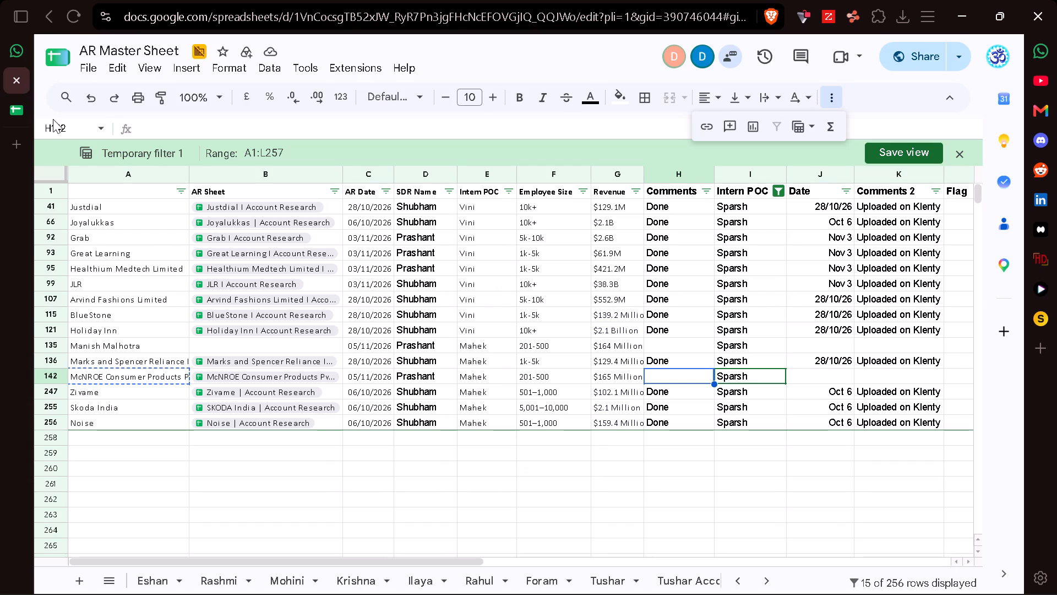
{"action": "left_click", "coordinate": [119, 344]}
{"action": "key", "text": "ctrl+c"}
{"action": "key", "text": "Right"}
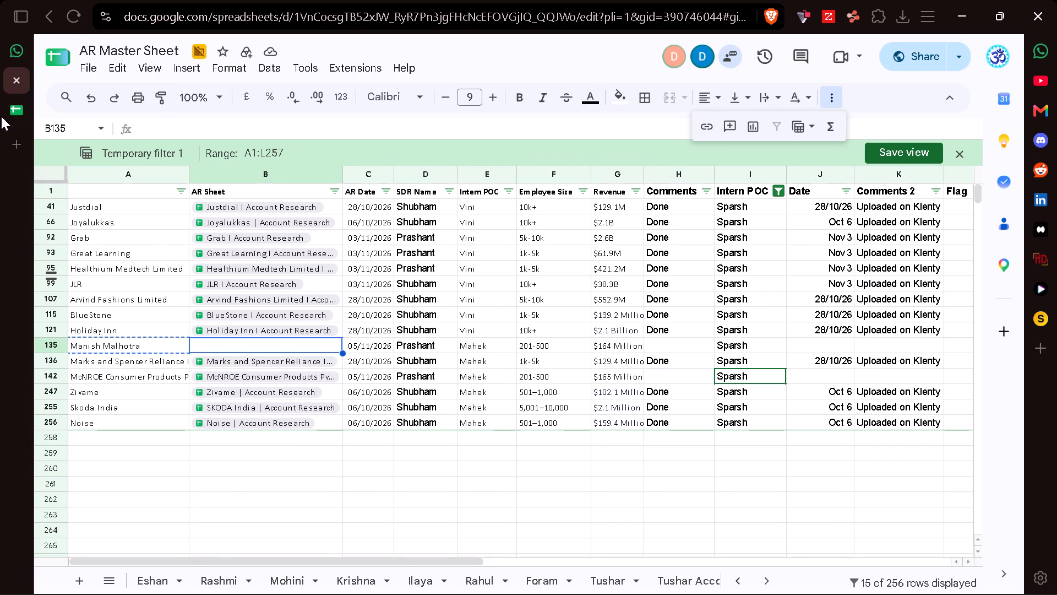
{"action": "left_click", "coordinate": [8, 110]}
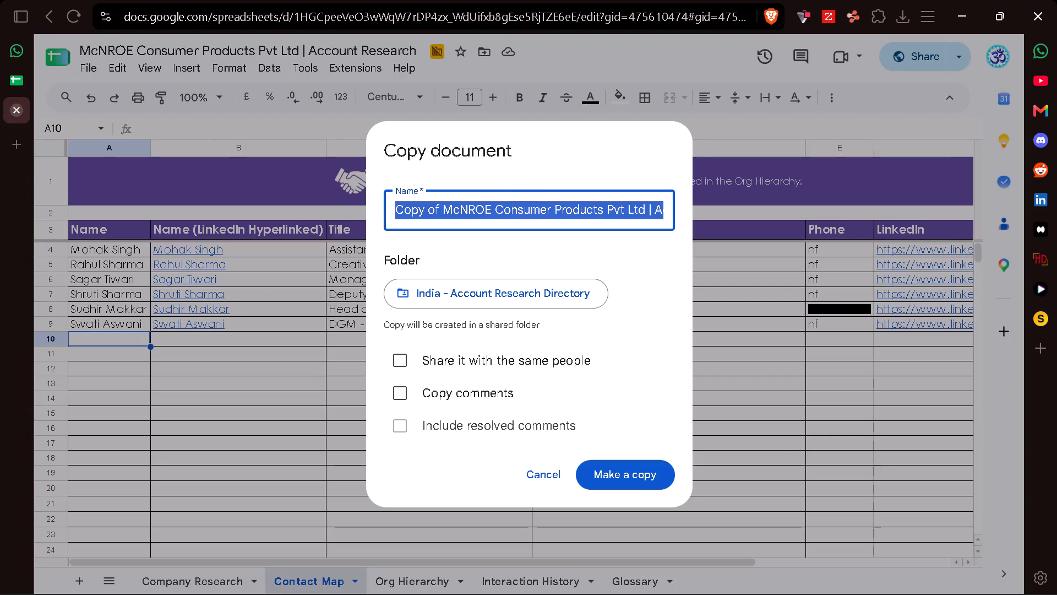
{"action": "left_click", "coordinate": [644, 210]}
{"action": "key", "text": "BackSpace"}
{"action": "key", "text": "BackSpace"}
{"action": "key", "text": "BackSpace"}
{"action": "key", "text": "BackSpace"}
{"action": "key", "text": "BackSpace"}
{"action": "key", "text": "BackSpace"}
{"action": "key", "text": "BackSpace"}
{"action": "key", "text": "BackSpace"}
{"action": "key", "text": "BackSpace"}
{"action": "key", "text": "BackSpace"}
{"action": "key", "text": "BackSpace"}
{"action": "key", "text": "BackSpace"}
{"action": "key", "text": "BackSpace"}
{"action": "key", "text": "BackSpace"}
{"action": "key", "text": "BackSpace"}
{"action": "key", "text": "BackSpace"}
{"action": "key", "text": "BackSpace"}
{"action": "key", "text": "BackSpace"}
{"action": "key", "text": "BackSpace"}
{"action": "key", "text": "BackSpace"}
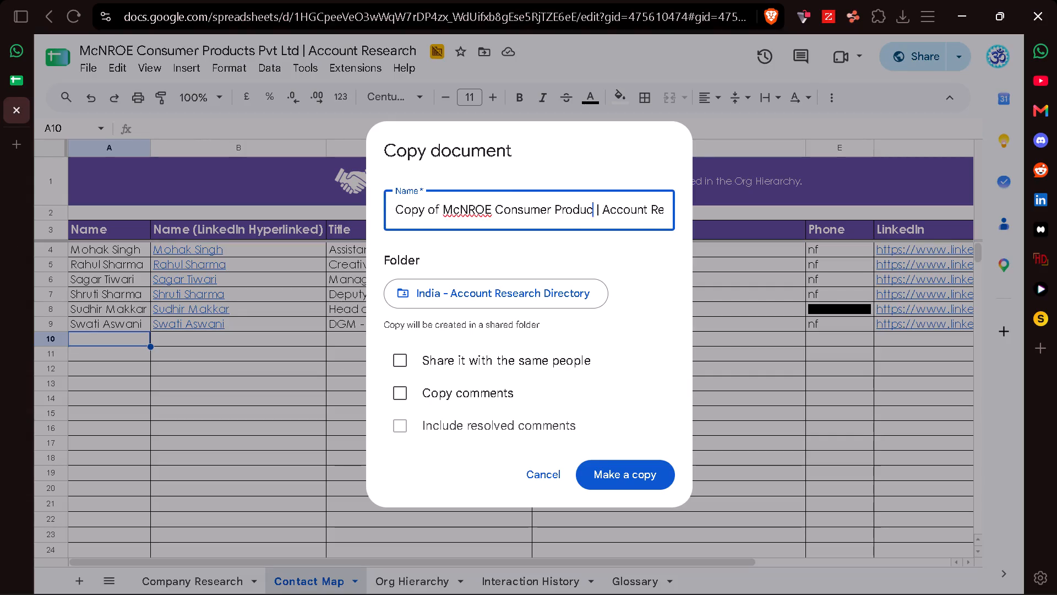
{"action": "key", "text": "ctrl+v"}
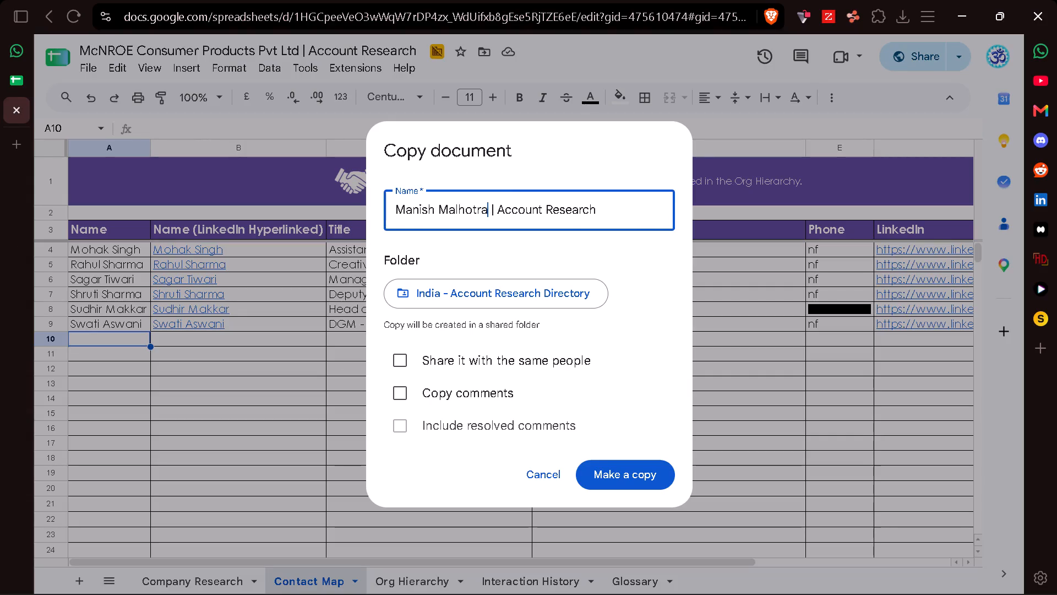
{"action": "left_click", "coordinate": [628, 475]}
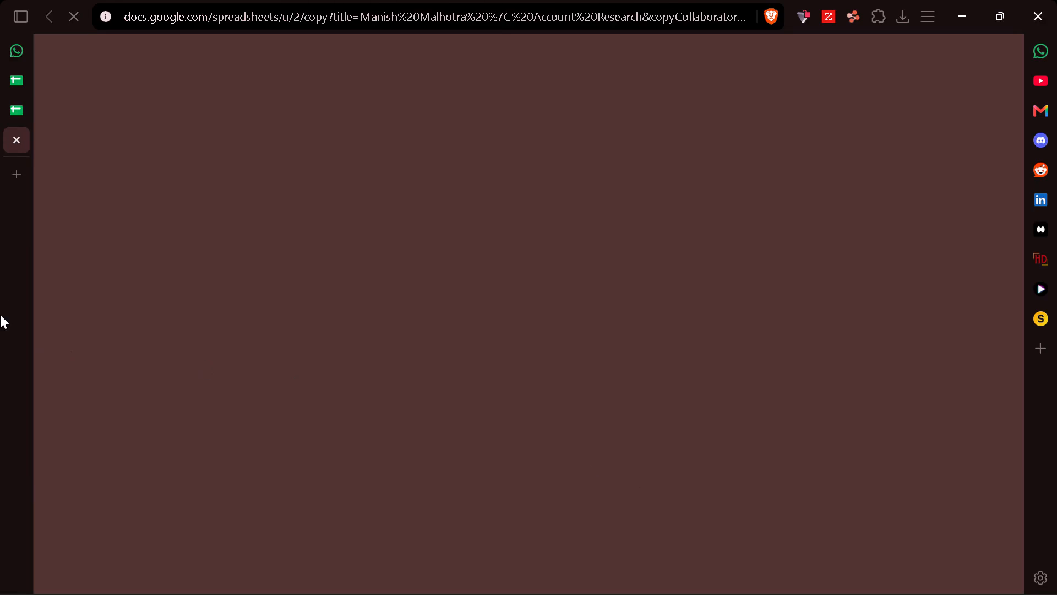
Close the McNROE account research spreadsheet.
{"action": "left_click", "coordinate": [15, 113]}
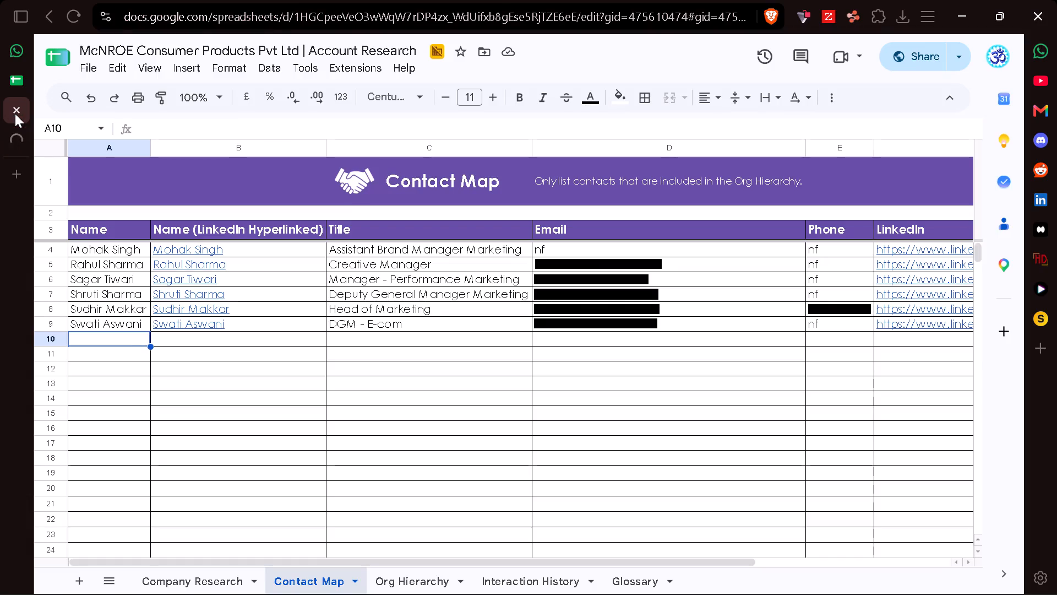
{"action": "left_click", "coordinate": [17, 106]}
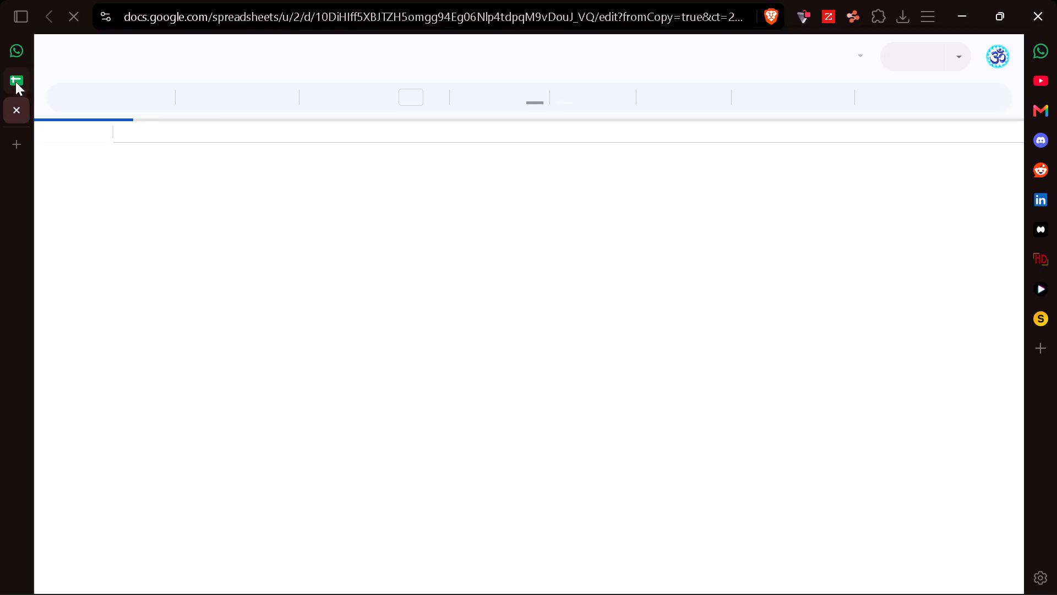
Mark the McNROE row of the AR Master Sheet as Done in Comments and enter Nov 5 as its Date.
{"action": "left_click", "coordinate": [16, 80]}
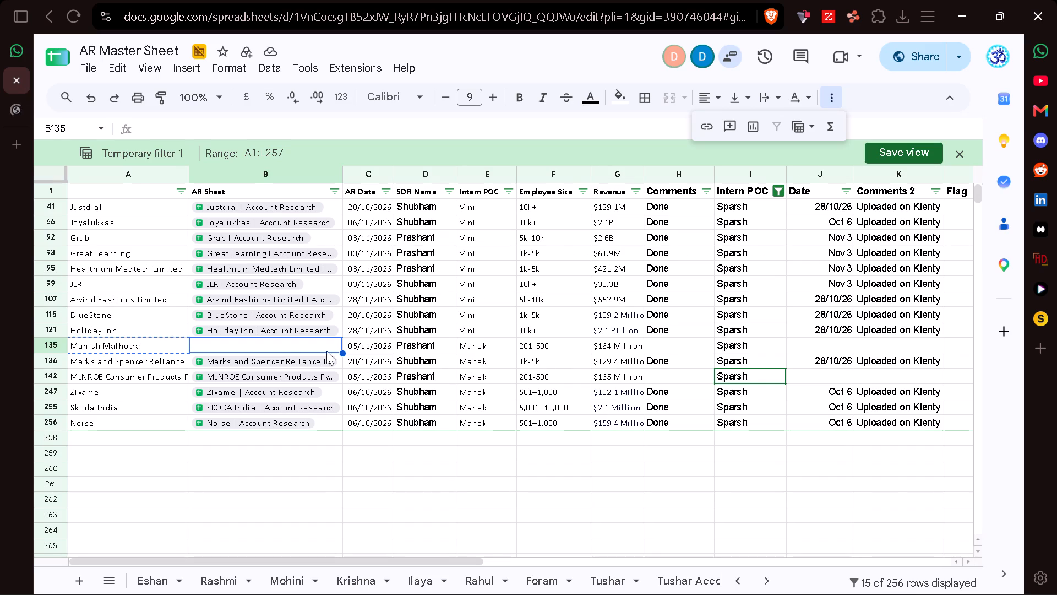
{"action": "left_click", "coordinate": [659, 376]}
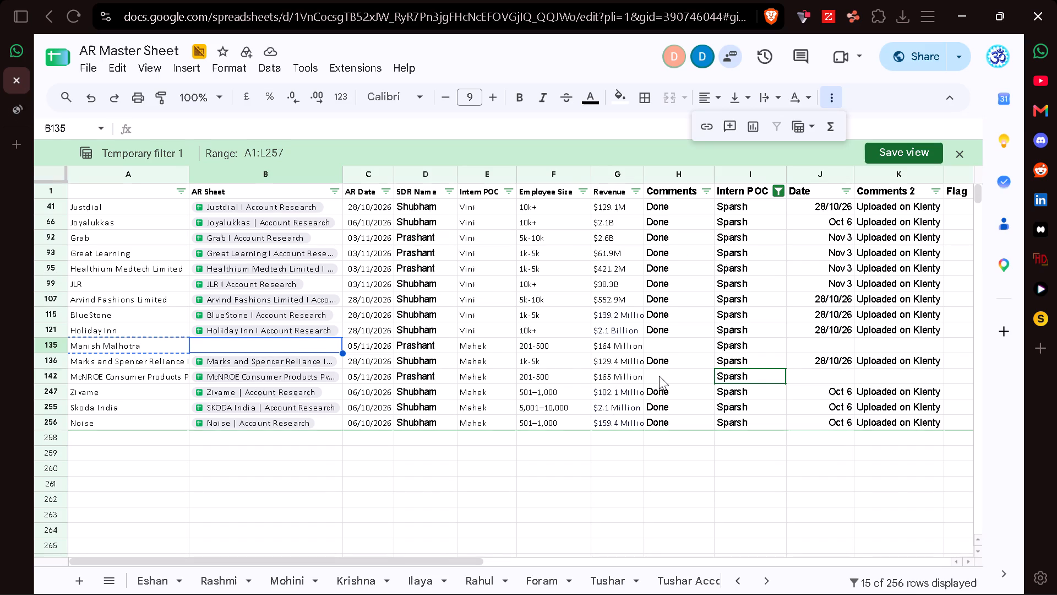
{"action": "key", "text": "shift+d"}
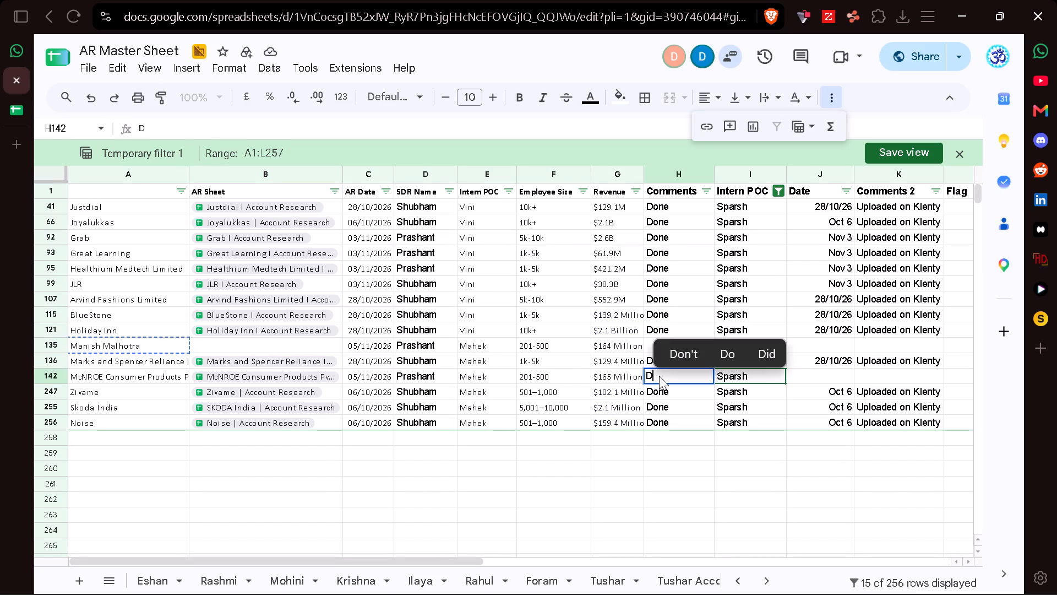
{"action": "type", "text": "one"}
{"action": "key", "text": "Right"}
{"action": "key", "text": "Right"}
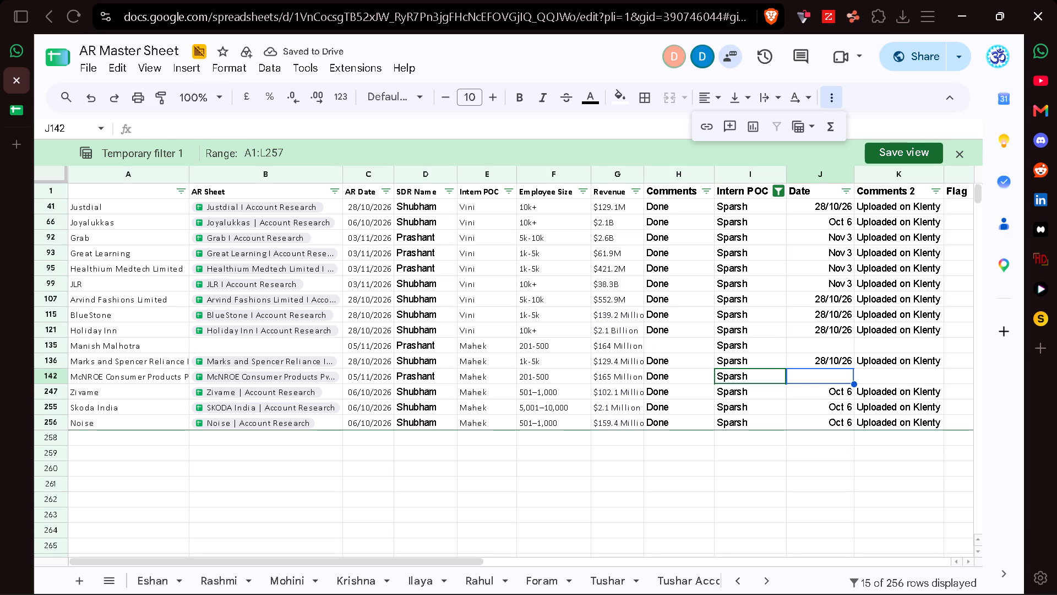
{"action": "type", "text": "No"}
{"action": "type", "text": "v 5"}
{"action": "key", "text": "Return"}
{"action": "key", "text": "Up"}
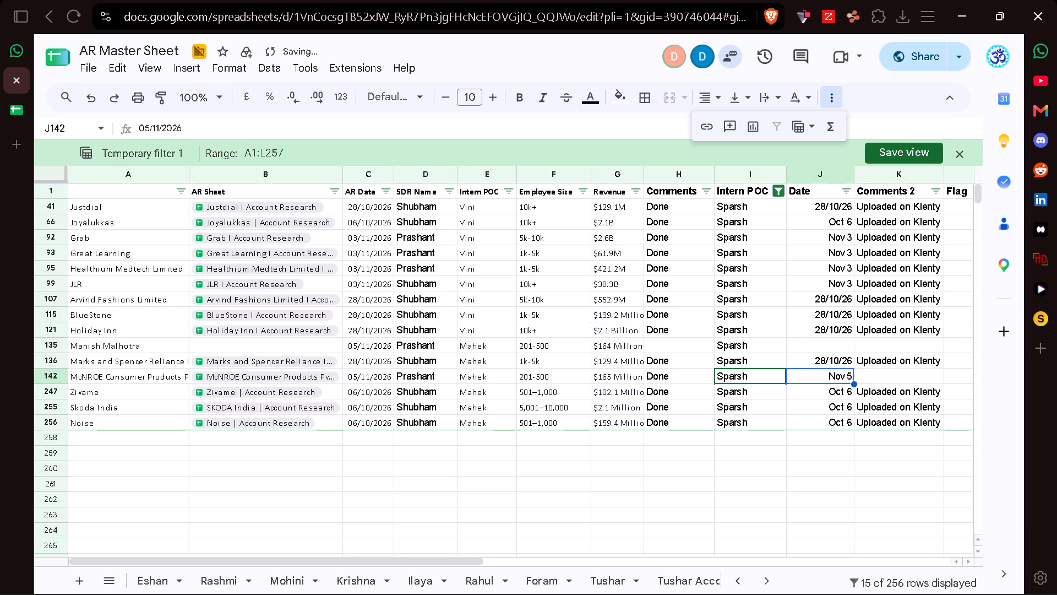
{"action": "key", "text": "Up"}
{"action": "key", "text": "Up"}
{"action": "key", "text": "Left"}
{"action": "key", "text": "Left"}
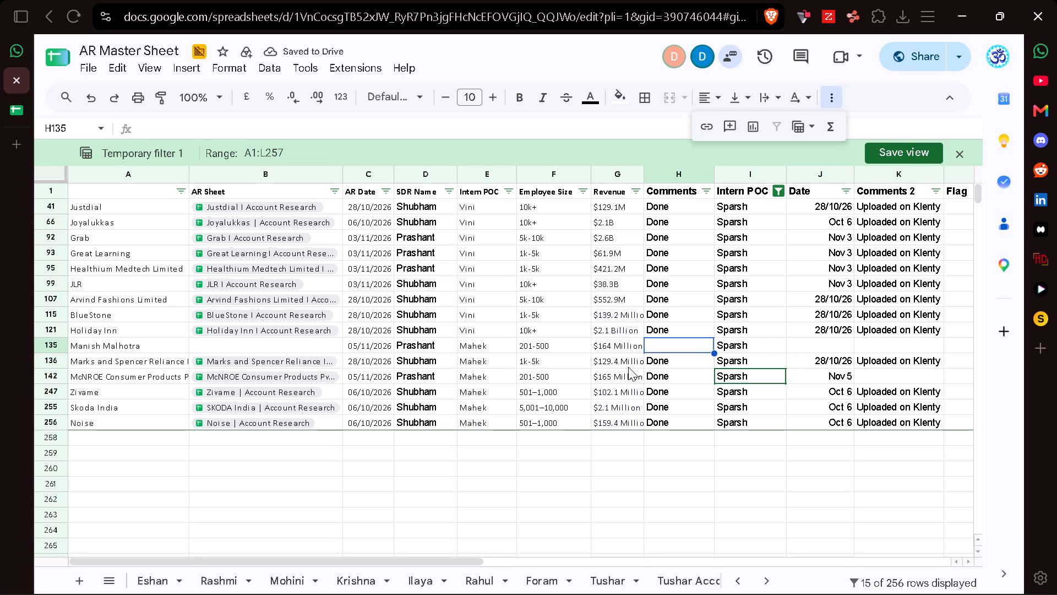
Change the Company Name on the new spreadsheet's Company Research sheet to Manish Malhotra.
{"action": "left_click", "coordinate": [23, 112]}
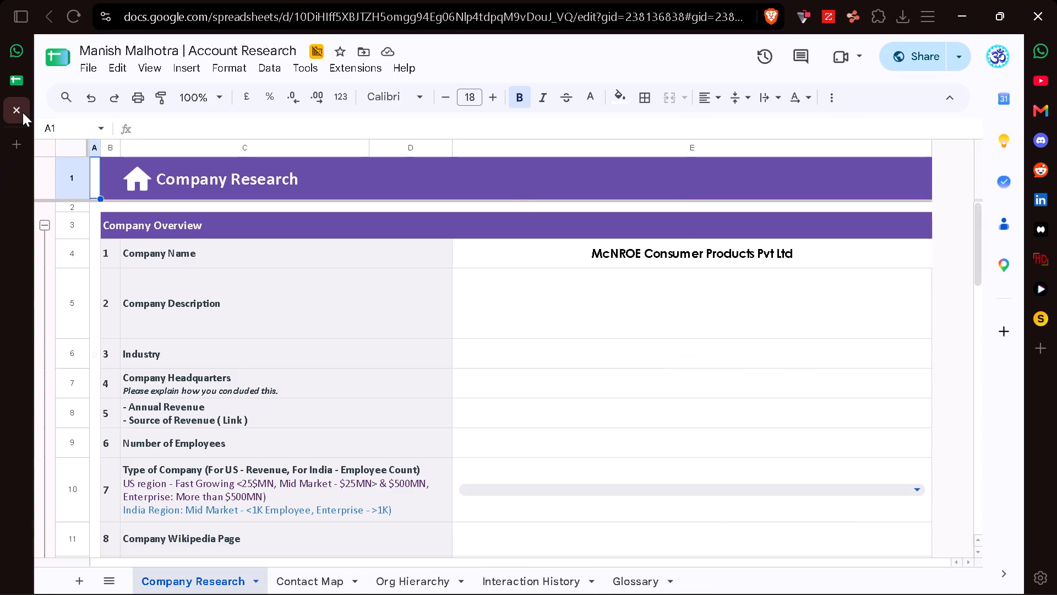
{"action": "left_click", "coordinate": [698, 263]}
{"action": "key", "text": "BackSpace"}
{"action": "type", "text": "Manish Ma"}
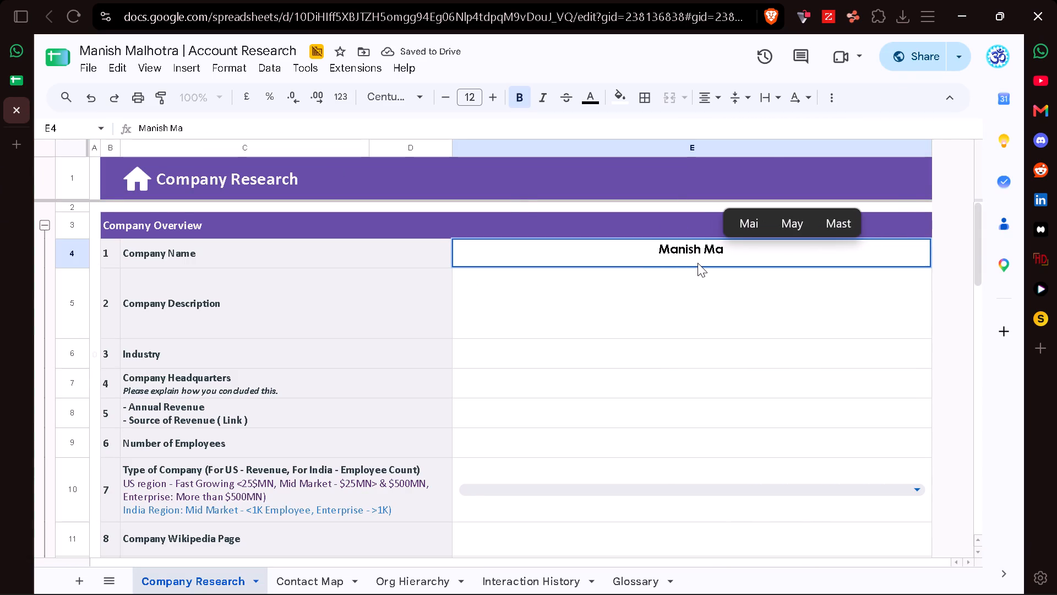
{"action": "type", "text": "lhotra"}
{"action": "key", "text": "Return"}
{"action": "key", "text": "Up"}
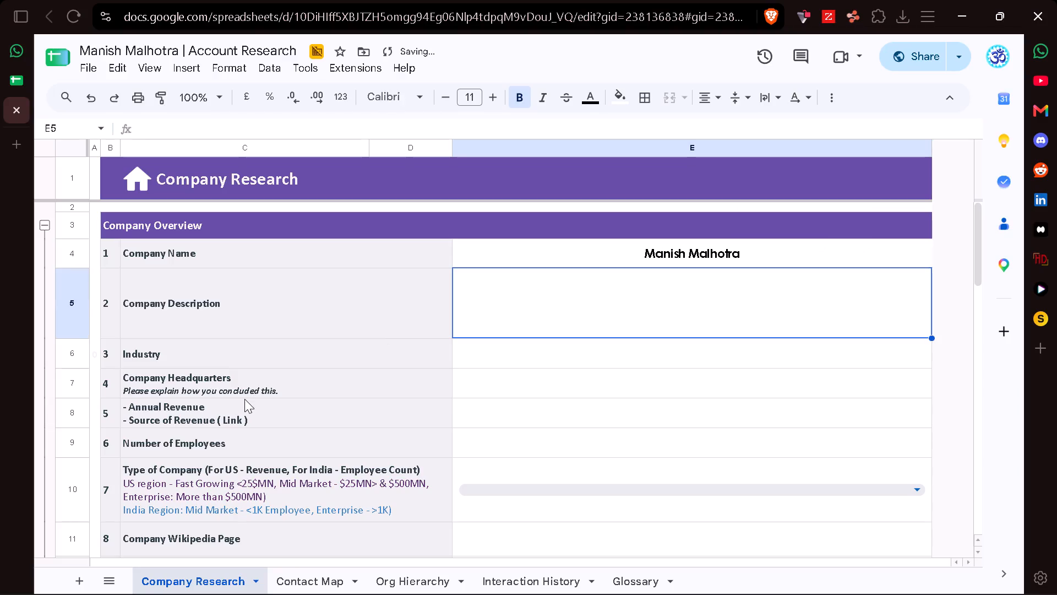
Clear all the copied McNROE contact rows from row 4 down on the Contact Map sheet.
{"action": "left_click", "coordinate": [312, 575]}
{"action": "left_click", "coordinate": [107, 252]}
{"action": "key", "text": "ctrl+shift+Down"}
{"action": "key", "text": "ctrl+shift+Right"}
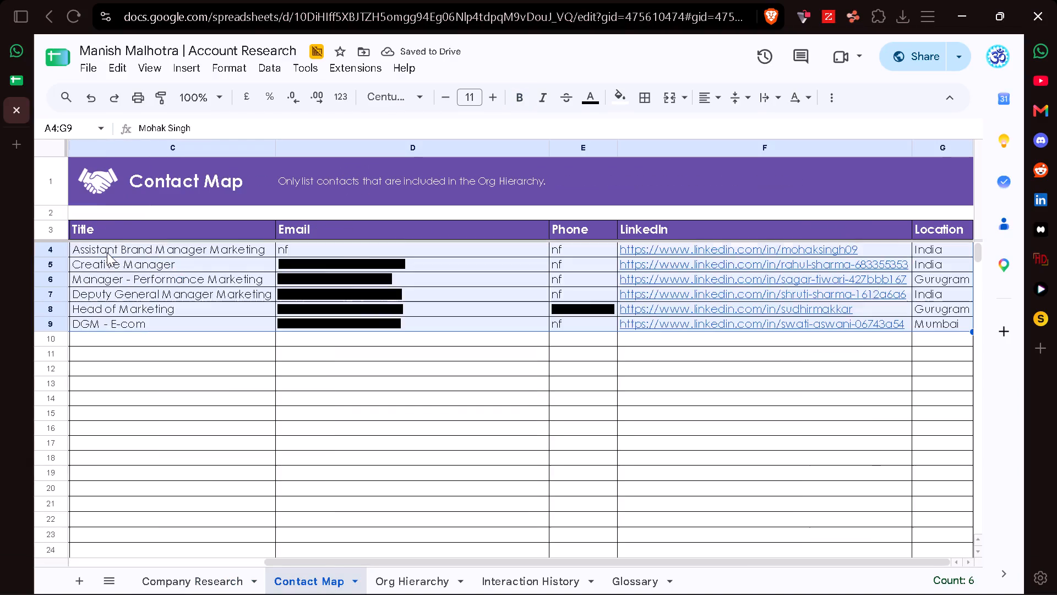
{"action": "key", "text": "ctrl+shift+Right"}
{"action": "key", "text": "BackSpace"}
{"action": "scroll", "coordinate": [107, 252], "scroll_direction": "right", "scroll_amount": 7}
{"action": "left_click", "coordinate": [98, 253]}
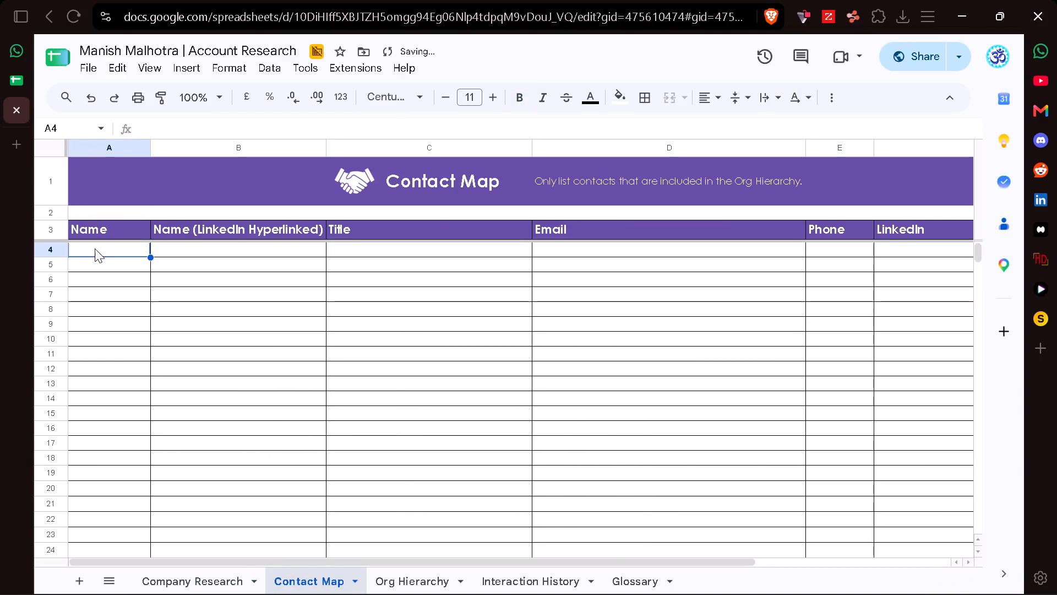
Open LinkedIn Recruiter from LinkedIn in a new tab and close the leftover LinkedIn feed tab.
{"action": "left_click", "coordinate": [15, 140]}
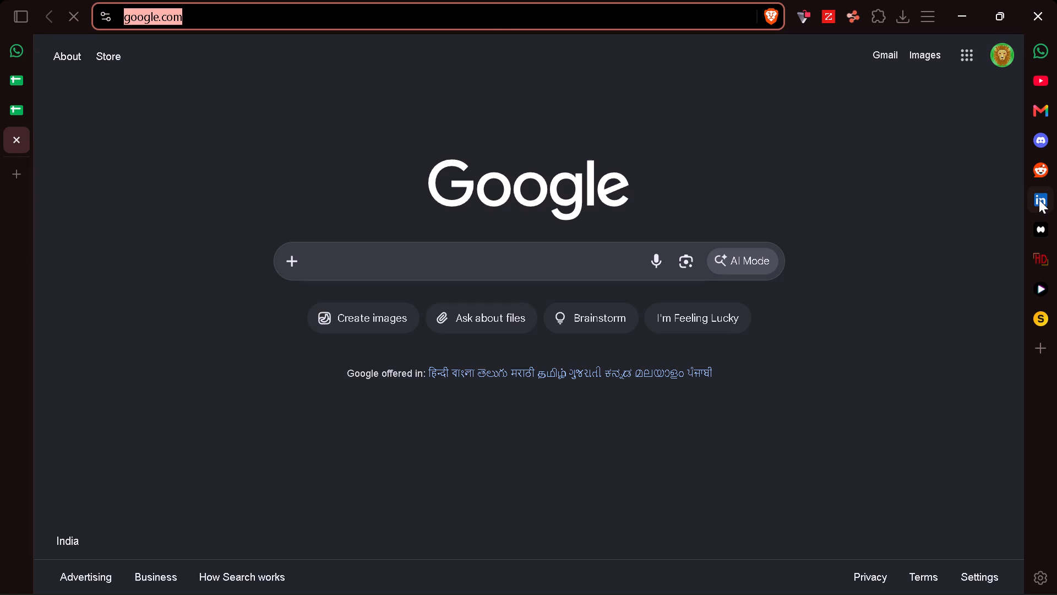
{"action": "left_click", "coordinate": [1039, 199]}
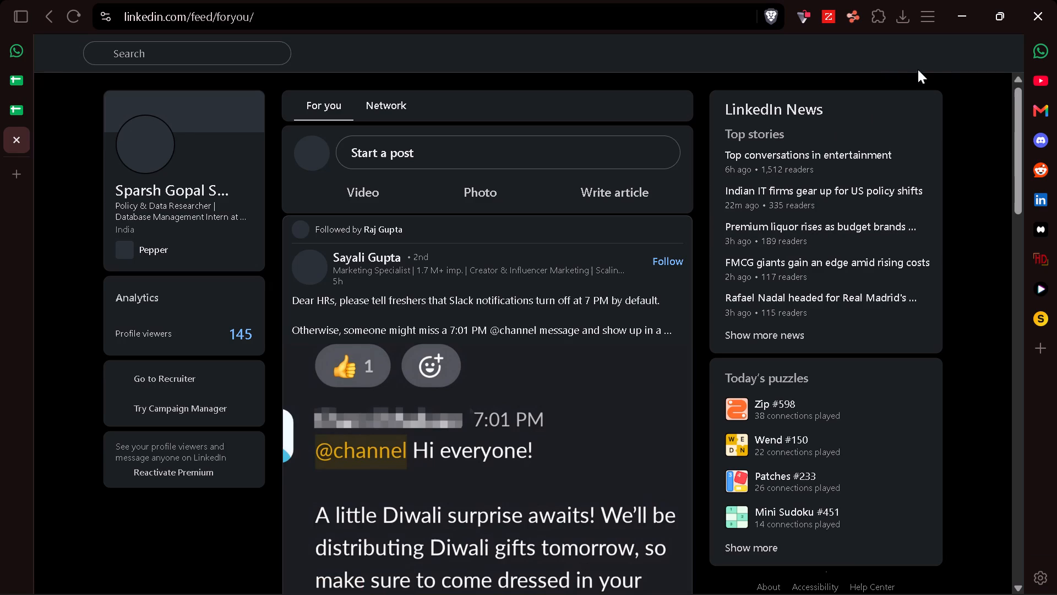
{"action": "left_click", "coordinate": [972, 52]}
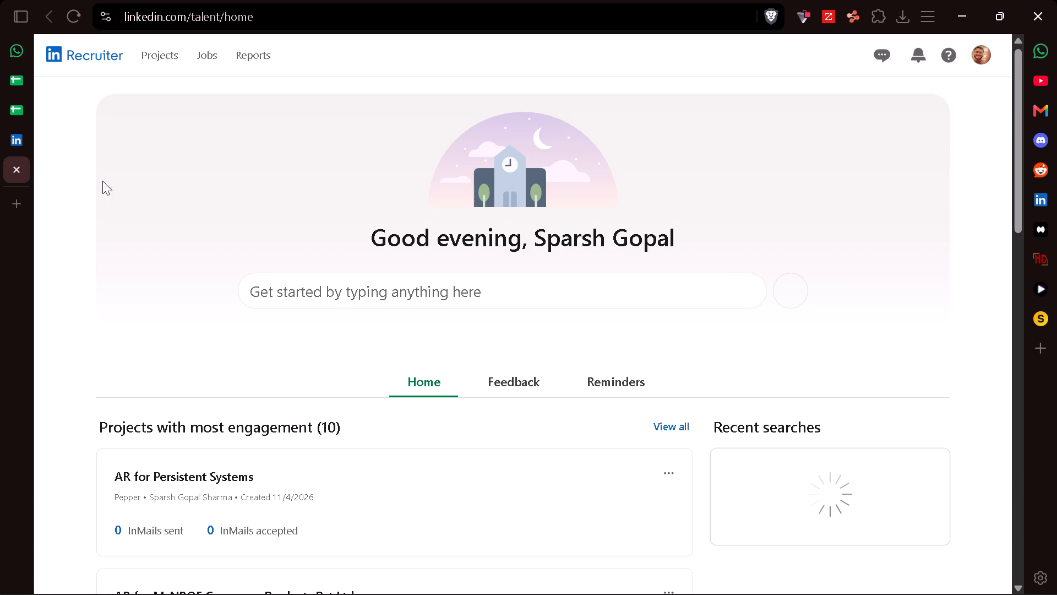
{"action": "double_click", "coordinate": [18, 136]}
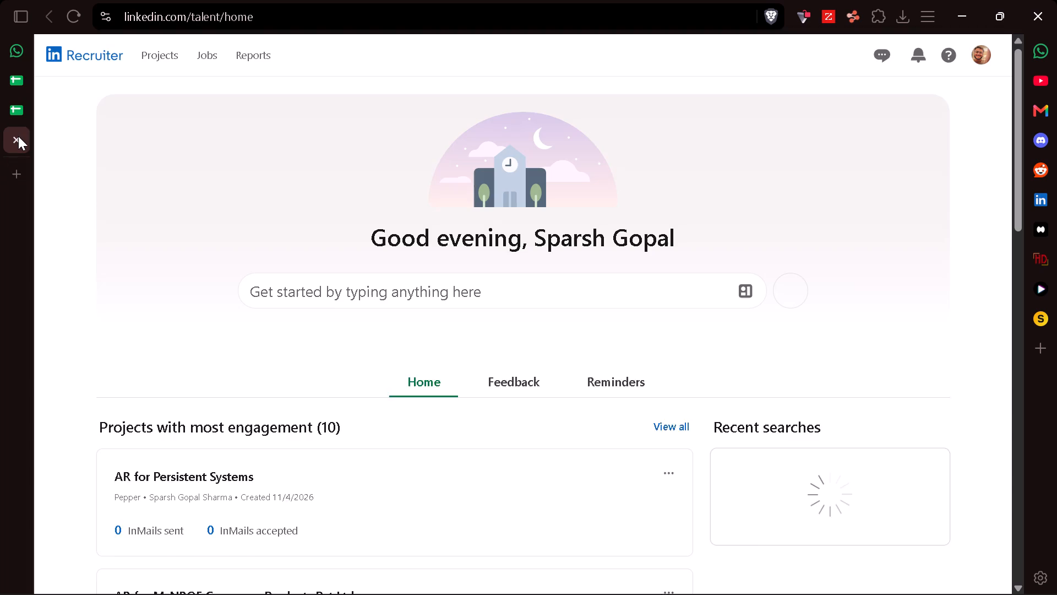
Create a new private Recruiter project named "AR for Manish Malhotra".
{"action": "left_click", "coordinate": [786, 295]}
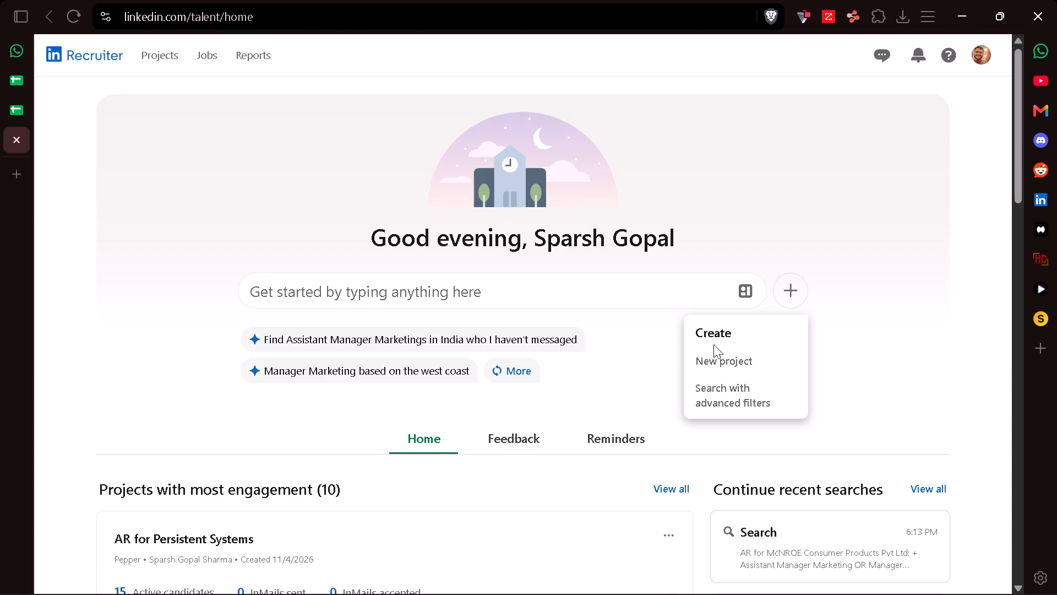
{"action": "left_click", "coordinate": [708, 353]}
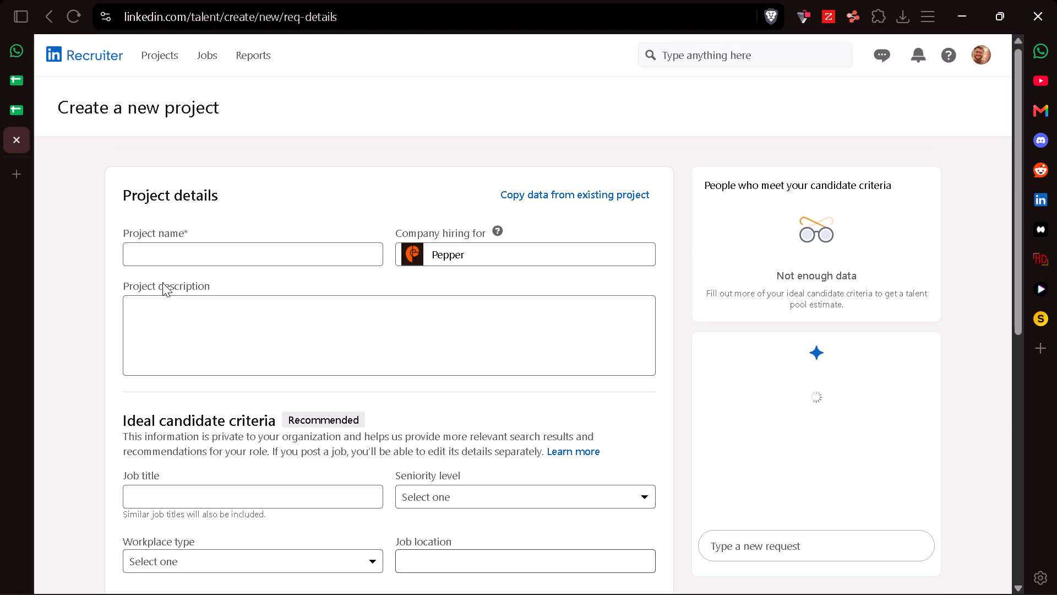
{"action": "left_click", "coordinate": [158, 262]}
{"action": "type", "text": "AR for"}
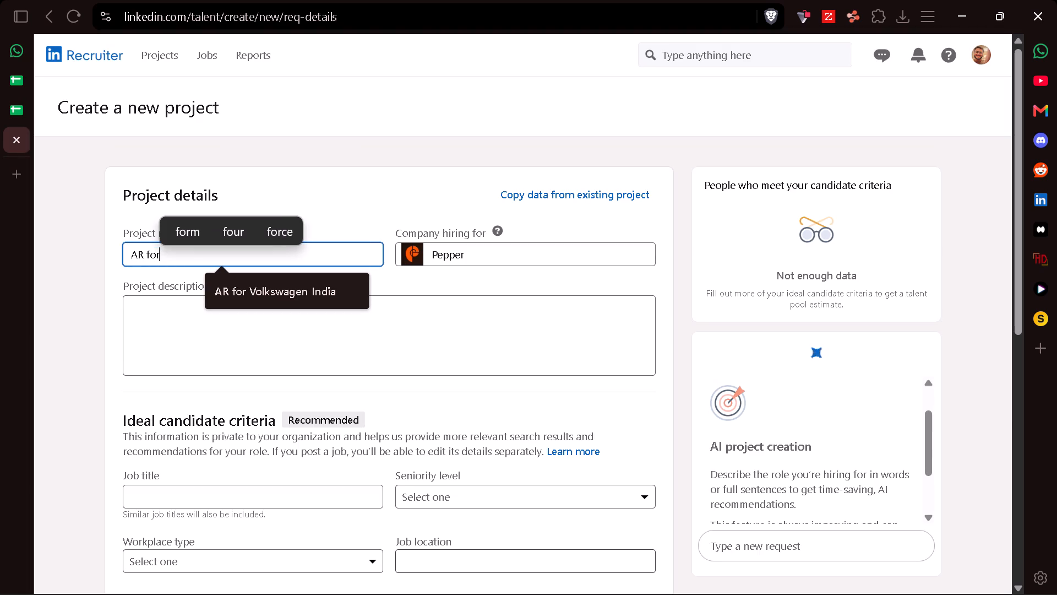
{"action": "left_click", "coordinate": [351, 288]}
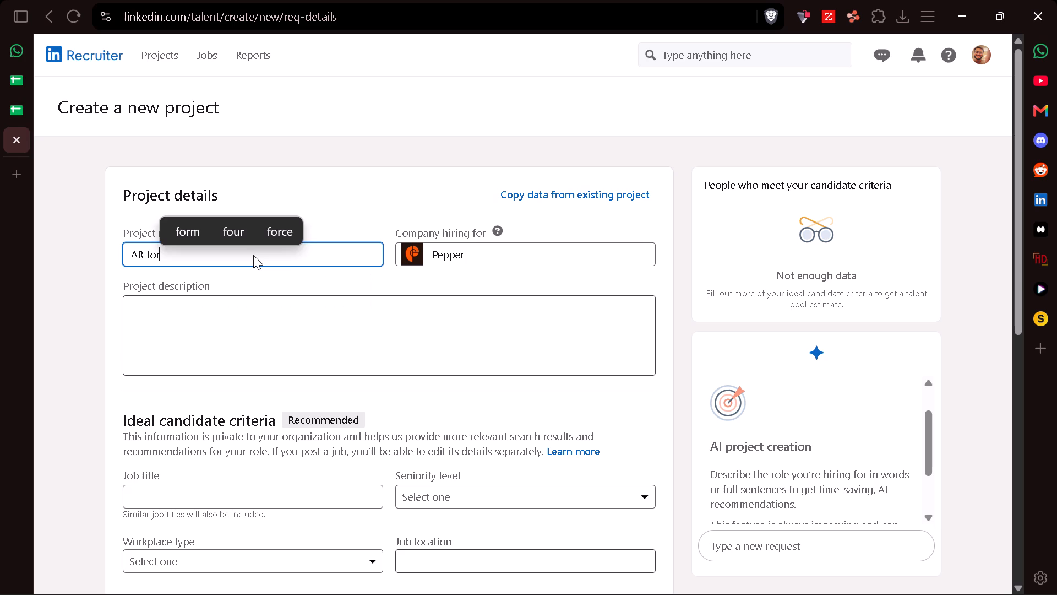
{"action": "key", "text": "space"}
{"action": "key", "text": "ctrl+v"}
{"action": "scroll", "coordinate": [466, 424], "scroll_direction": "down", "scroll_amount": 6}
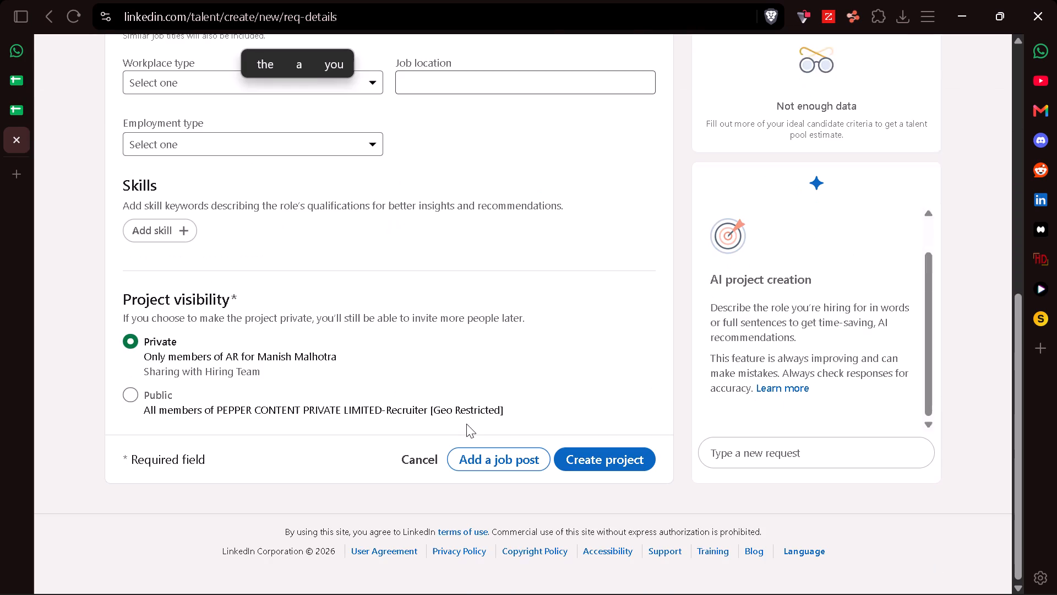
{"action": "left_click", "coordinate": [575, 459]}
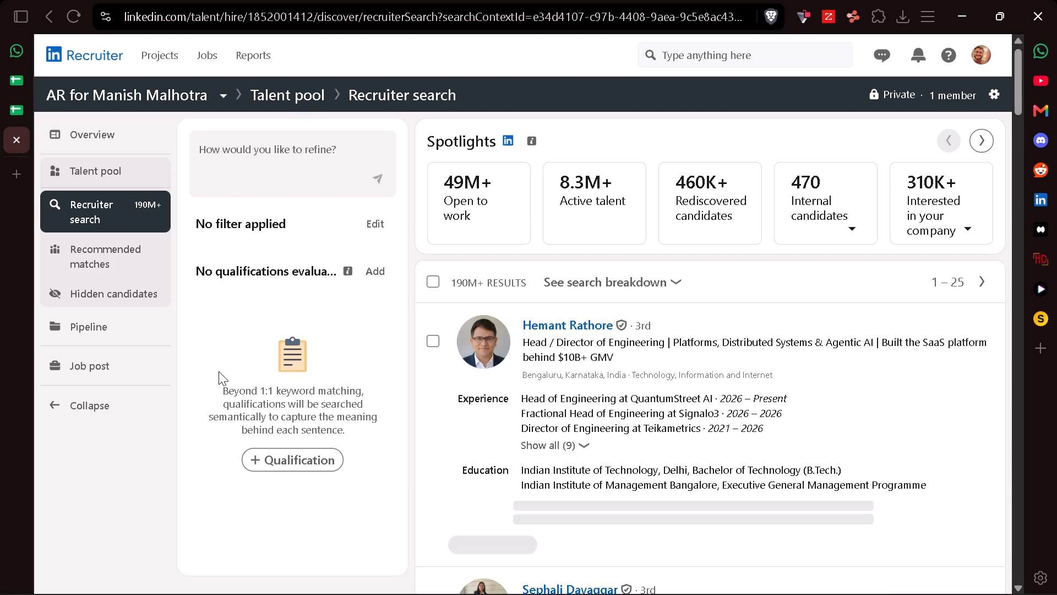
Apply the saved custom filter "main" to the project's Recruiter search.
{"action": "left_click", "coordinate": [369, 219]}
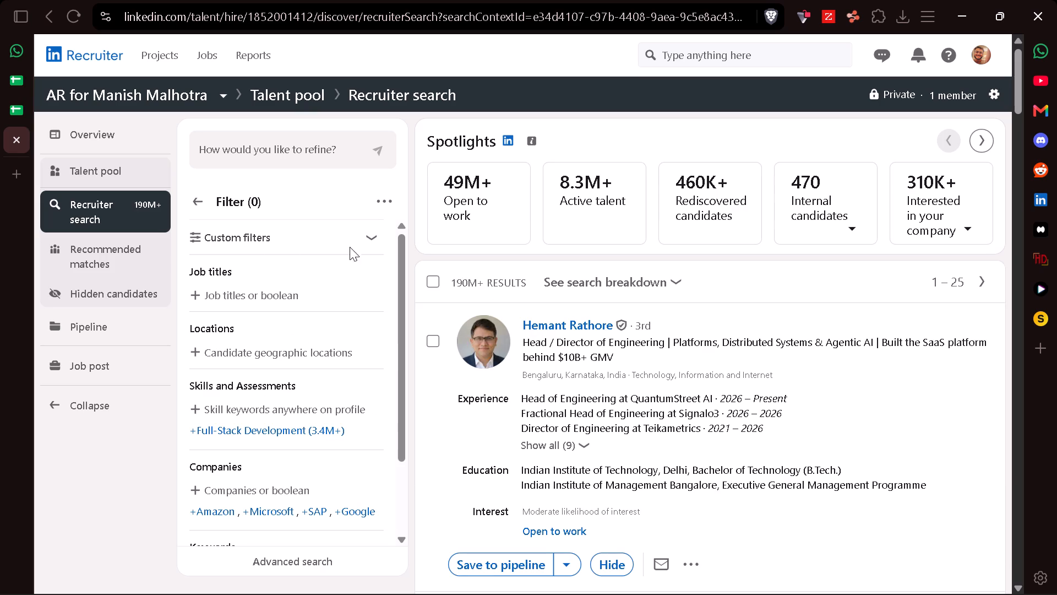
{"action": "left_click", "coordinate": [362, 238]}
{"action": "left_click", "coordinate": [210, 267]}
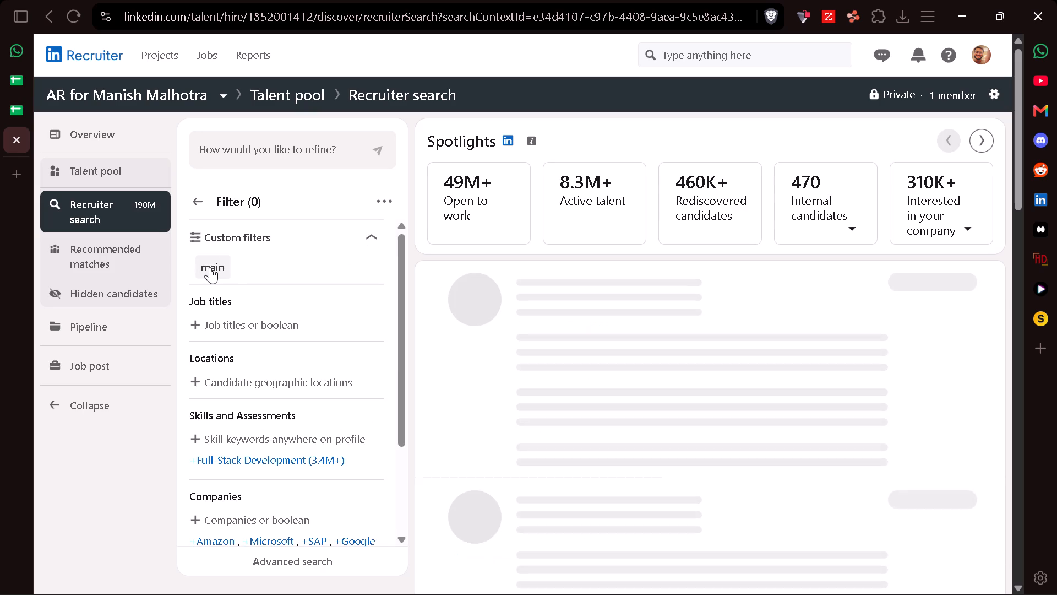
Replace the Justdial company filter with Manish Malhotra, limited to current employees.
{"action": "scroll", "coordinate": [287, 404], "scroll_direction": "down", "scroll_amount": 2}
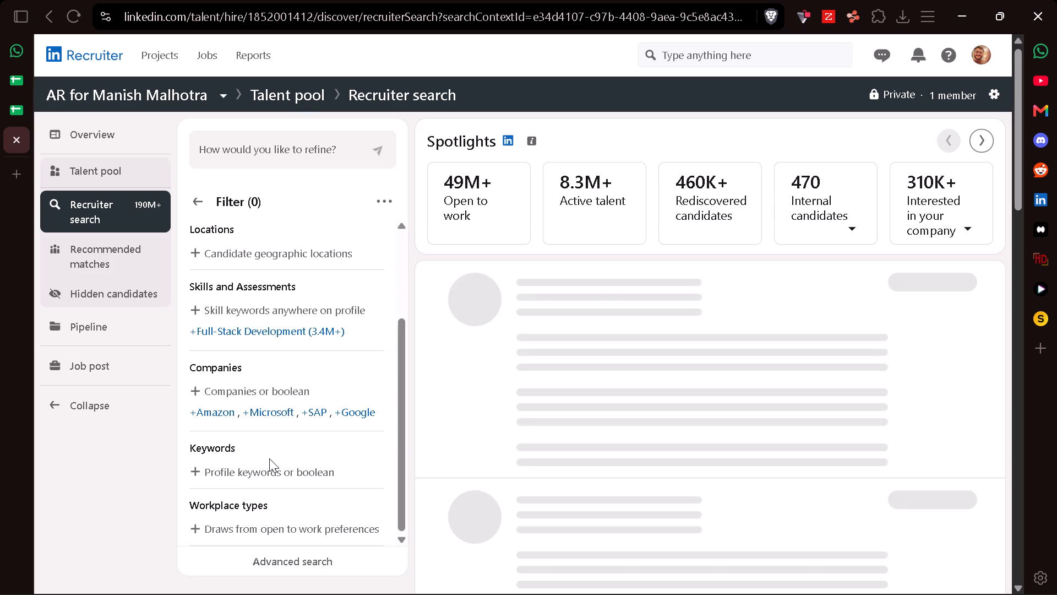
{"action": "left_click", "coordinate": [252, 398]}
{"action": "scroll", "coordinate": [252, 398], "scroll_direction": "down", "scroll_amount": 1}
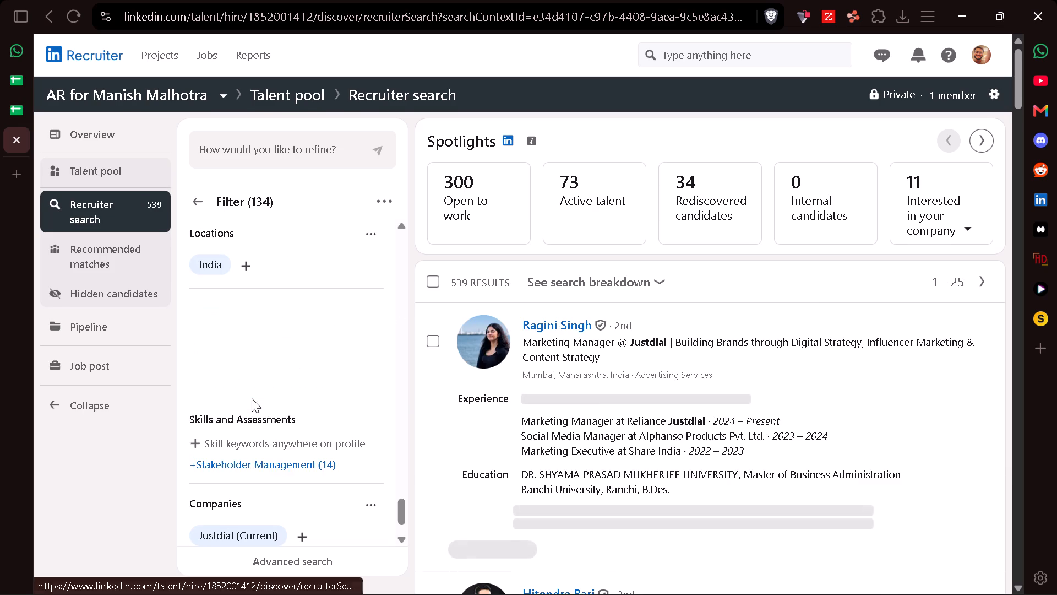
{"action": "scroll", "coordinate": [252, 398], "scroll_direction": "down", "scroll_amount": 1}
{"action": "left_click", "coordinate": [279, 492]}
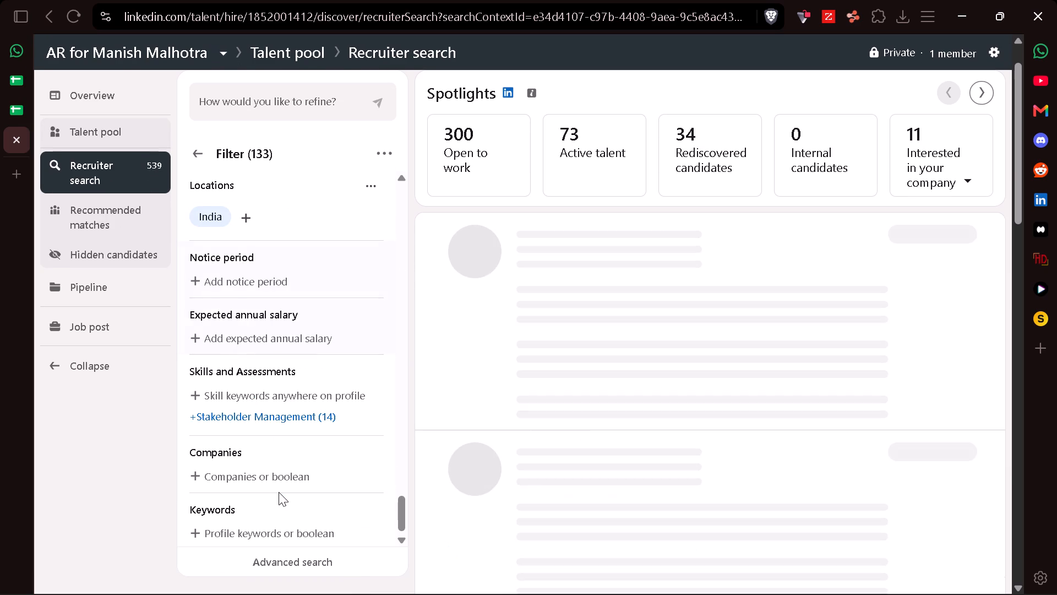
{"action": "left_click", "coordinate": [259, 487]}
{"action": "left_click", "coordinate": [250, 481]}
{"action": "type", "text": "Manish"}
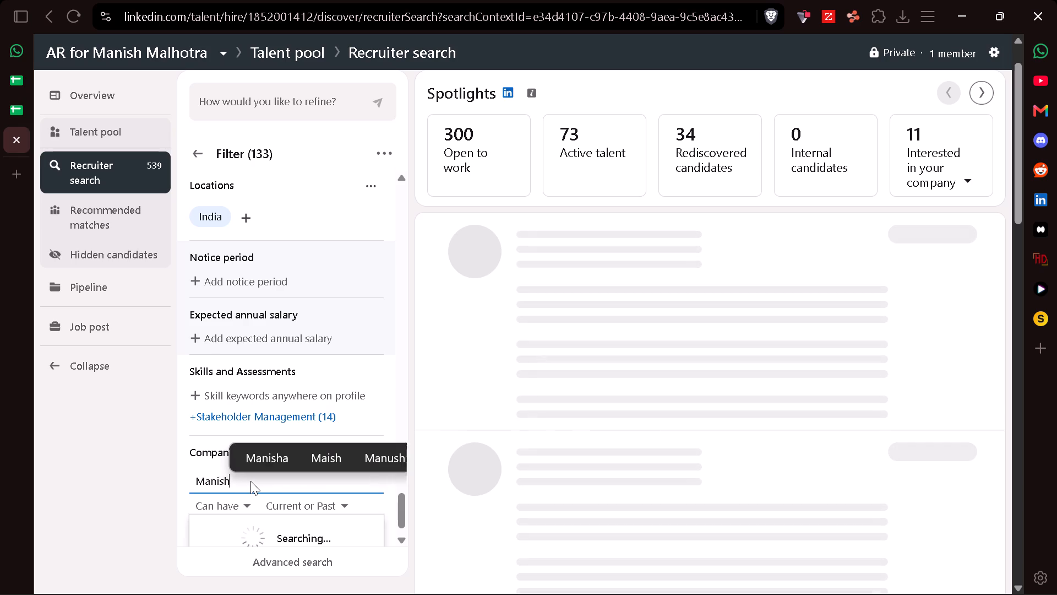
{"action": "scroll", "coordinate": [253, 414], "scroll_direction": "down", "scroll_amount": 2}
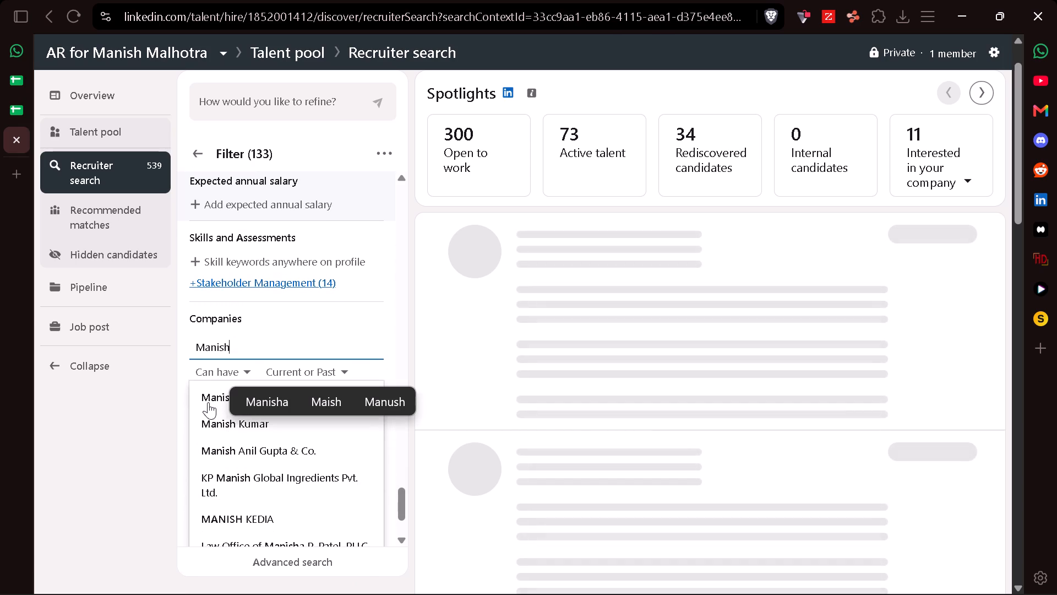
{"action": "left_click", "coordinate": [232, 397]}
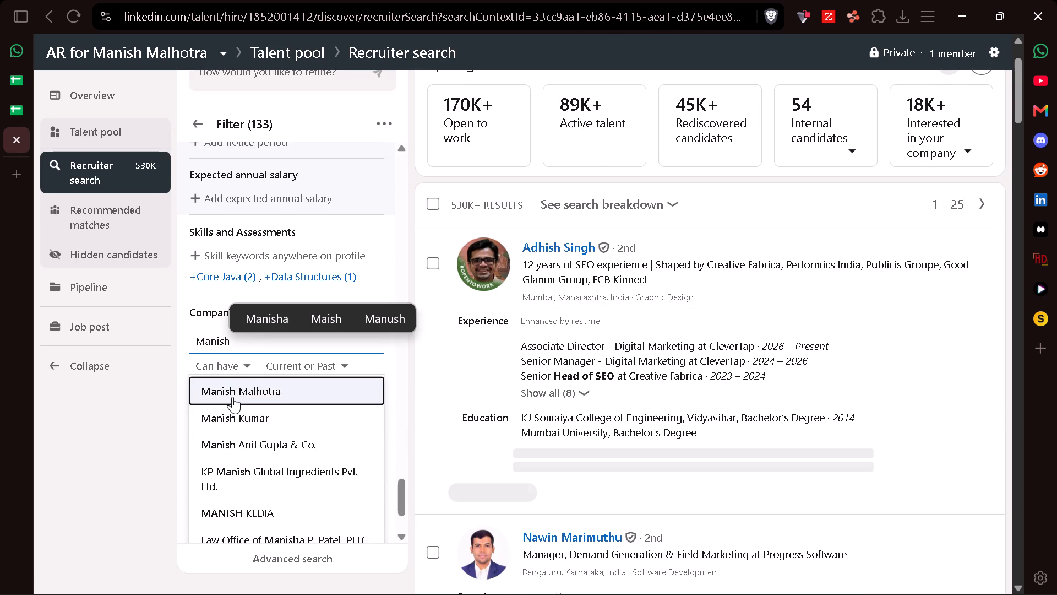
{"action": "left_click", "coordinate": [375, 313]}
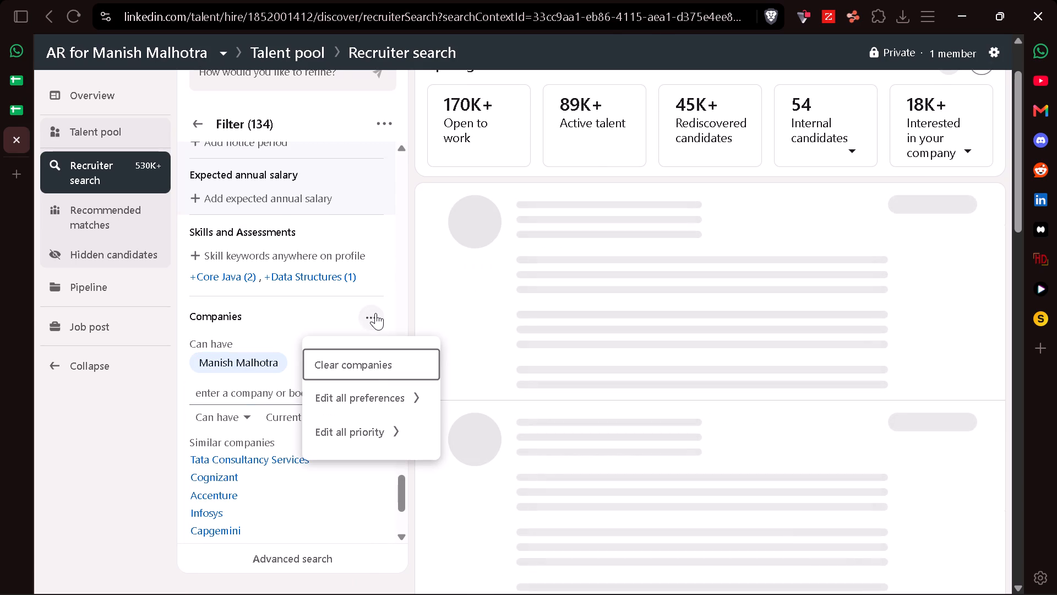
{"action": "left_click", "coordinate": [459, 379]}
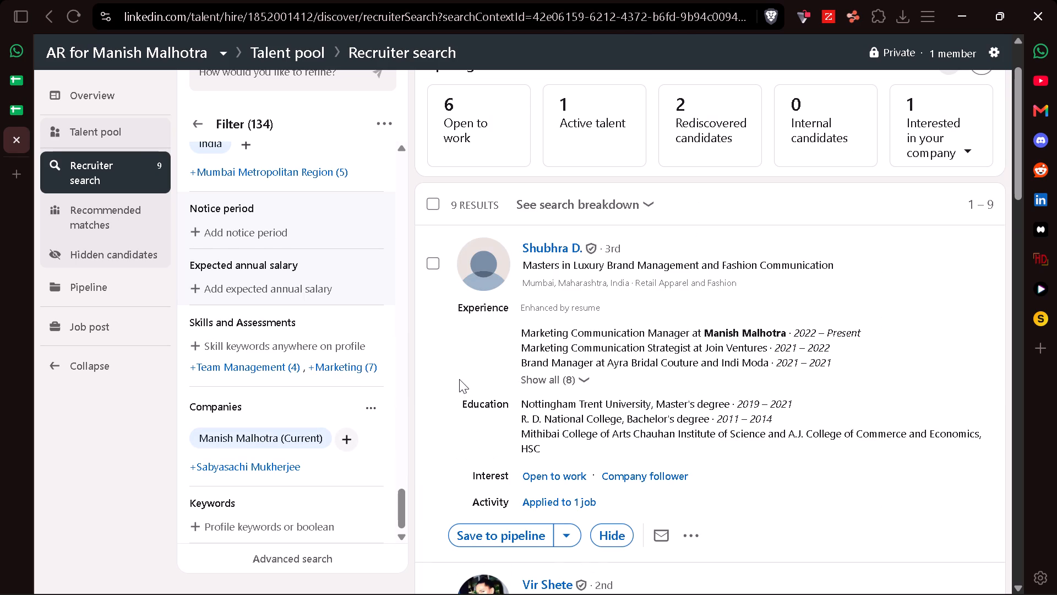
Save the Marketing Communication Manager at Manish Malhotra to the project pipeline.
{"action": "scroll", "coordinate": [459, 379], "scroll_direction": "down", "scroll_amount": 1}
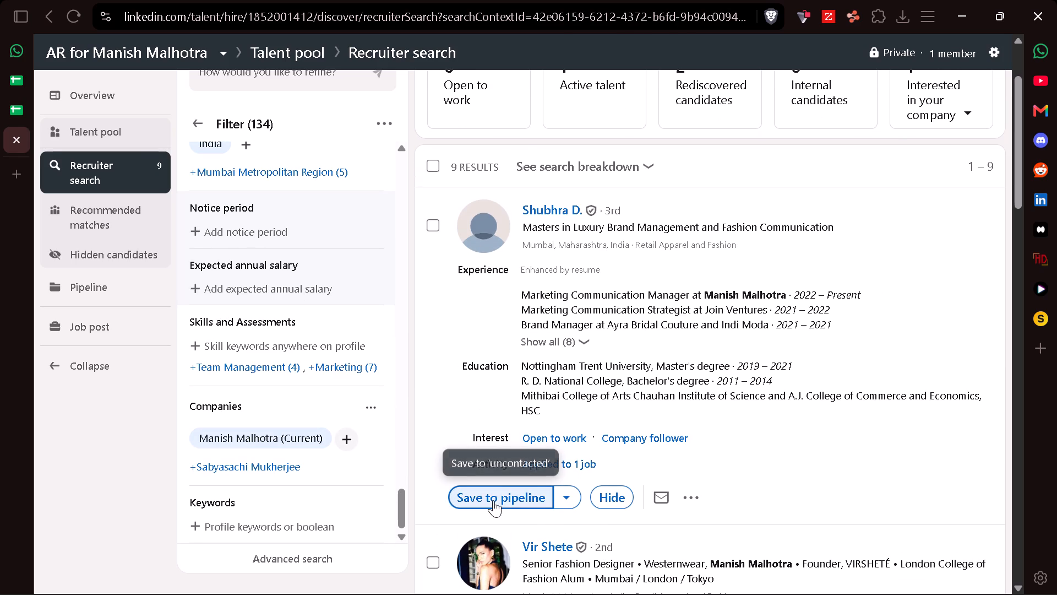
{"action": "left_click", "coordinate": [493, 500]}
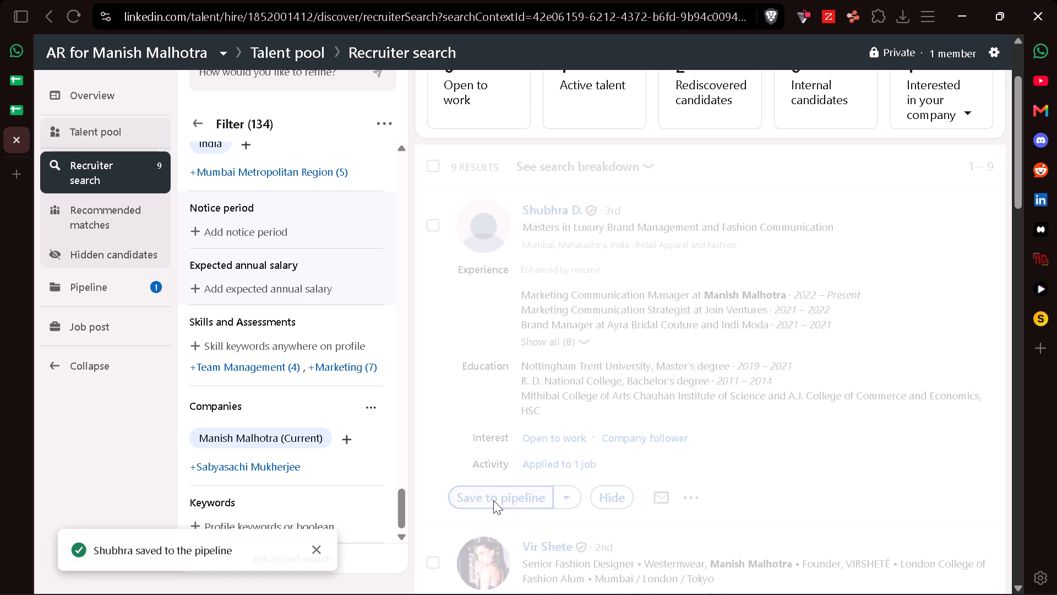
Save the Head E-commerce and the Marketing Head at Manish Malhotra to the project pipeline.
{"action": "scroll", "coordinate": [493, 500], "scroll_direction": "down", "scroll_amount": 3}
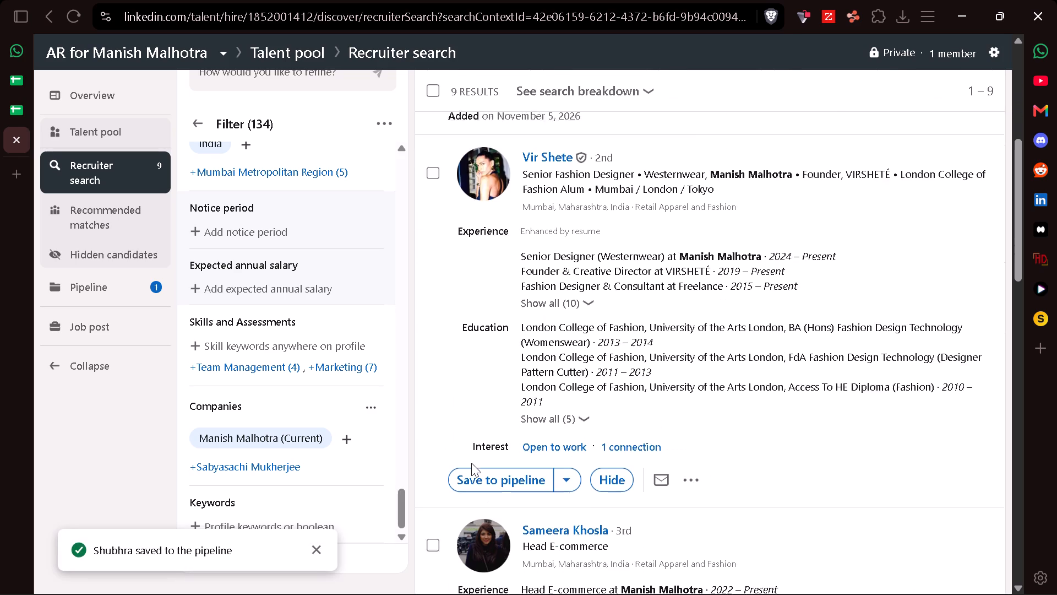
{"action": "scroll", "coordinate": [471, 463], "scroll_direction": "down", "scroll_amount": 3}
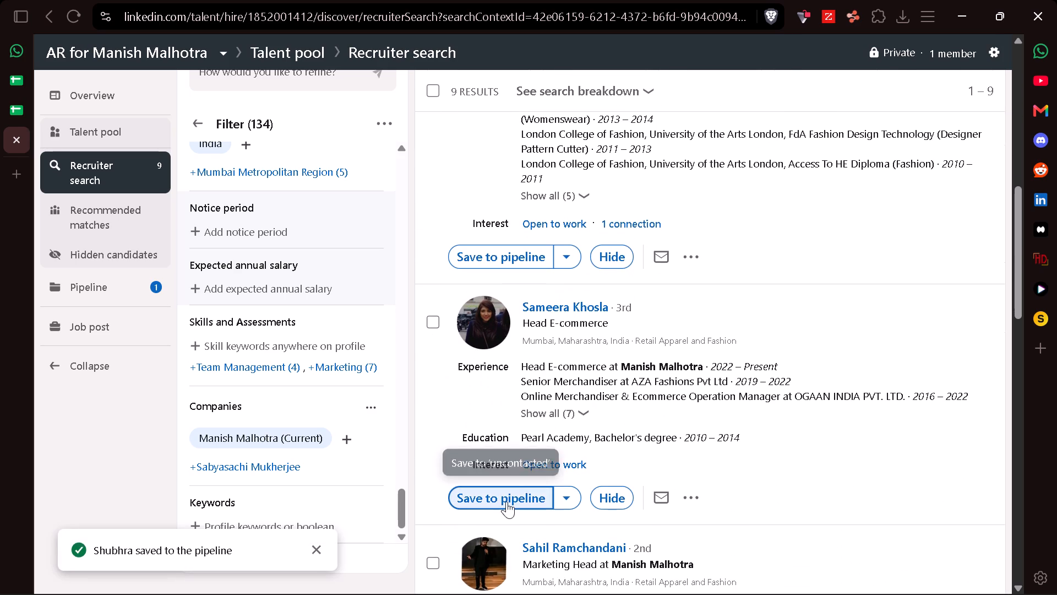
{"action": "left_click", "coordinate": [506, 501]}
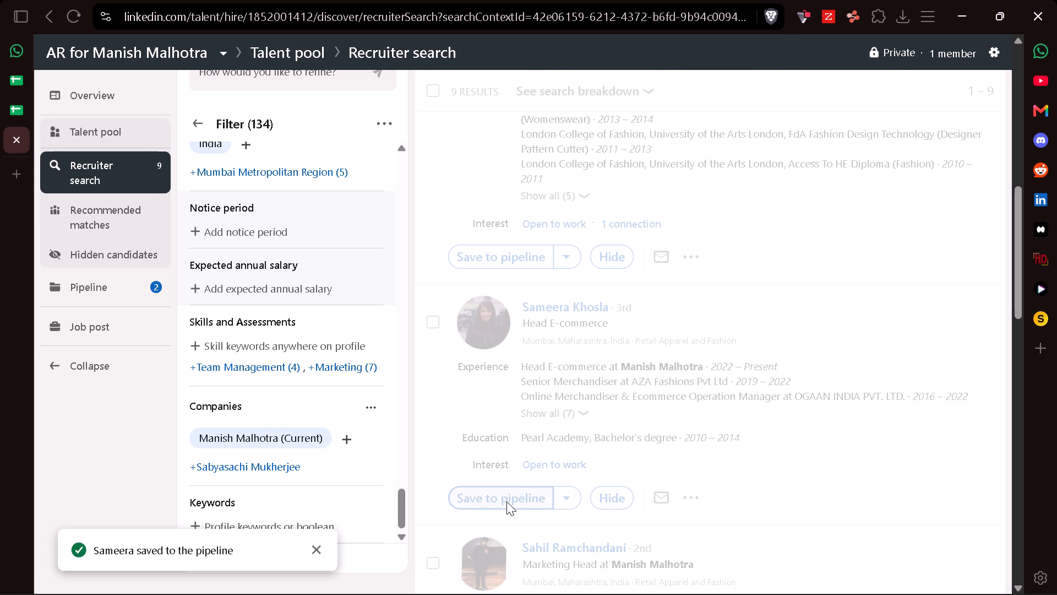
{"action": "scroll", "coordinate": [506, 501], "scroll_direction": "down", "scroll_amount": 3}
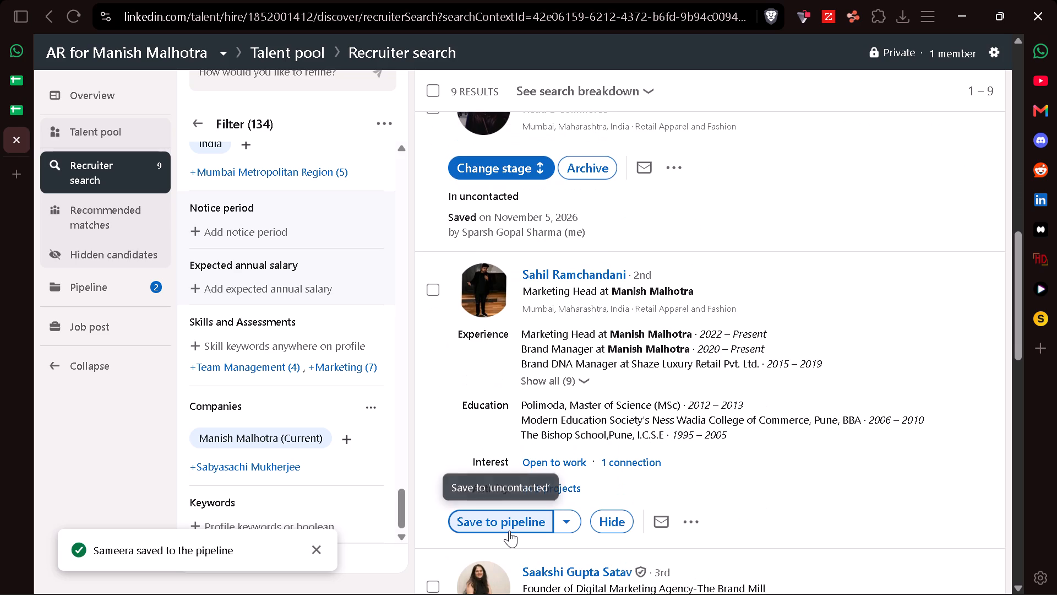
{"action": "left_click", "coordinate": [509, 531]}
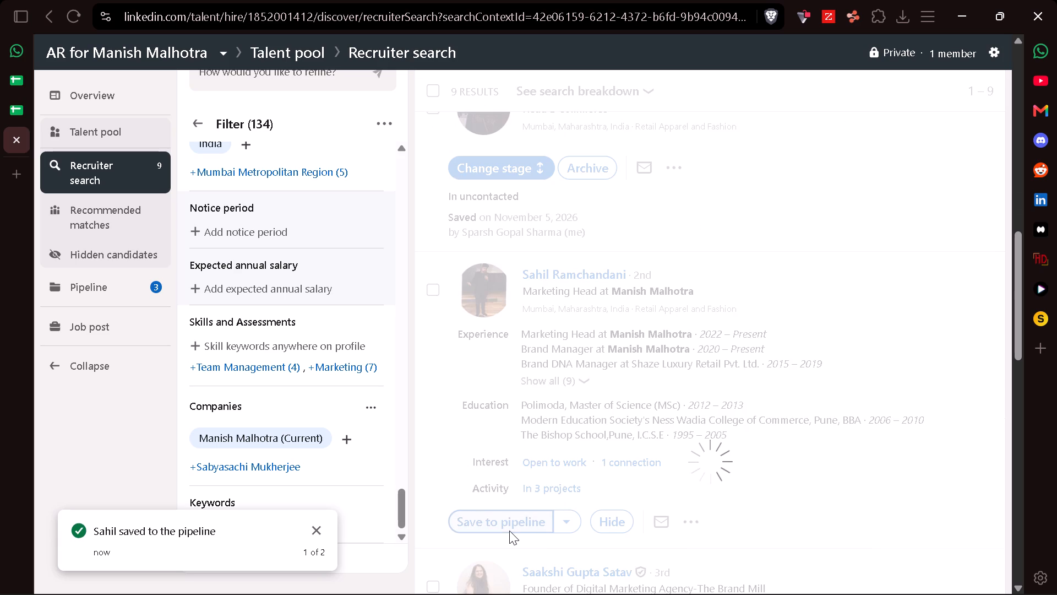
Save the Assistant Manager E-commerce at Manish Malhotra to the project pipeline.
{"action": "scroll", "coordinate": [509, 531], "scroll_direction": "down", "scroll_amount": 2}
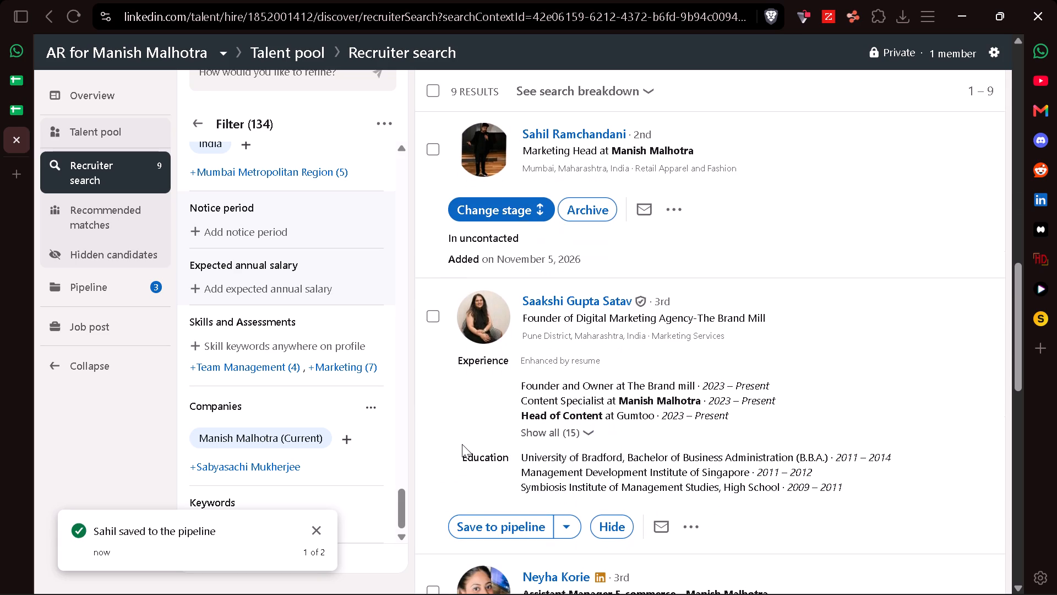
{"action": "scroll", "coordinate": [462, 444], "scroll_direction": "down", "scroll_amount": 3}
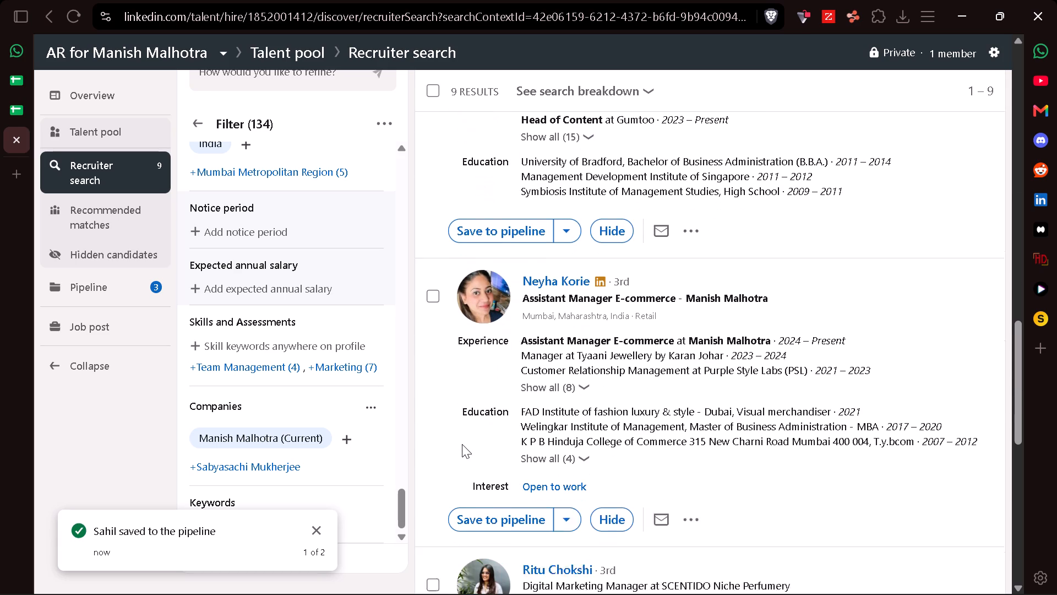
{"action": "scroll", "coordinate": [462, 444], "scroll_direction": "down", "scroll_amount": 1}
{"action": "left_click", "coordinate": [495, 505]}
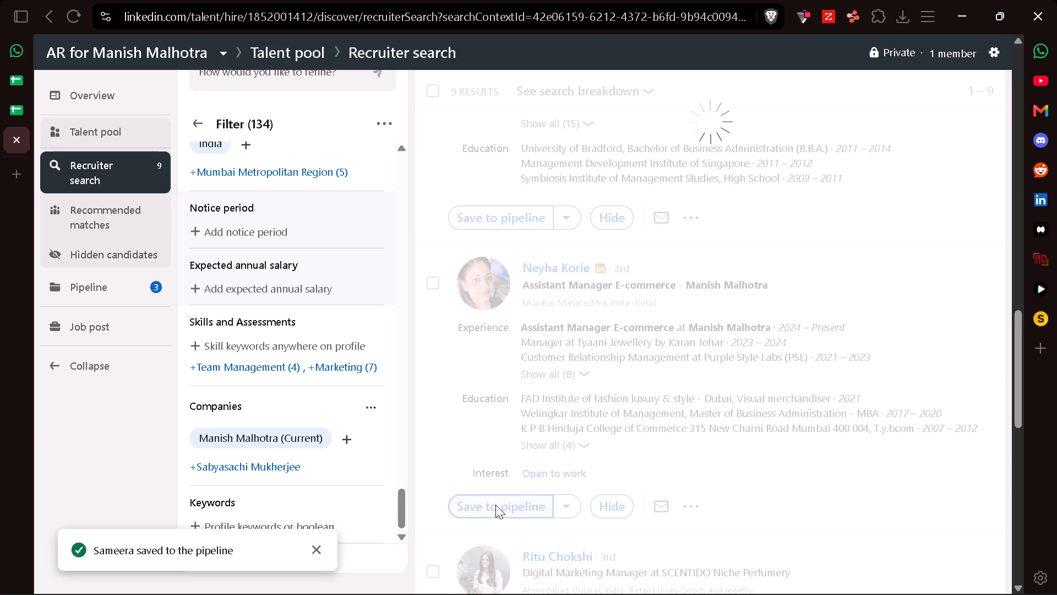
Review the remaining search results, and export all candidates in the project's pipeline to a spreadsheet file.
{"action": "scroll", "coordinate": [495, 505], "scroll_direction": "down", "scroll_amount": 2}
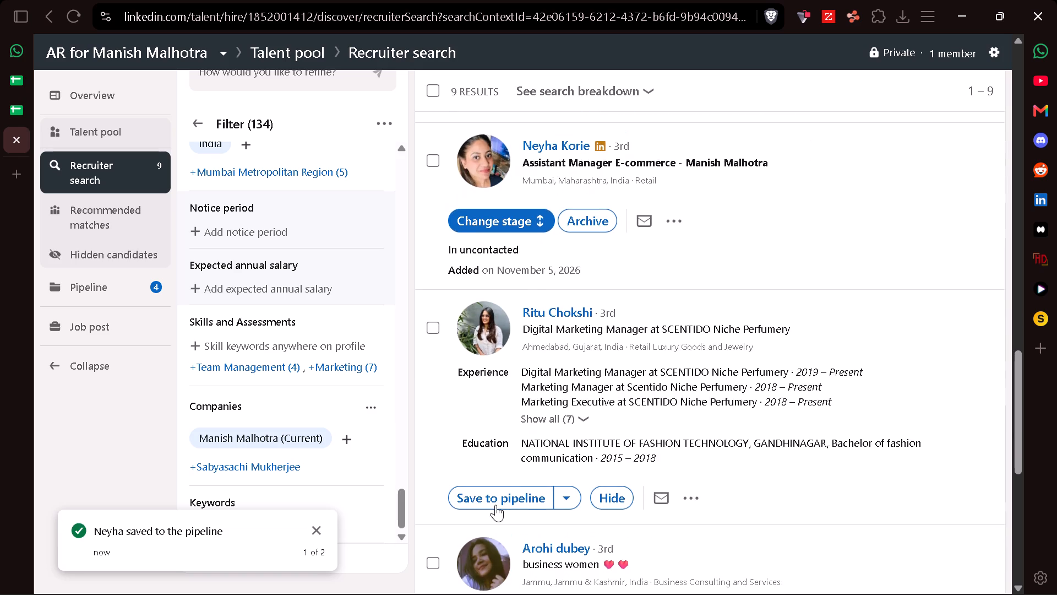
{"action": "scroll", "coordinate": [495, 505], "scroll_direction": "down", "scroll_amount": 3}
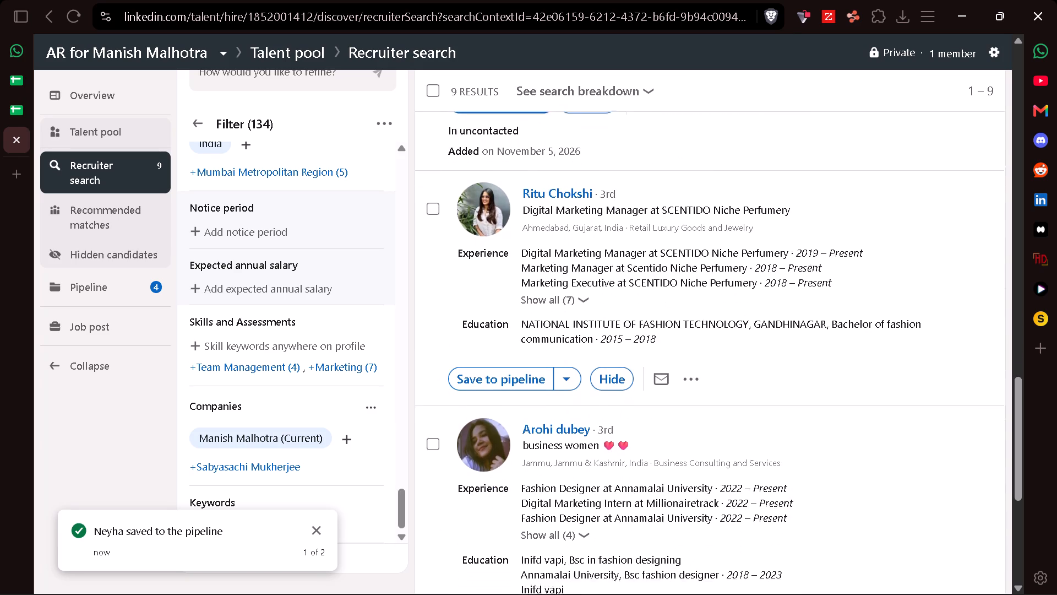
{"action": "scroll", "coordinate": [495, 505], "scroll_direction": "down", "scroll_amount": 4}
{"action": "scroll", "coordinate": [495, 505], "scroll_direction": "up", "scroll_amount": 2}
{"action": "left_click", "coordinate": [102, 273]}
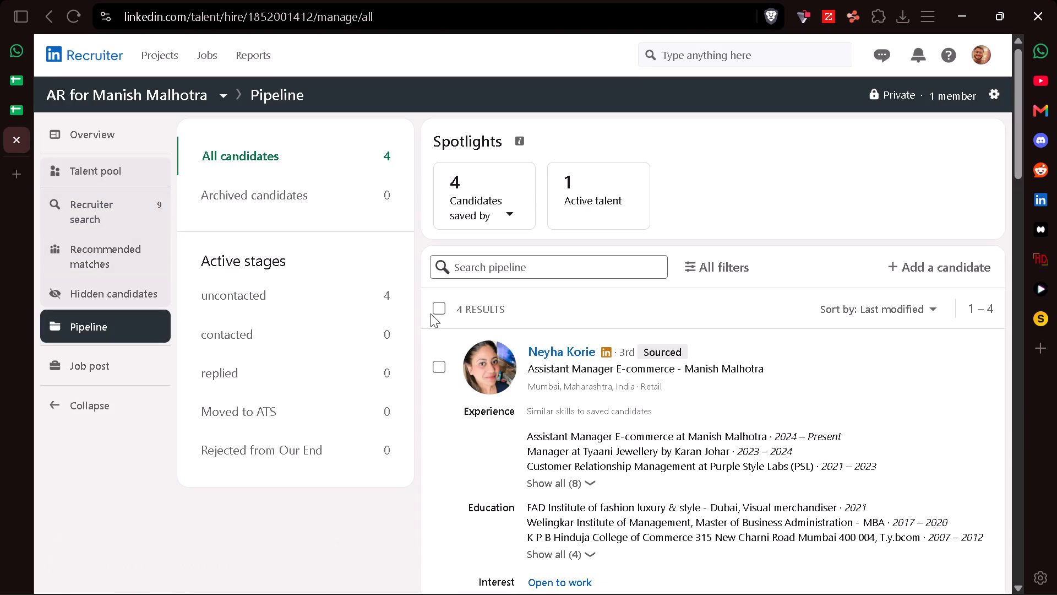
{"action": "left_click", "coordinate": [437, 312]}
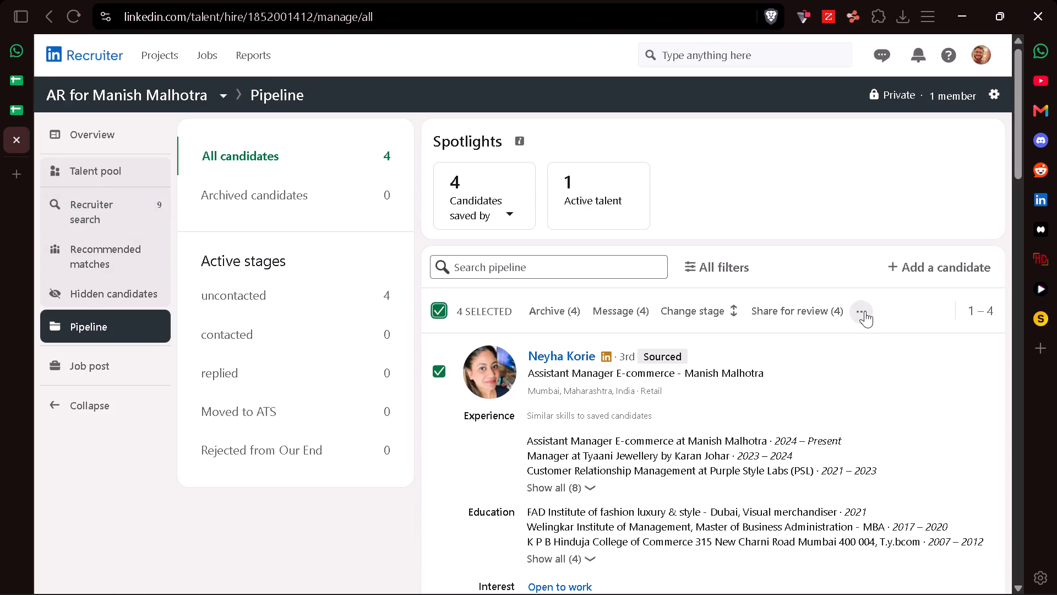
{"action": "left_click", "coordinate": [865, 311]}
{"action": "left_click", "coordinate": [832, 419]}
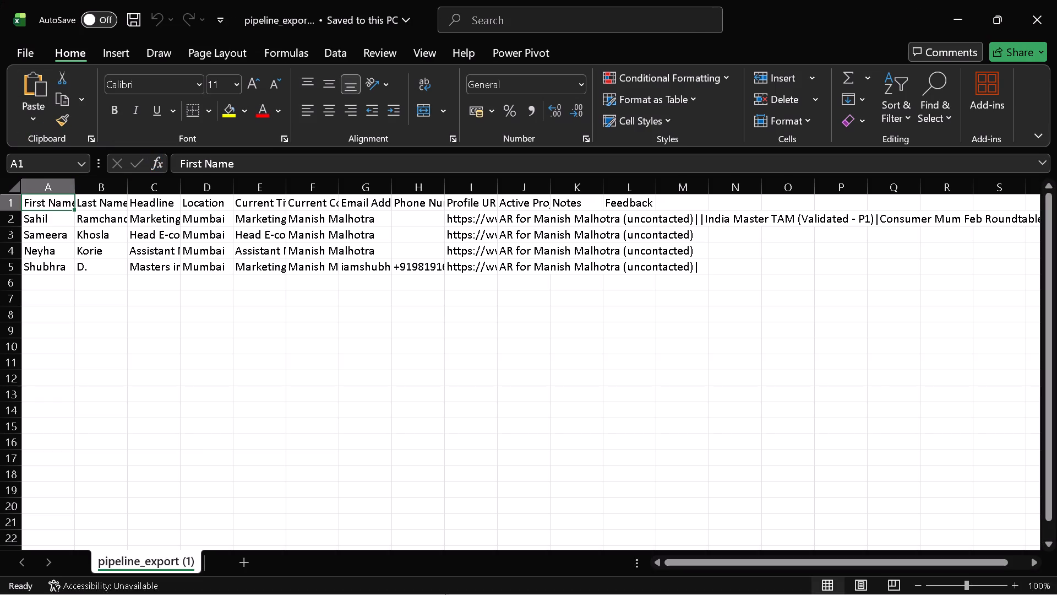
Switch back to the browser and close the Recruiter tab to return to the Manish Malhotra Contact Map sheet.
{"action": "left_click", "coordinate": [544, 586]}
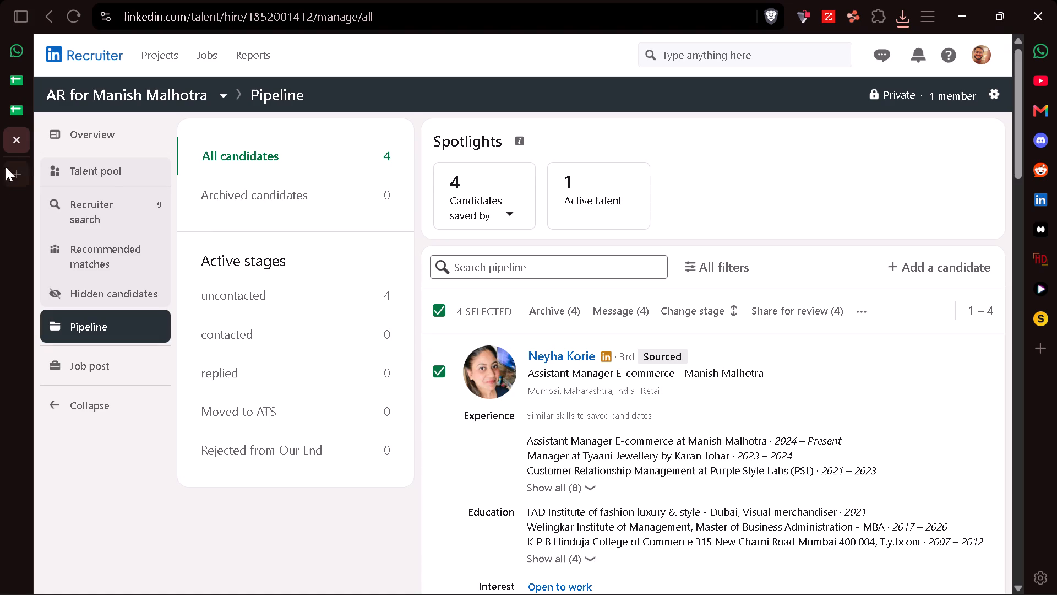
{"action": "left_click", "coordinate": [15, 143]}
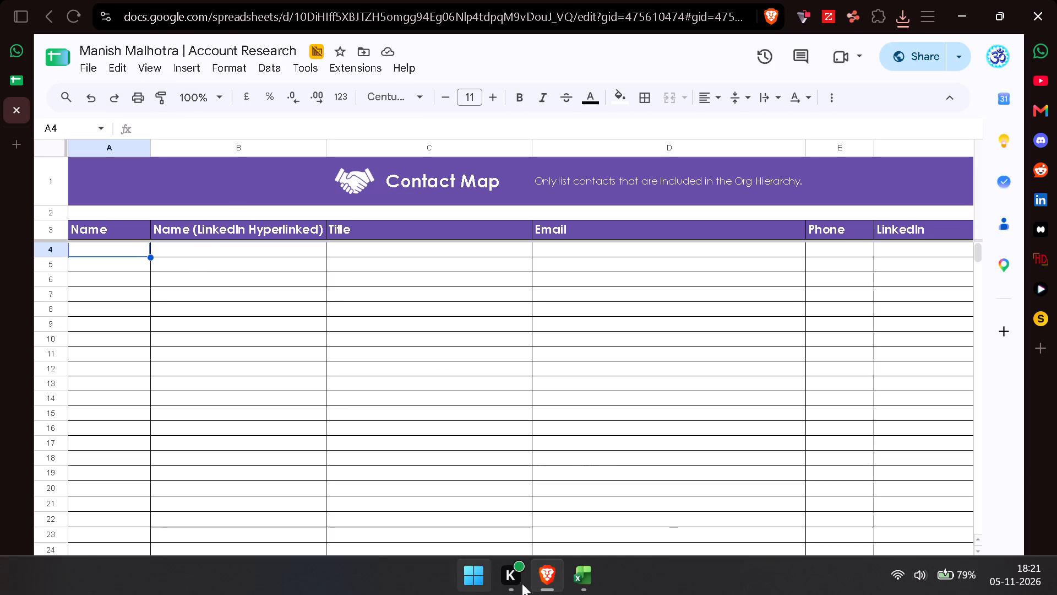
Switch to the exported pipeline file in Excel and insert a blank column before Headline.
{"action": "left_click", "coordinate": [572, 575]}
{"action": "left_click", "coordinate": [148, 188]}
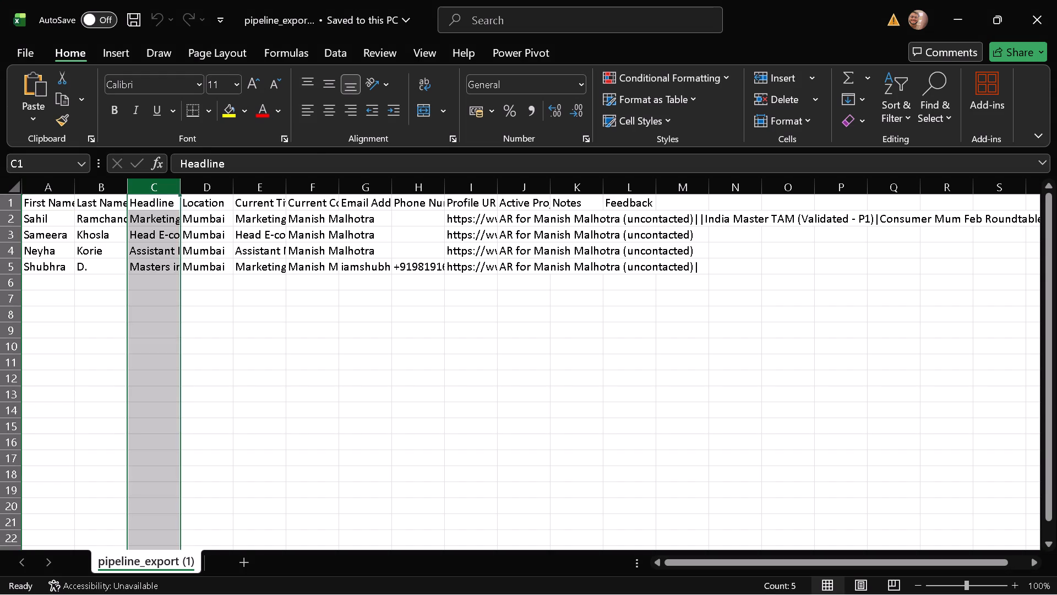
{"action": "right_click", "coordinate": [148, 188]}
{"action": "left_click", "coordinate": [197, 349]}
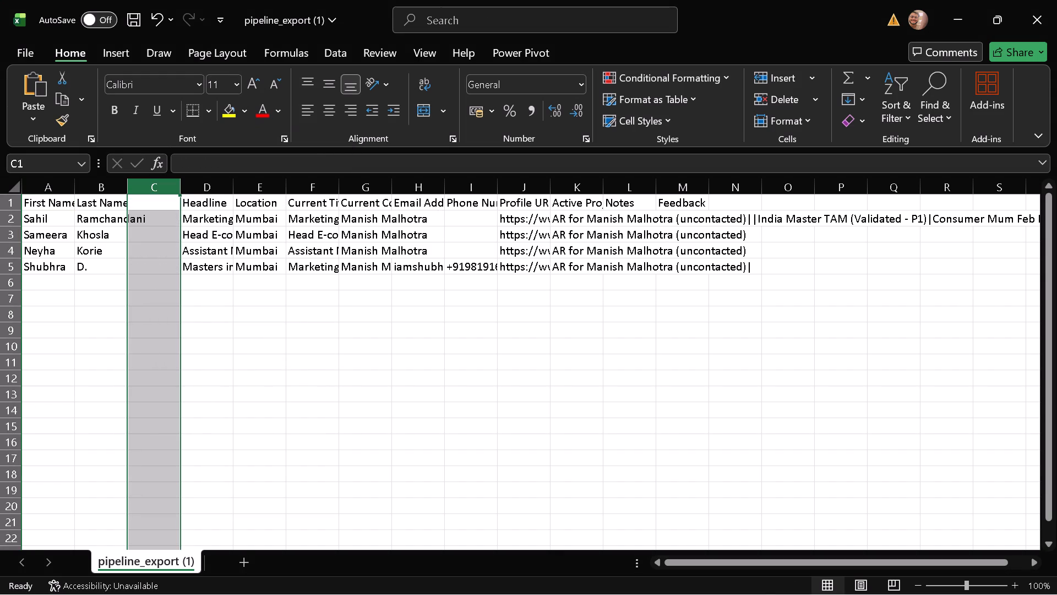
Combine first and last names in C2 with =CONCATENATE(A2," ",B2) and fill the formula down to C5.
{"action": "left_click", "coordinate": [152, 221]}
{"action": "type", "text": "=conc"}
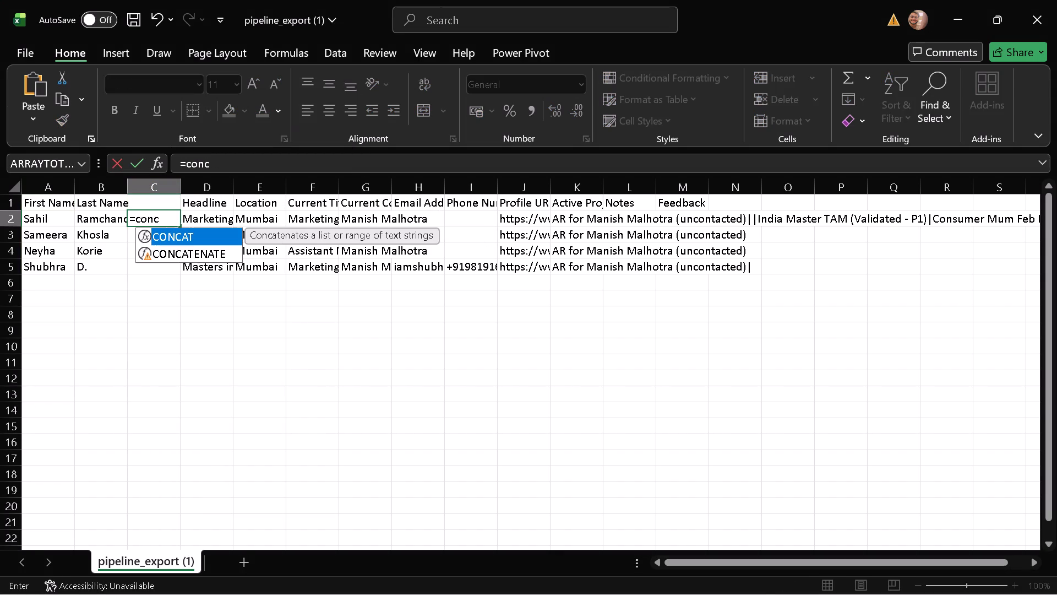
{"action": "double_click", "coordinate": [173, 248]}
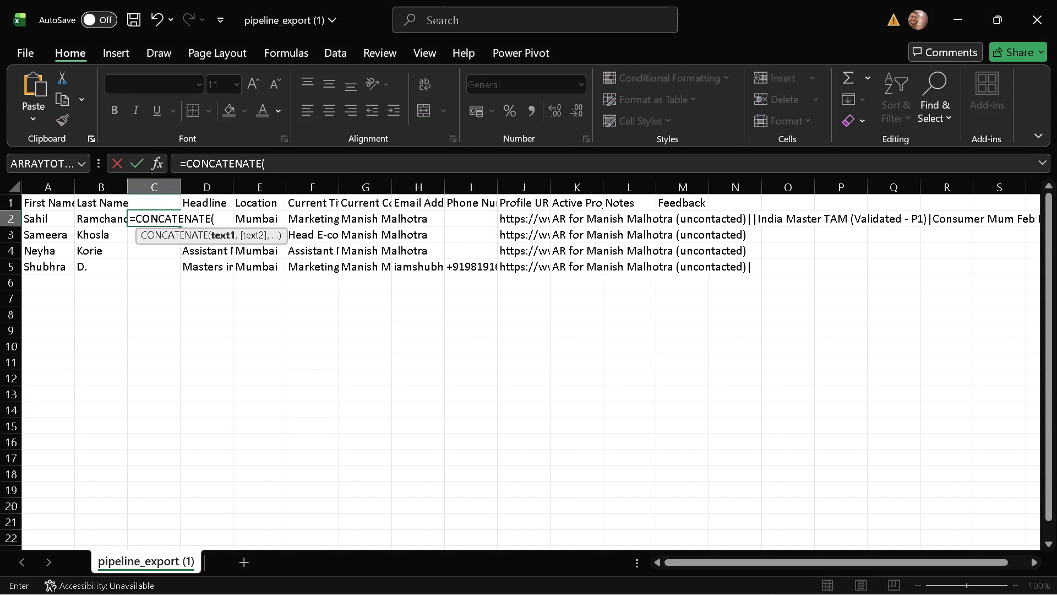
{"action": "left_click", "coordinate": [51, 224]}
{"action": "type", "text": ",\" \""}
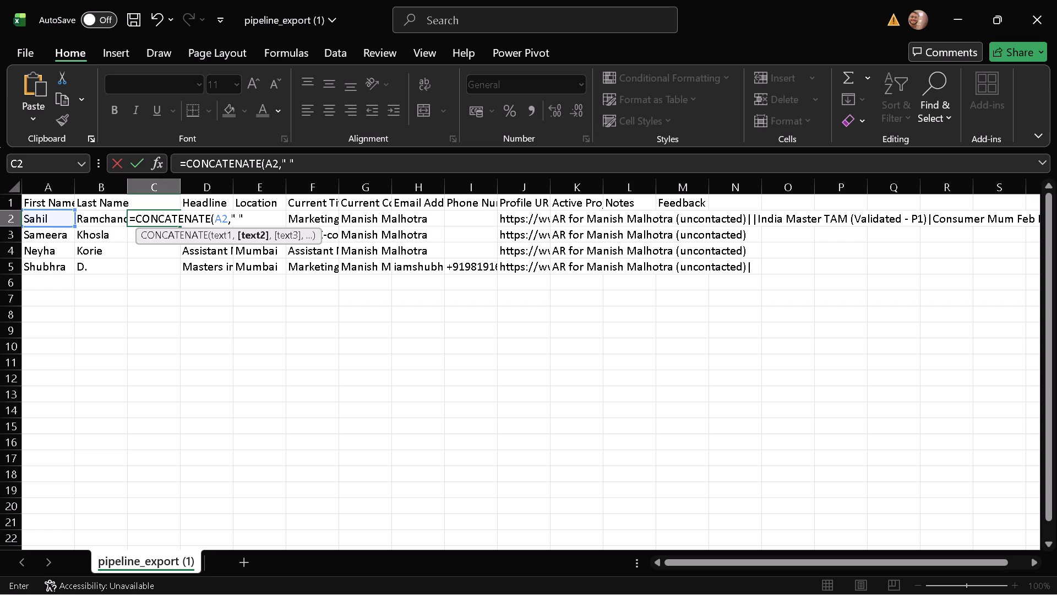
{"action": "key", "text": "comma"}
{"action": "left_click", "coordinate": [99, 216]}
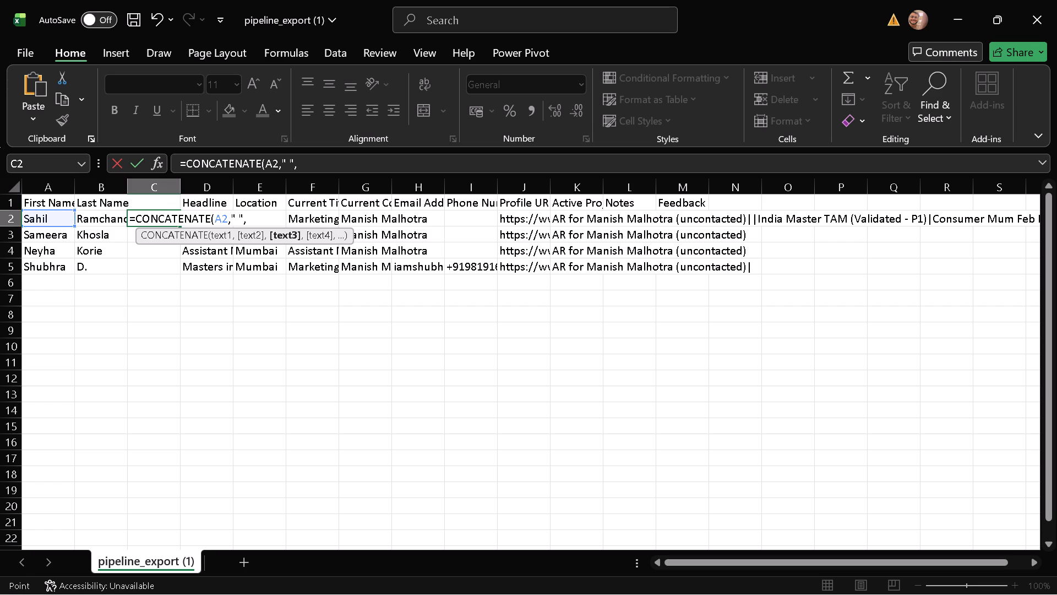
{"action": "key", "text": "Return"}
{"action": "key", "text": "Up"}
{"action": "left_click_drag", "start_coordinate": [179, 227], "coordinate": [178, 267]}
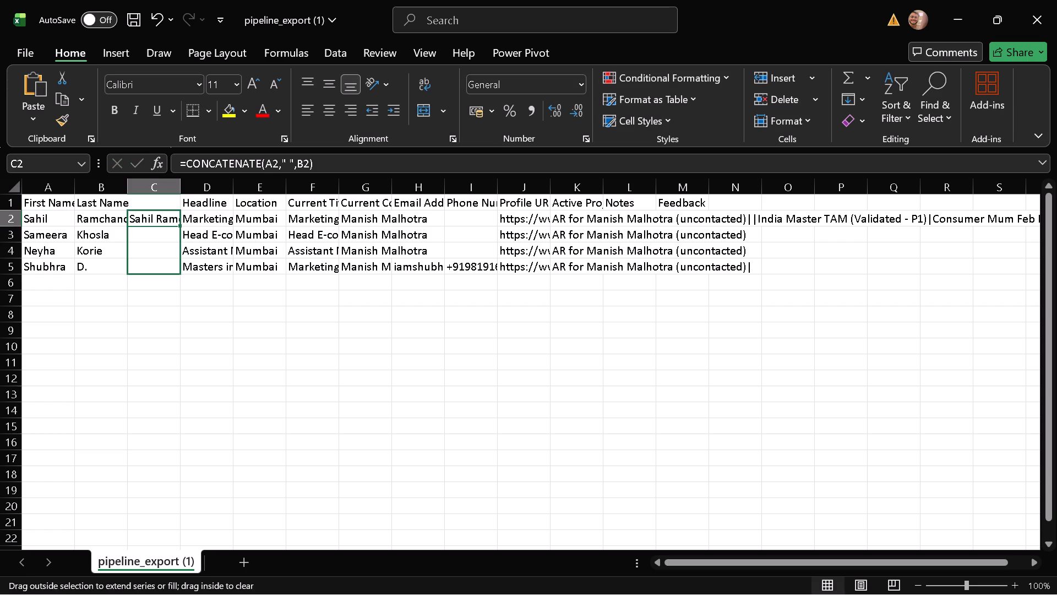
{"action": "left_click_drag", "start_coordinate": [178, 267], "coordinate": [177, 272]}
Copy the combined names C2:C5 from Excel into the Contact Map's Name column, starting at A4.
{"action": "key", "text": "ctrl+c"}
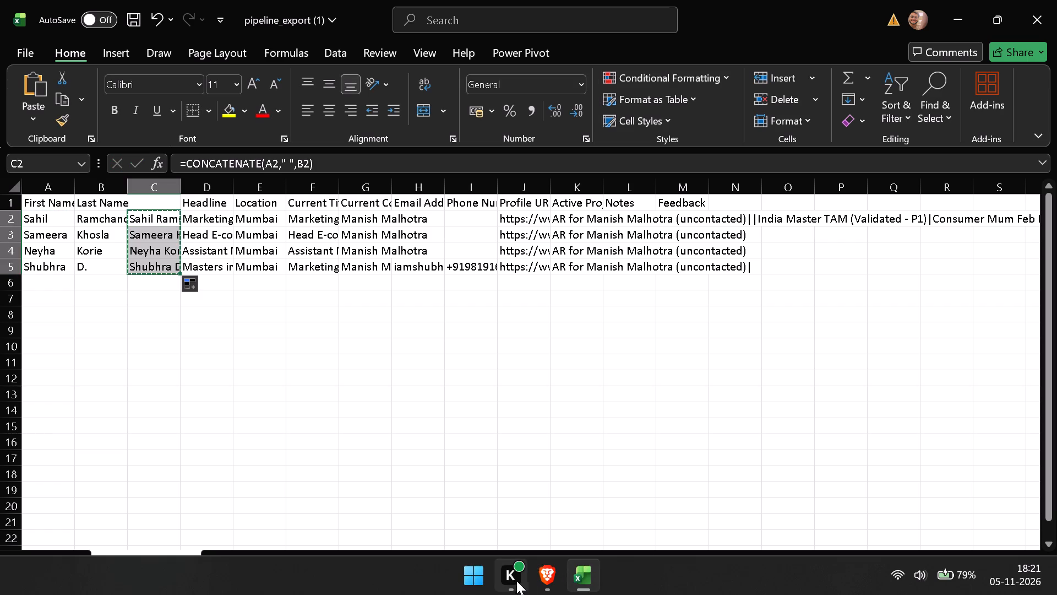
{"action": "left_click", "coordinate": [544, 576]}
{"action": "key", "text": "ctrl+v"}
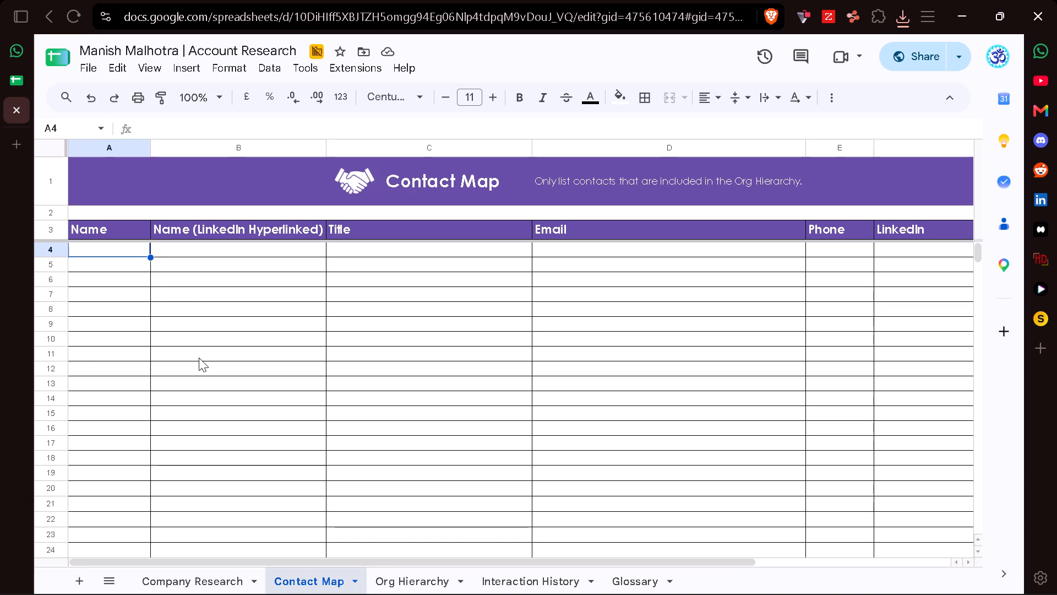
Copy the current titles F2:F5 from the Excel export into the Contact Map's Title column, starting at C4.
{"action": "key", "text": "Right"}
{"action": "key", "text": "Right"}
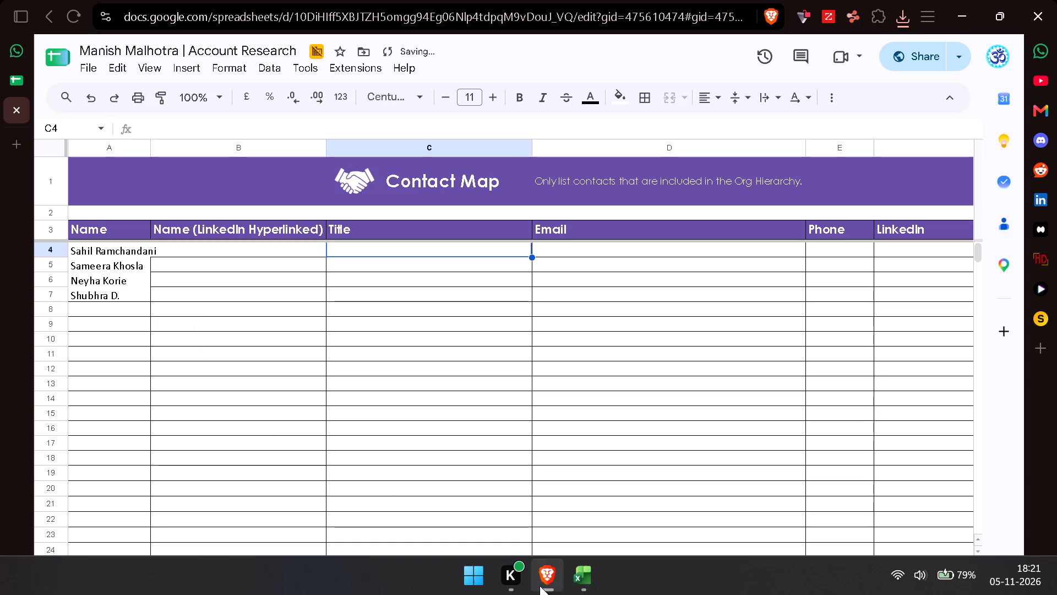
{"action": "left_click", "coordinate": [579, 572]}
{"action": "left_click", "coordinate": [316, 225]}
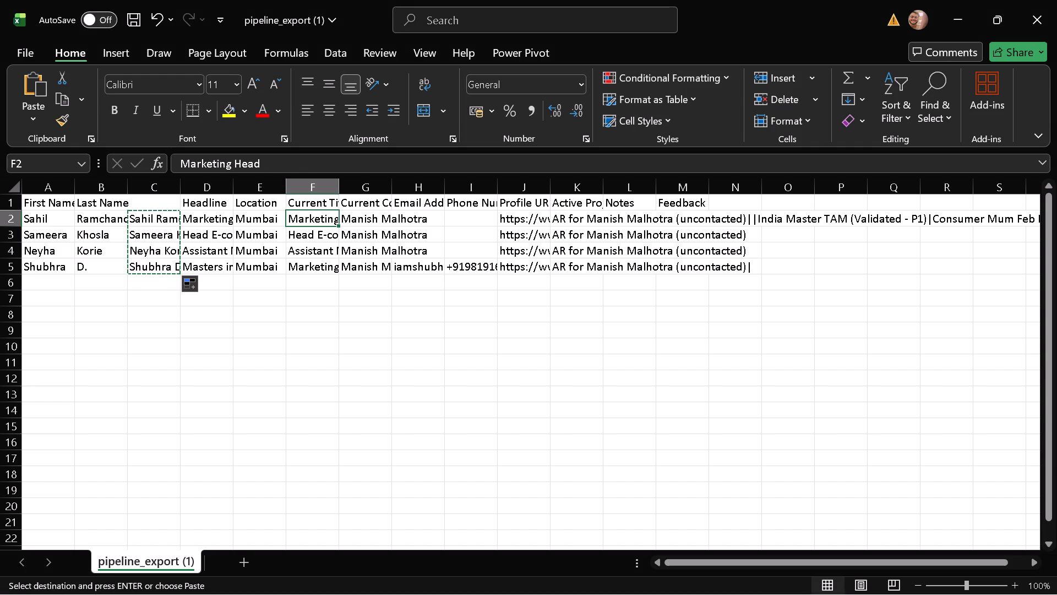
{"action": "key", "text": "ctrl+shift+Down"}
{"action": "key", "text": "ctrl+c"}
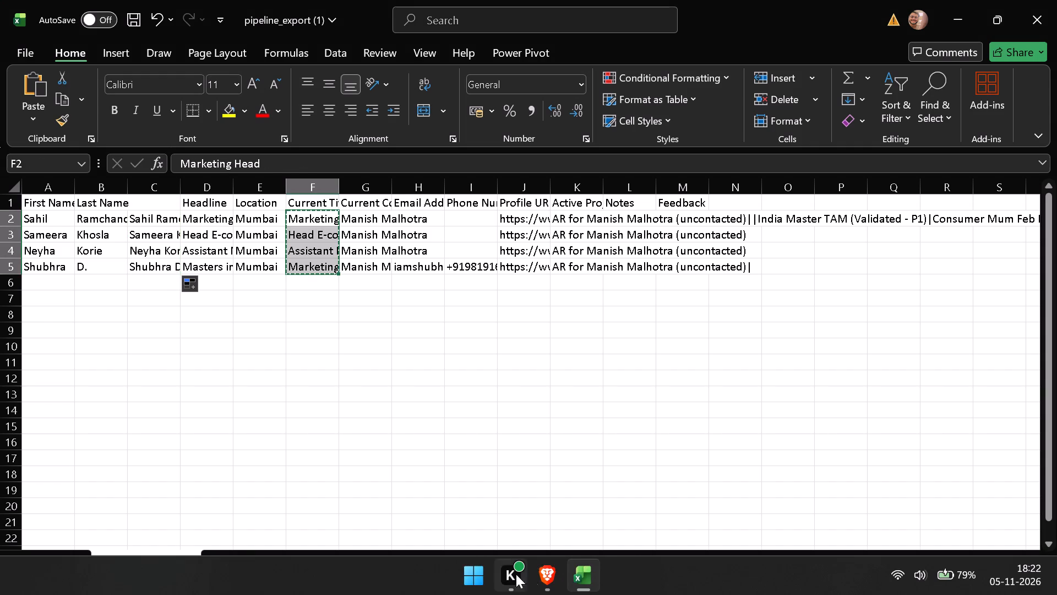
{"action": "left_click", "coordinate": [552, 567]}
{"action": "key", "text": "ctrl+v"}
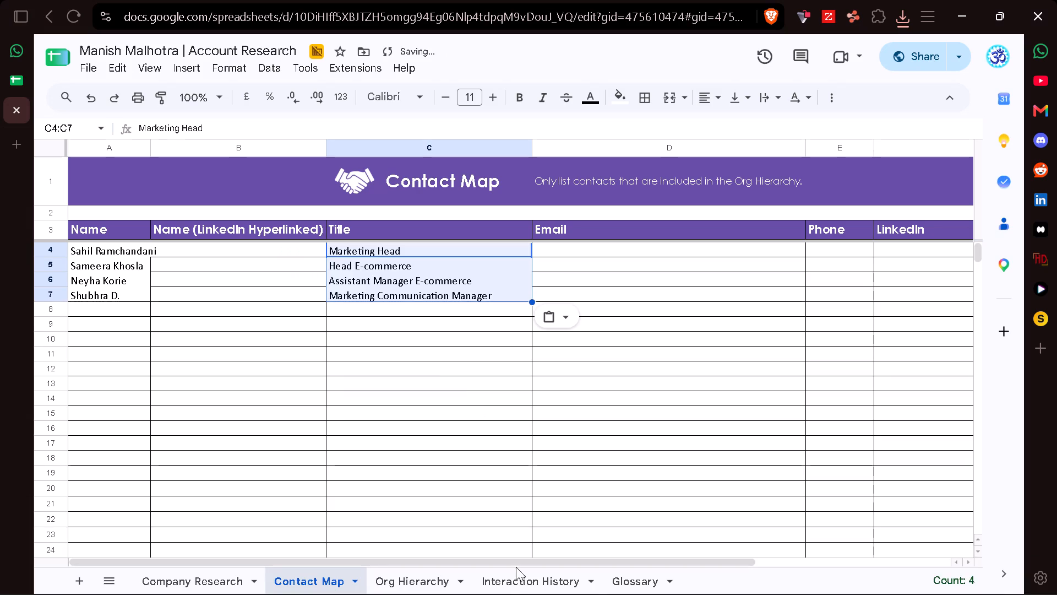
Copy the profile URLs J2:J5 from the Excel export into the Contact Map's LinkedIn column, starting at F4.
{"action": "left_click", "coordinate": [582, 574]}
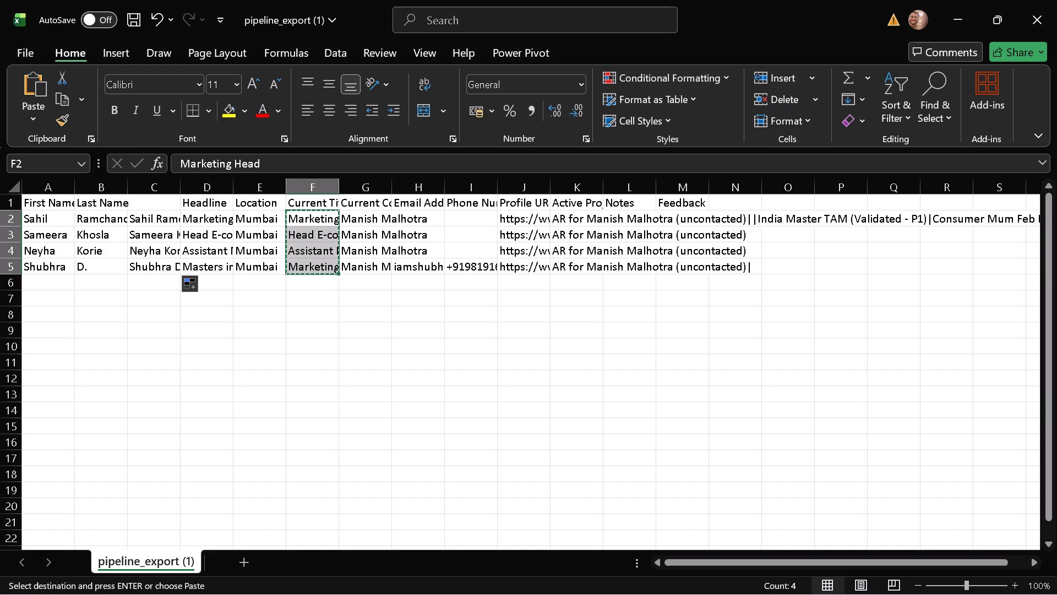
{"action": "left_click", "coordinate": [525, 223]}
{"action": "key", "text": "ctrl+shift+Down"}
{"action": "key", "text": "ctrl+c"}
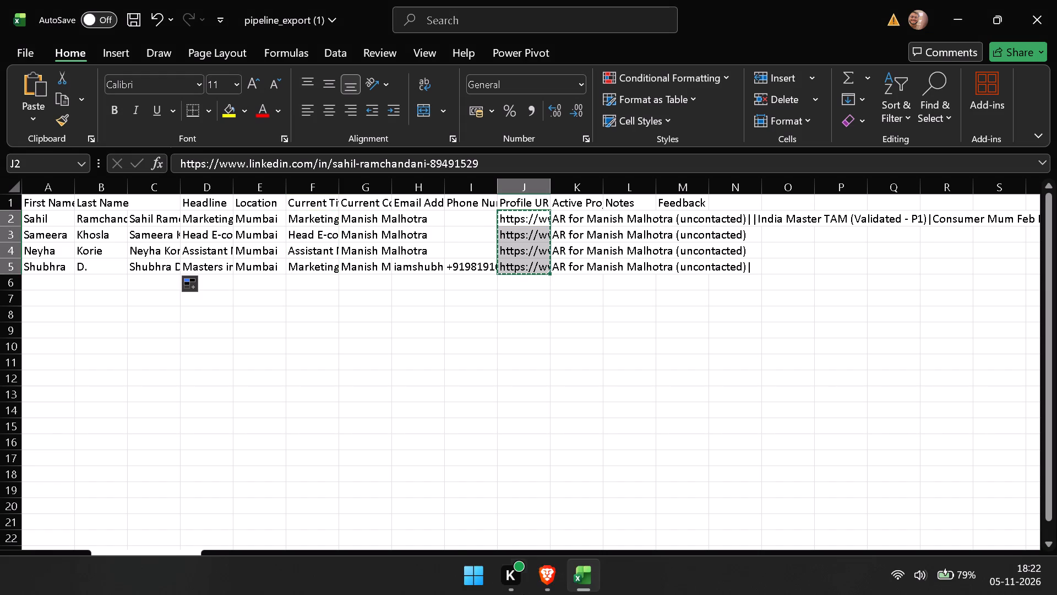
{"action": "left_click", "coordinate": [543, 580]}
{"action": "scroll", "coordinate": [556, 432], "scroll_direction": "left", "scroll_amount": 4}
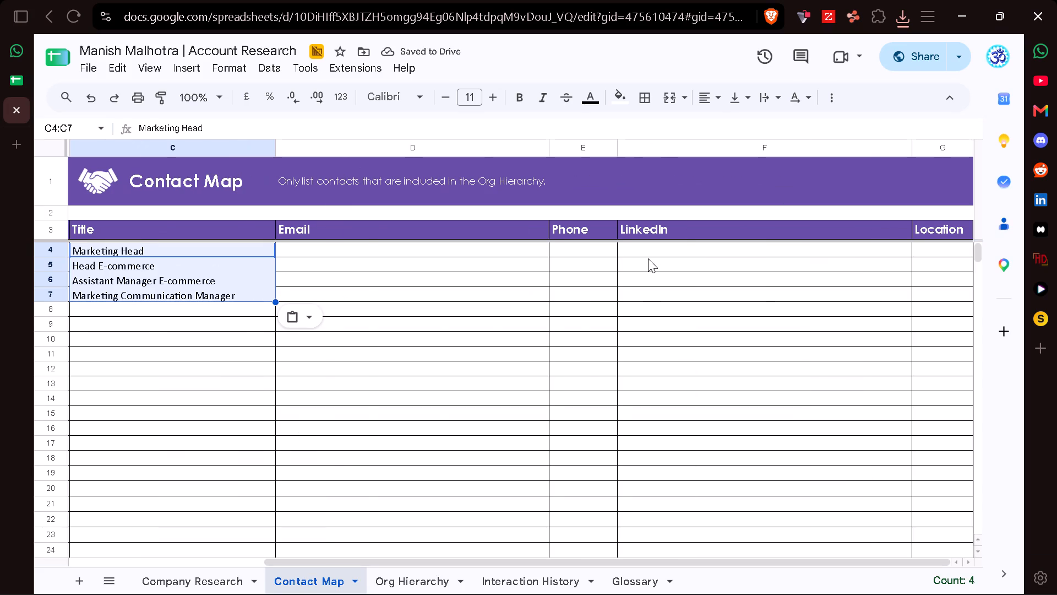
{"action": "left_click", "coordinate": [648, 258]}
{"action": "key", "text": "Up"}
{"action": "key", "text": "ctrl+v"}
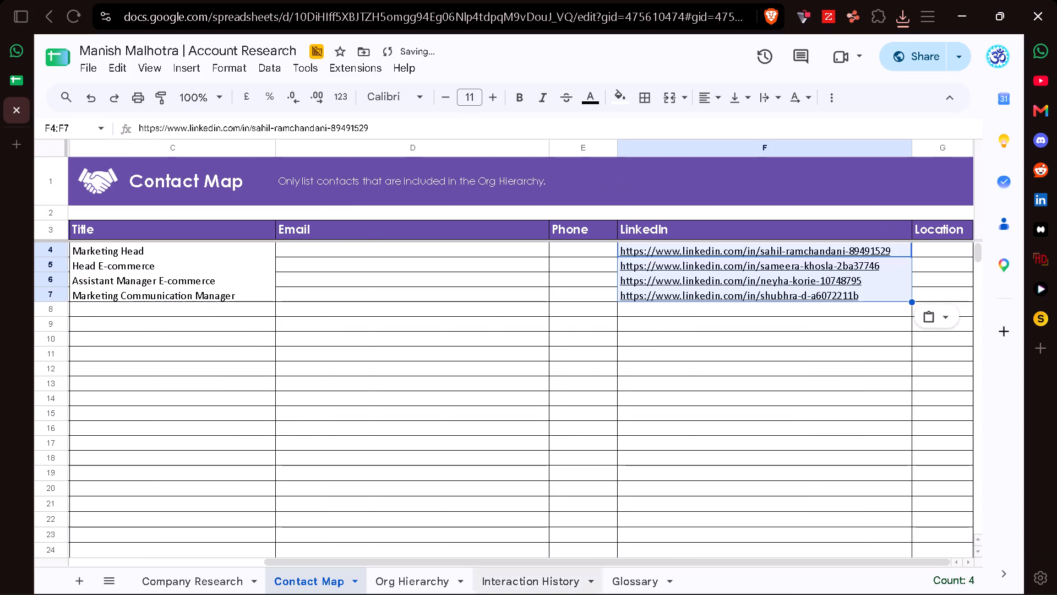
Copy the locations E2:E5 from the Excel export into the Contact Map's Location column, starting at G4.
{"action": "left_click", "coordinate": [573, 579]}
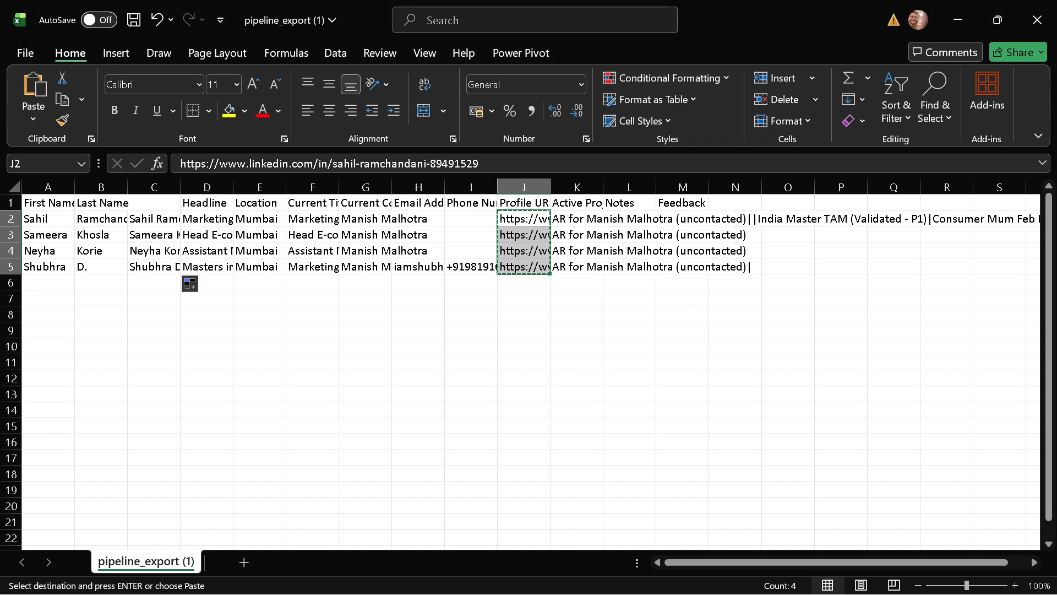
{"action": "left_click", "coordinate": [258, 219]}
{"action": "key", "text": "ctrl+shift+Down"}
{"action": "key", "text": "ctrl+c"}
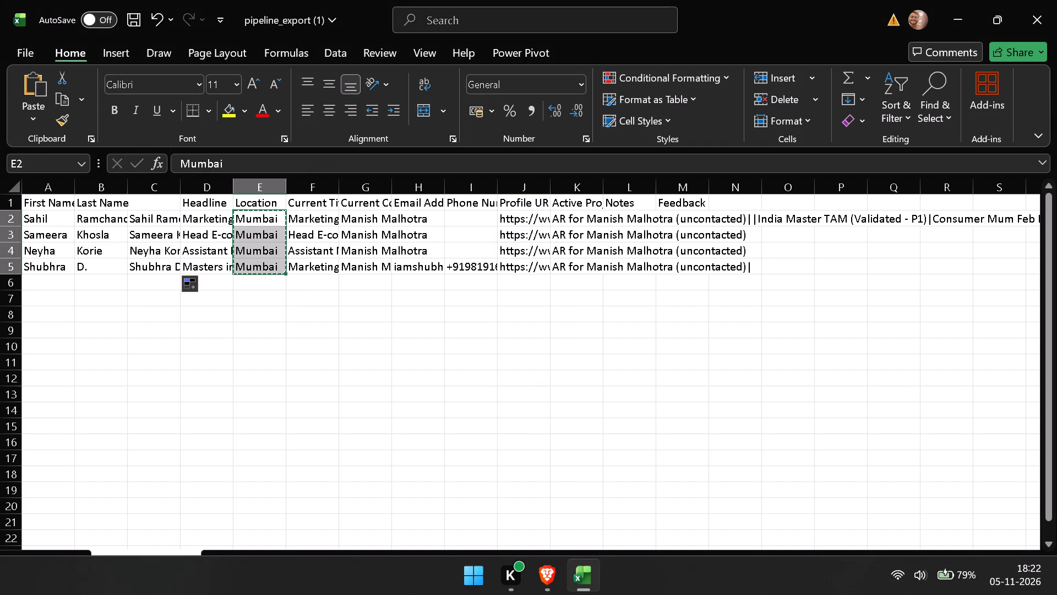
{"action": "left_click", "coordinate": [561, 570]}
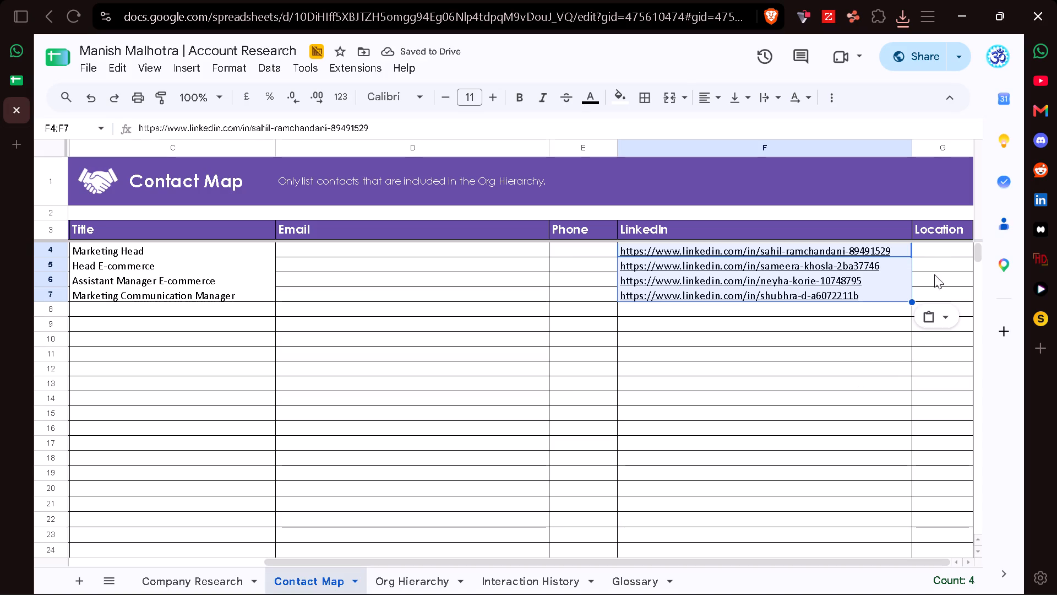
{"action": "left_click", "coordinate": [933, 251]}
{"action": "key", "text": "ctrl+v"}
Build linked names in B4 with =HYPERLINK(F4,A4) and fill the formula down to B7.
{"action": "scroll", "coordinate": [405, 362], "scroll_direction": "right", "scroll_amount": 6}
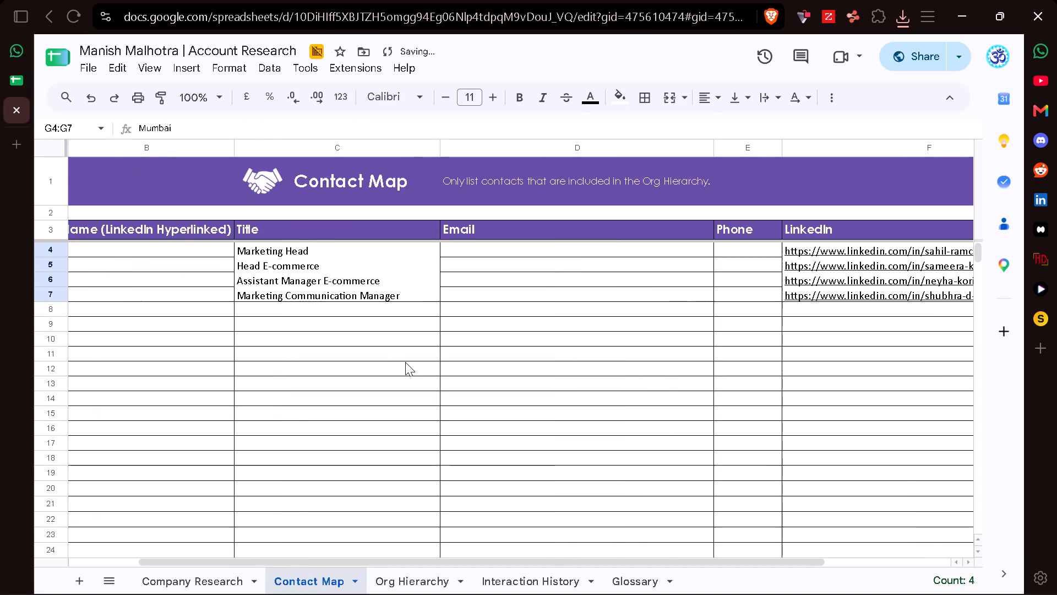
{"action": "left_click", "coordinate": [201, 248]}
{"action": "type", "text": "=hyp"}
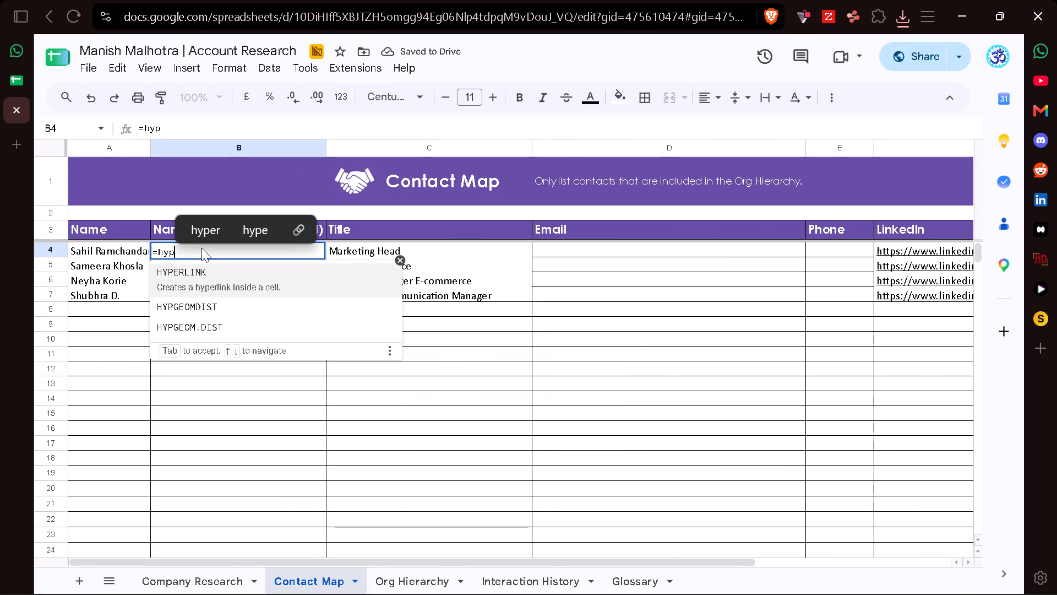
{"action": "left_click", "coordinate": [201, 284]}
{"action": "scroll", "coordinate": [526, 278], "scroll_direction": "left", "scroll_amount": 4}
{"action": "left_click", "coordinate": [654, 245]}
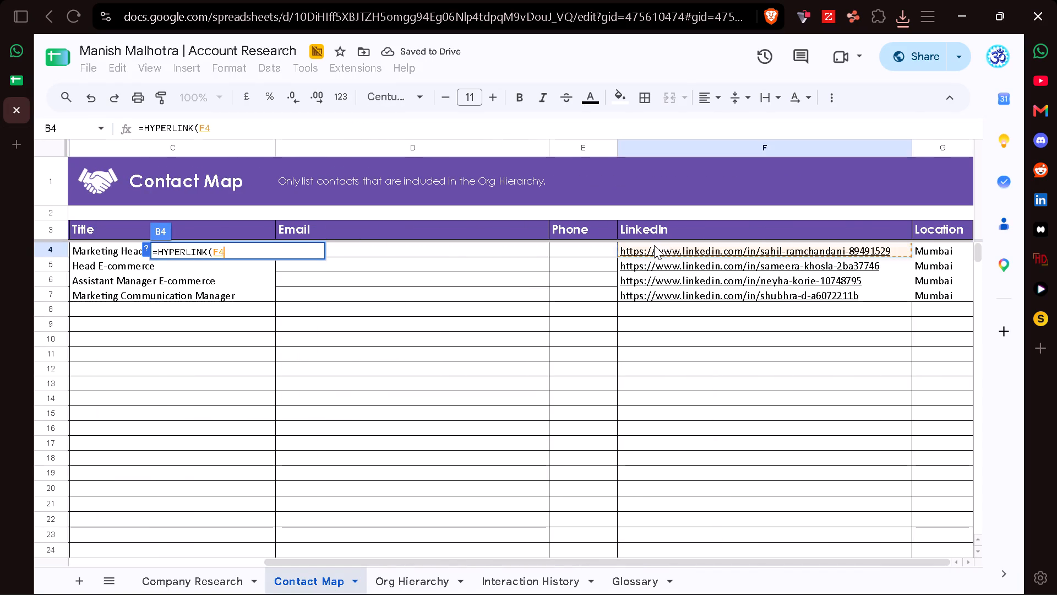
{"action": "scroll", "coordinate": [485, 267], "scroll_direction": "right", "scroll_amount": 6}
{"action": "key", "text": "comma"}
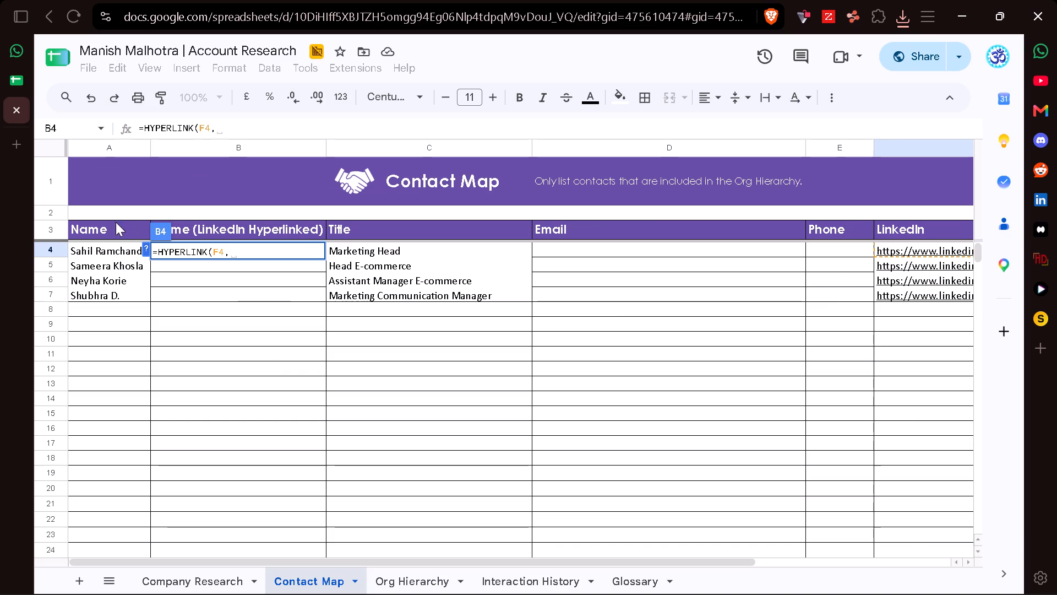
{"action": "left_click", "coordinate": [91, 246]}
{"action": "key", "text": "Return"}
{"action": "key", "text": "Up"}
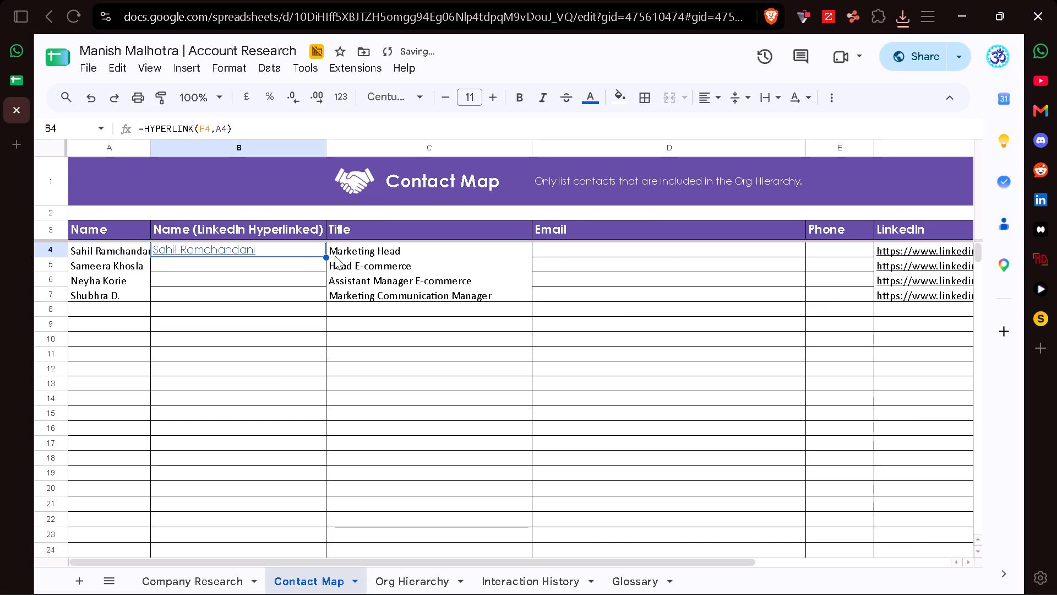
{"action": "left_click_drag", "start_coordinate": [324, 255], "coordinate": [323, 300]}
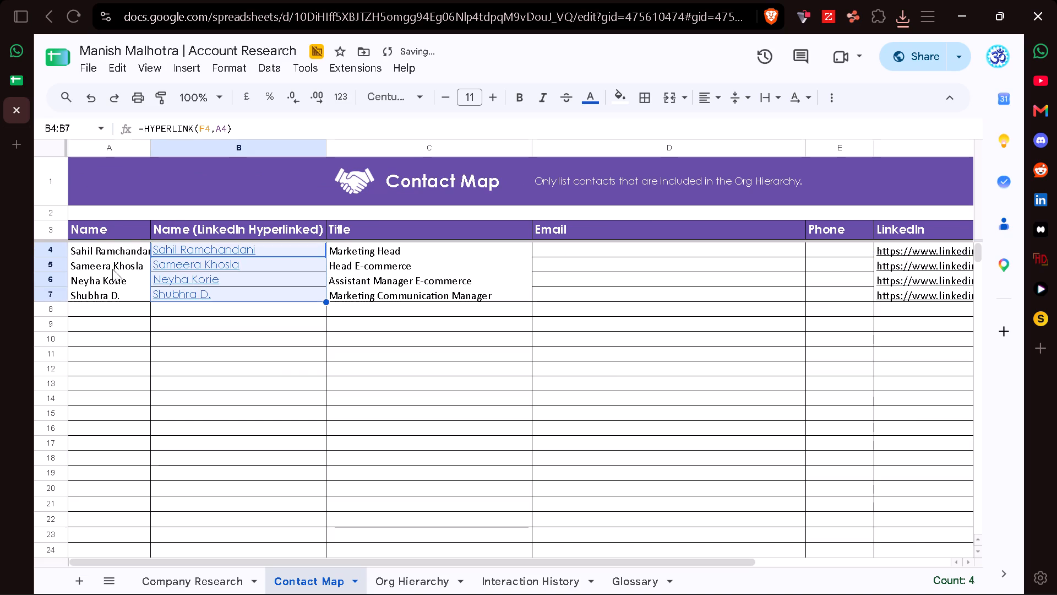
Sort the contact range A4:G7 by Column A from A to Z, without a header row.
{"action": "left_click", "coordinate": [94, 253]}
{"action": "key", "text": "ctrl+shift+Down"}
{"action": "key", "text": "ctrl+shift+Right"}
{"action": "key", "text": "ctrl+shift+Right"}
{"action": "key", "text": "ctrl+shift+Right"}
{"action": "key", "text": "ctrl+shift+Right"}
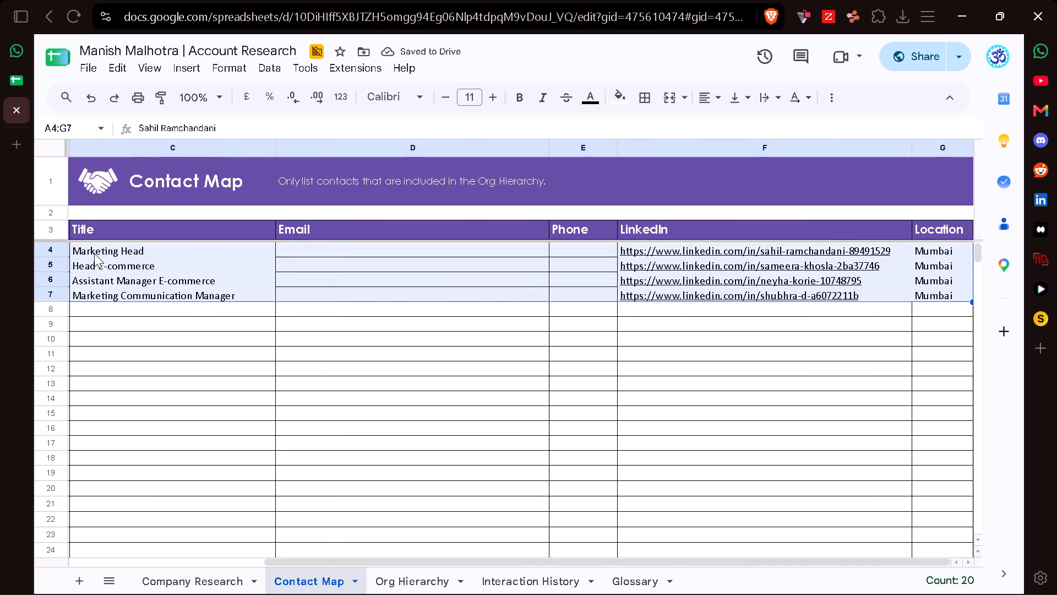
{"action": "scroll", "coordinate": [94, 253], "scroll_direction": "right", "scroll_amount": 8}
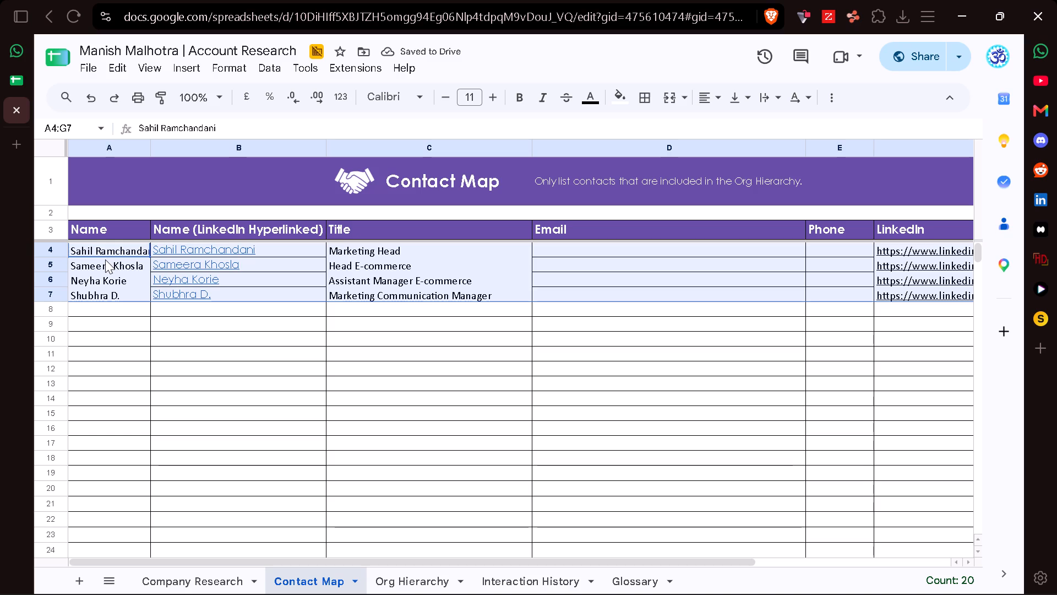
{"action": "right_click", "coordinate": [105, 259]}
{"action": "scroll", "coordinate": [177, 526], "scroll_direction": "down", "scroll_amount": 4}
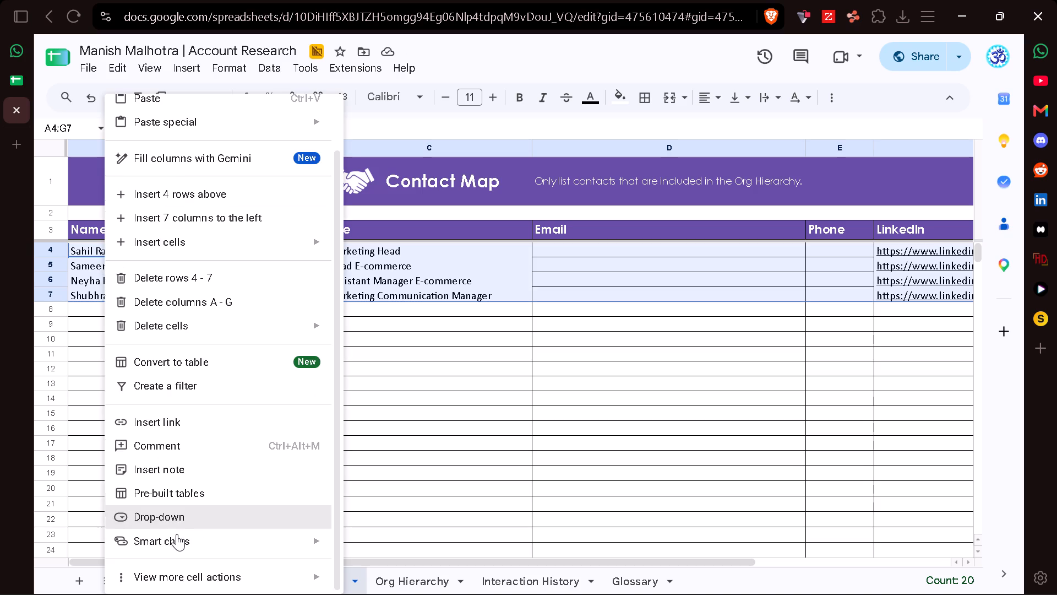
{"action": "left_click", "coordinate": [371, 495]}
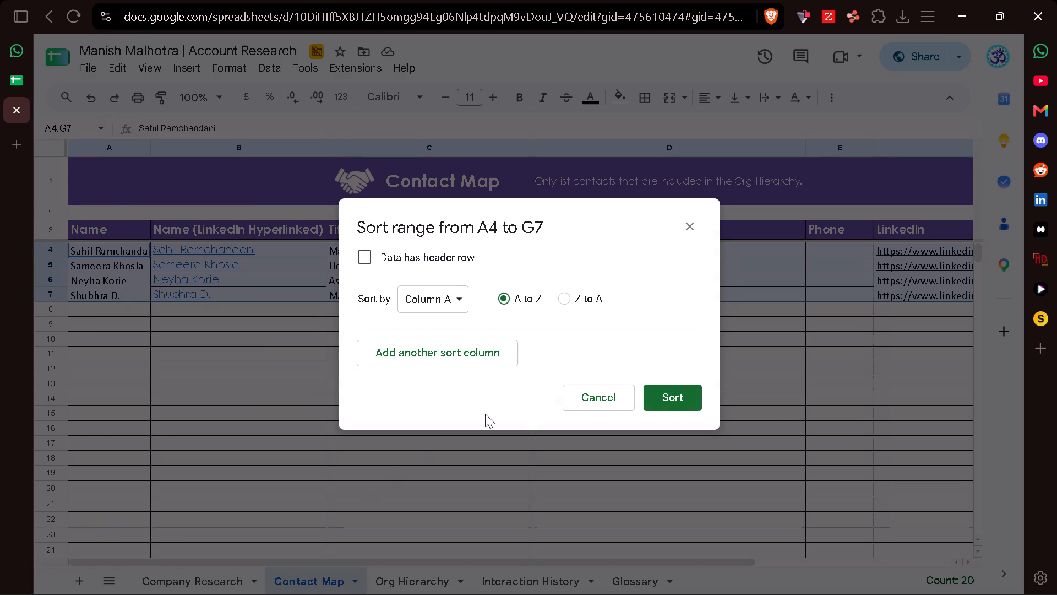
{"action": "left_click", "coordinate": [671, 398]}
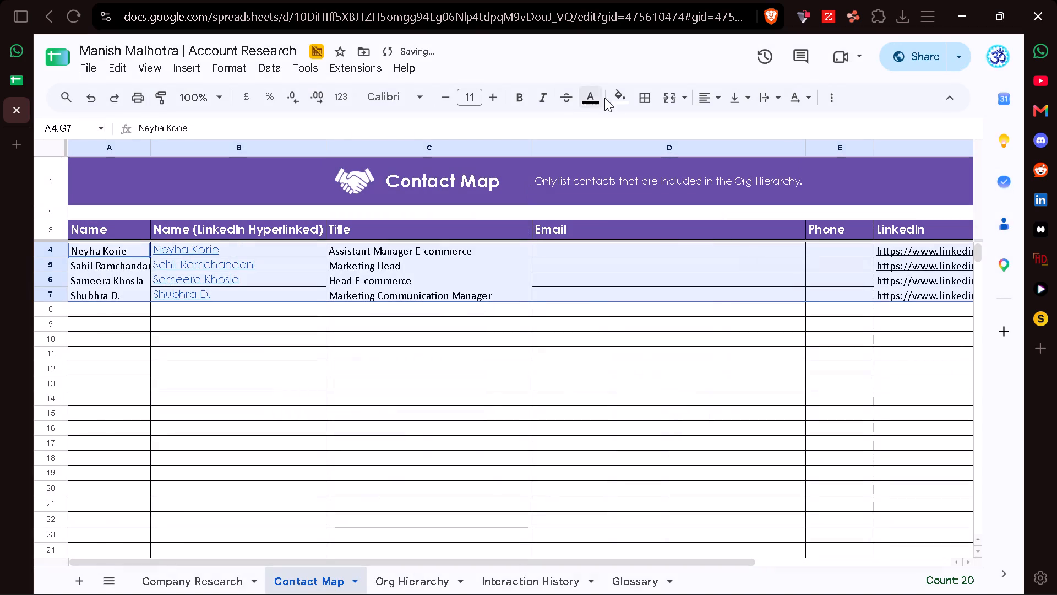
Apply all borders to the contact range A4:G7 and set its font to Century Gothic.
{"action": "left_click_drag", "start_coordinate": [637, 94], "coordinate": [649, 125]}
{"action": "left_click", "coordinate": [649, 125]}
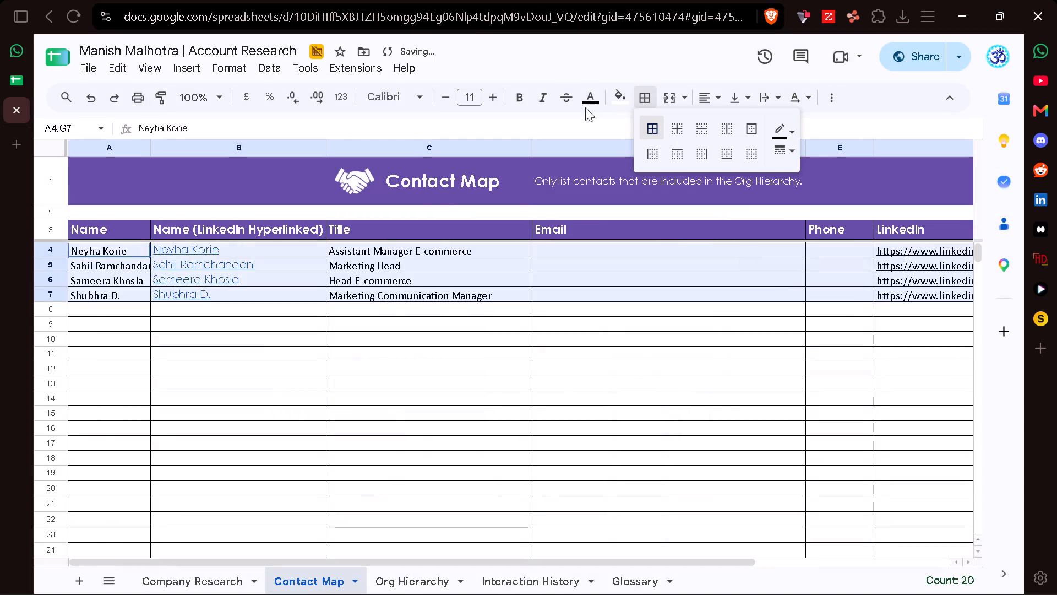
{"action": "left_click", "coordinate": [404, 93]}
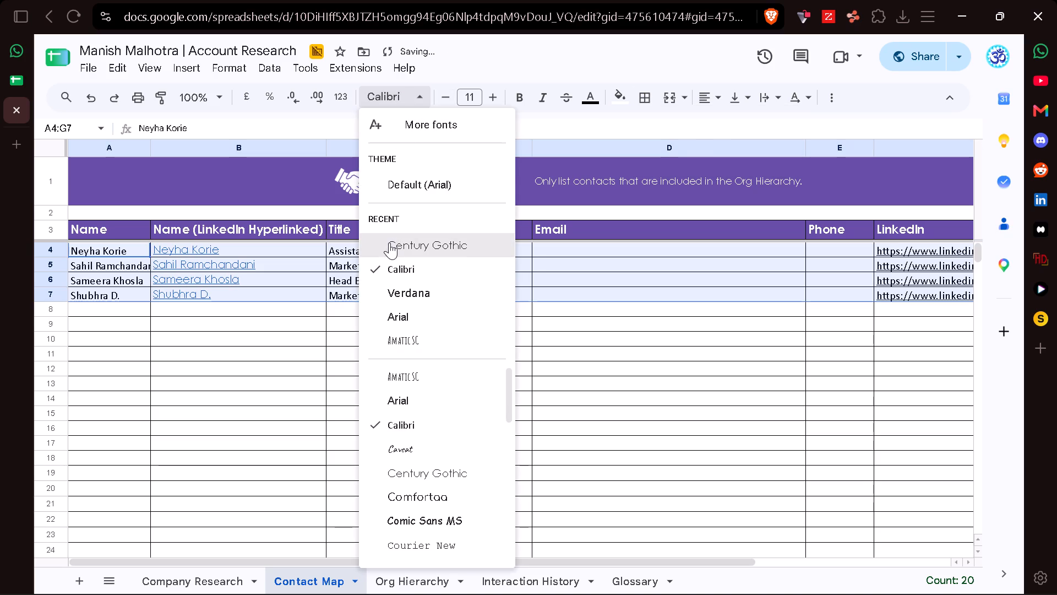
{"action": "left_click", "coordinate": [389, 242]}
Align the contact range A4:G7 vertically to the middle and reset its text colour.
{"action": "left_click", "coordinate": [744, 100]}
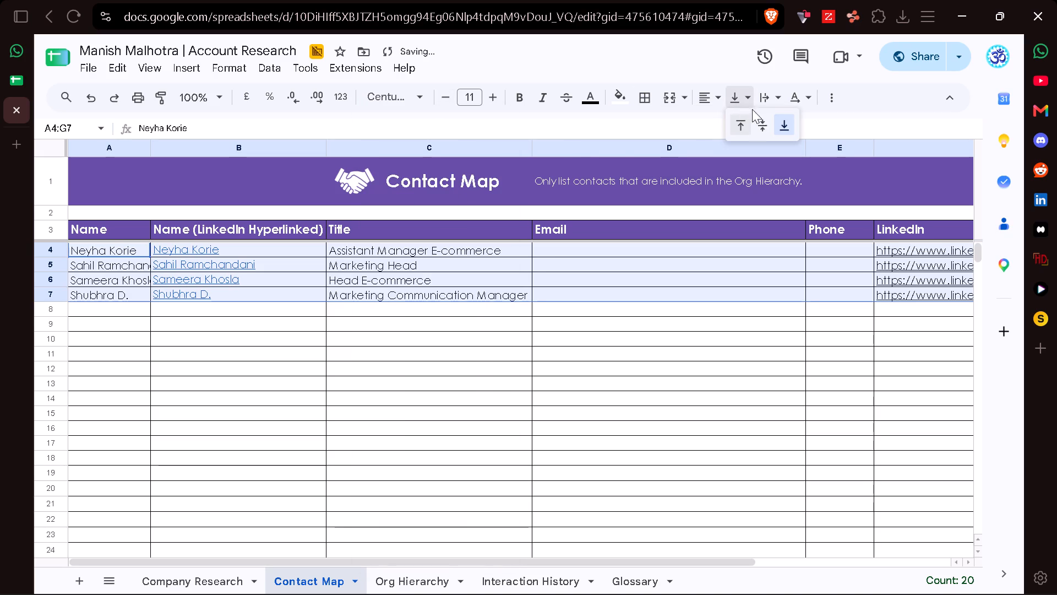
{"action": "left_click", "coordinate": [760, 121]}
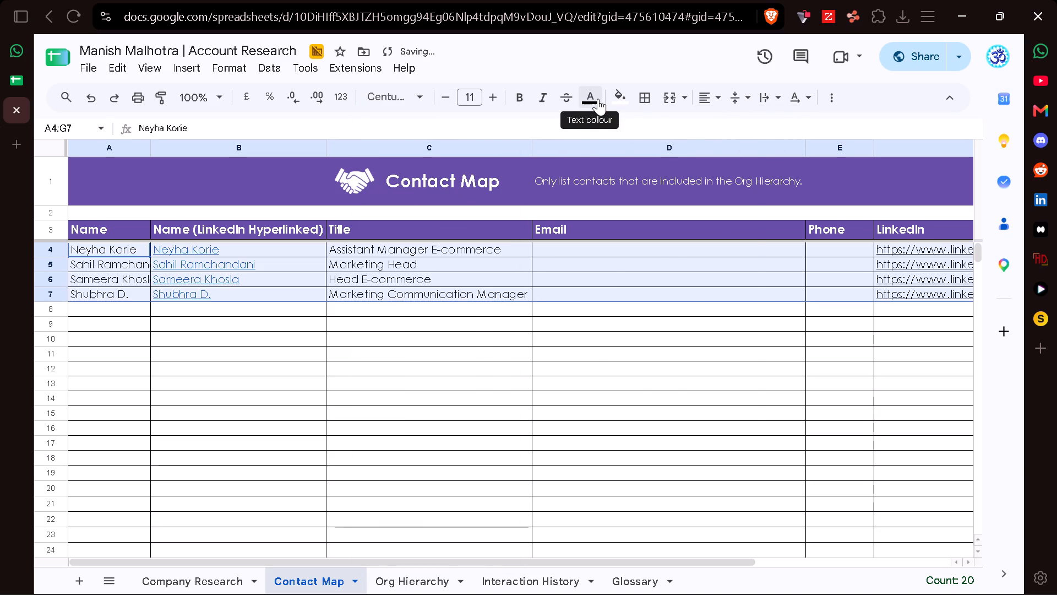
{"action": "left_click", "coordinate": [598, 99]}
{"action": "left_click", "coordinate": [602, 121]}
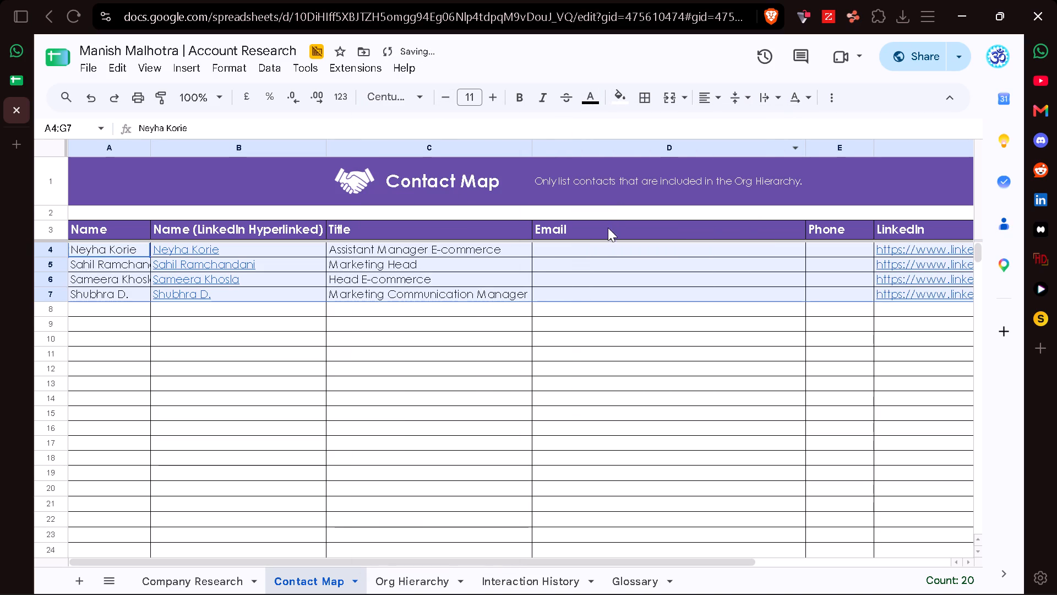
{"action": "left_click", "coordinate": [598, 251]}
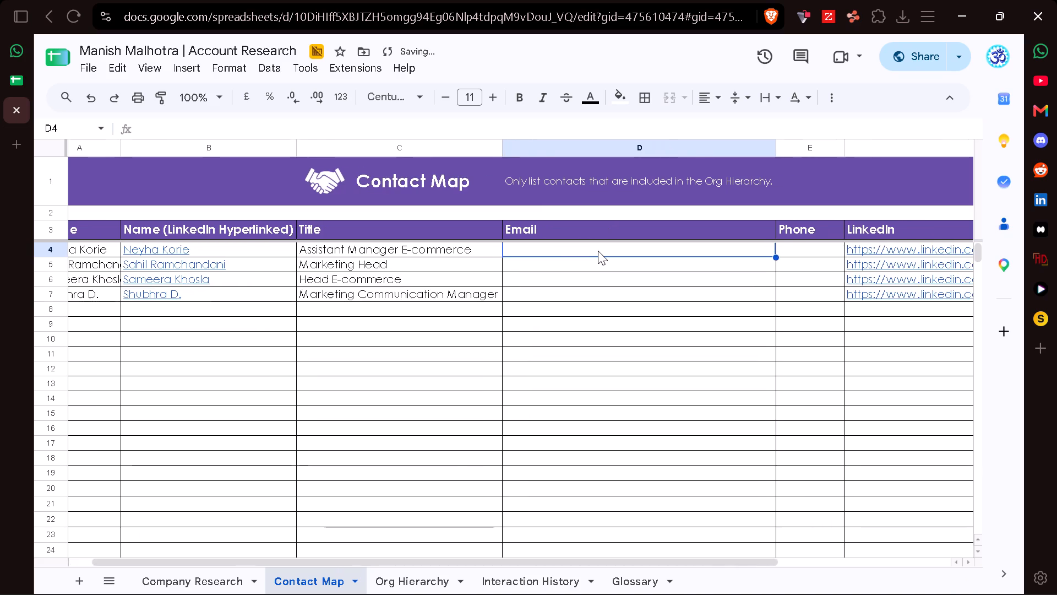
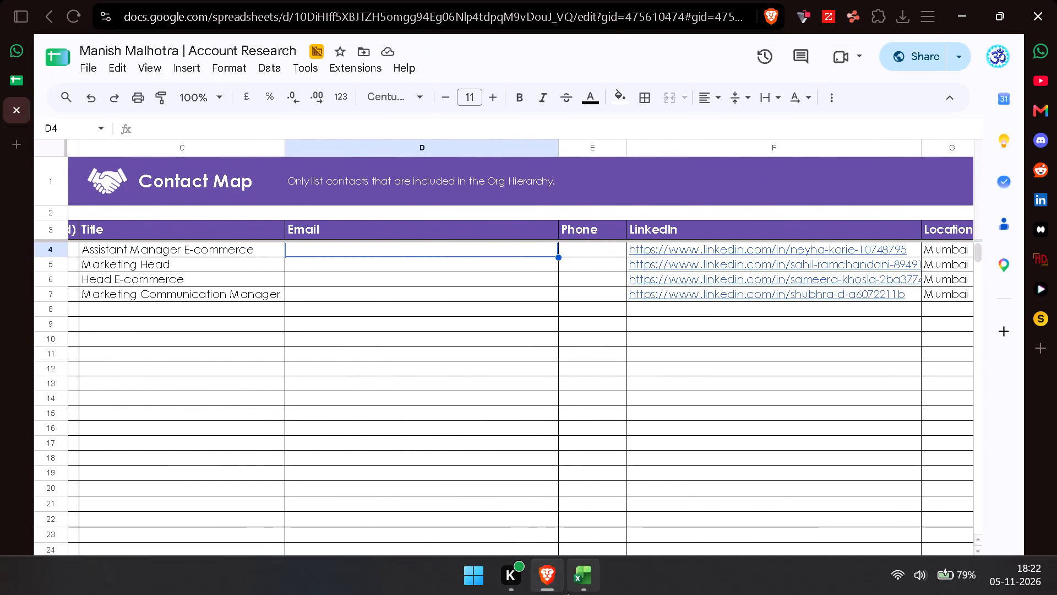
Switch to Excel and close the pipeline_export (1) file without saving its changes.
{"action": "left_click", "coordinate": [577, 586]}
{"action": "left_click", "coordinate": [1056, 0]}
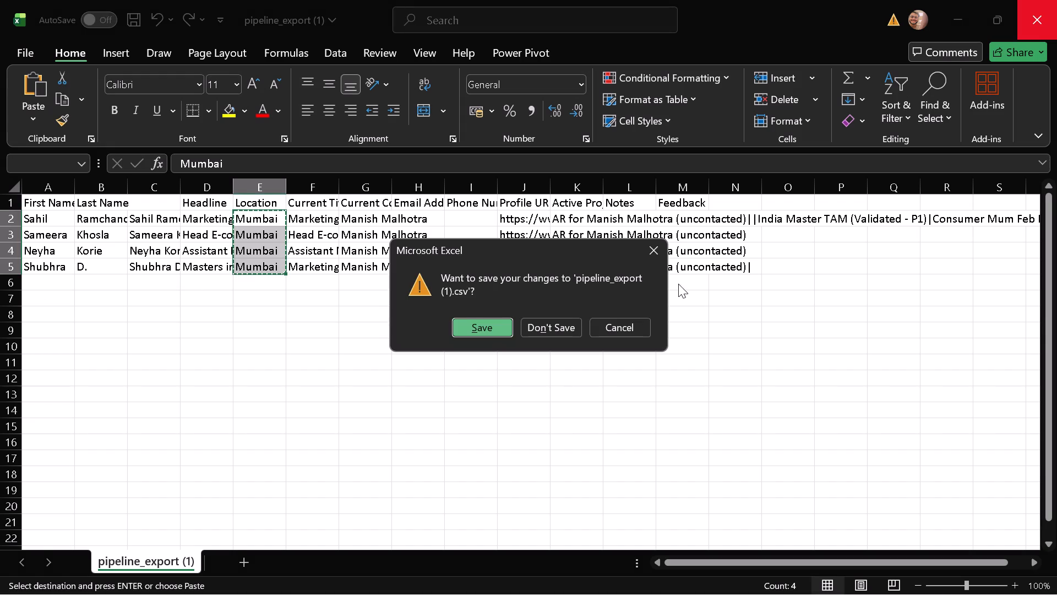
{"action": "left_click", "coordinate": [541, 328]}
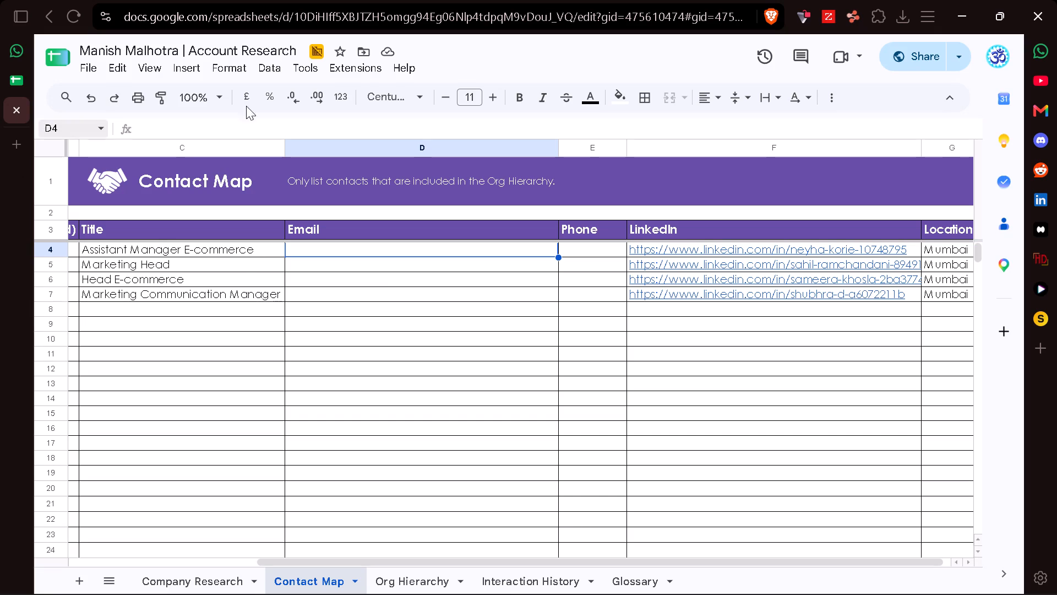
Open the download history, show the exports in the Downloads folder, and delete both pipeline_export files.
{"action": "left_click", "coordinate": [901, 15]}
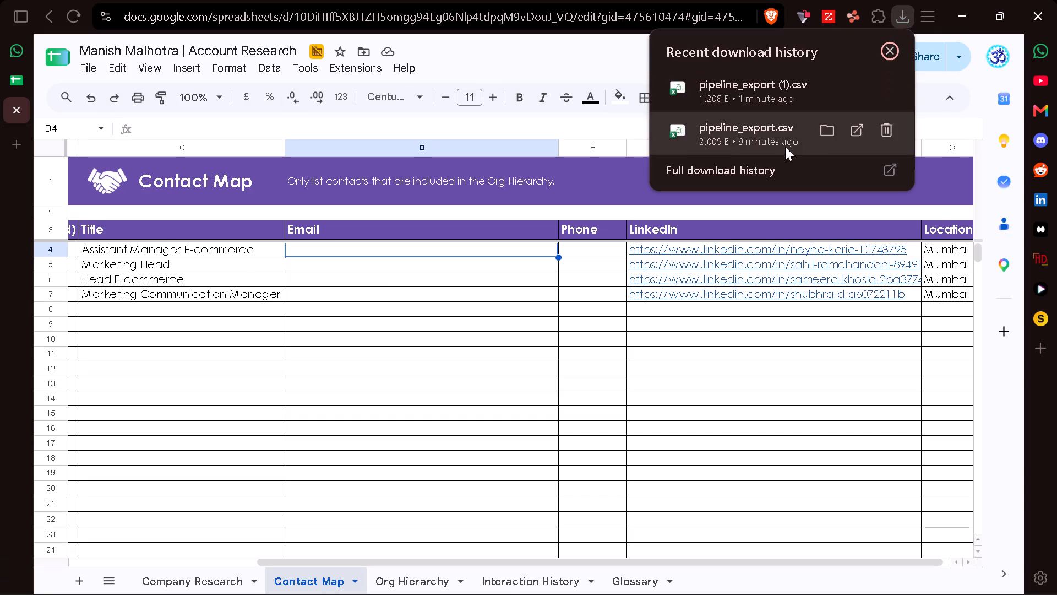
{"action": "left_click", "coordinate": [742, 168]}
{"action": "left_click", "coordinate": [726, 144]}
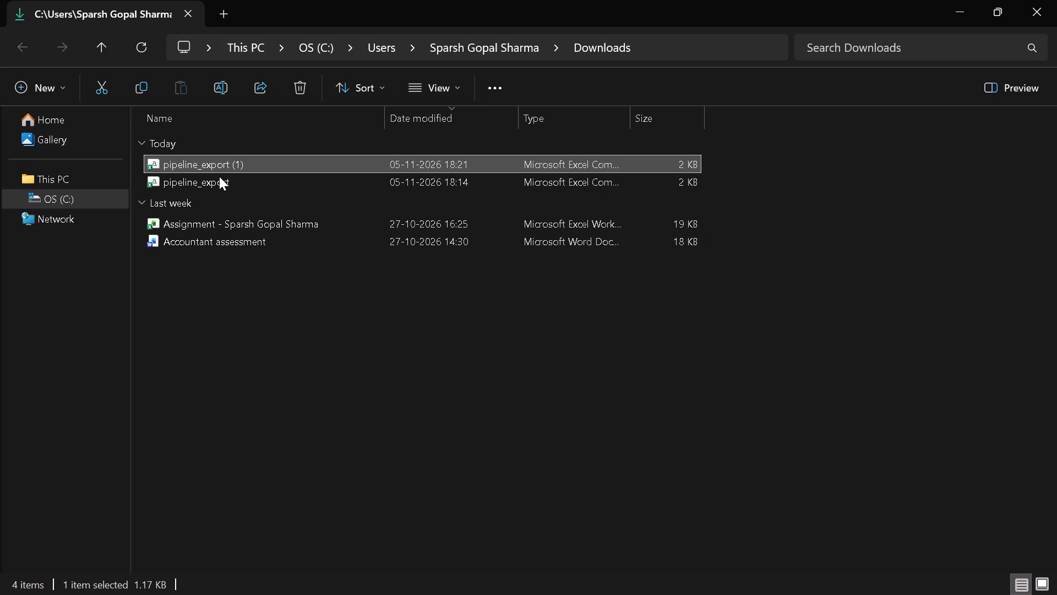
{"action": "key", "text": "shift+Down"}
{"action": "key", "text": "Delete"}
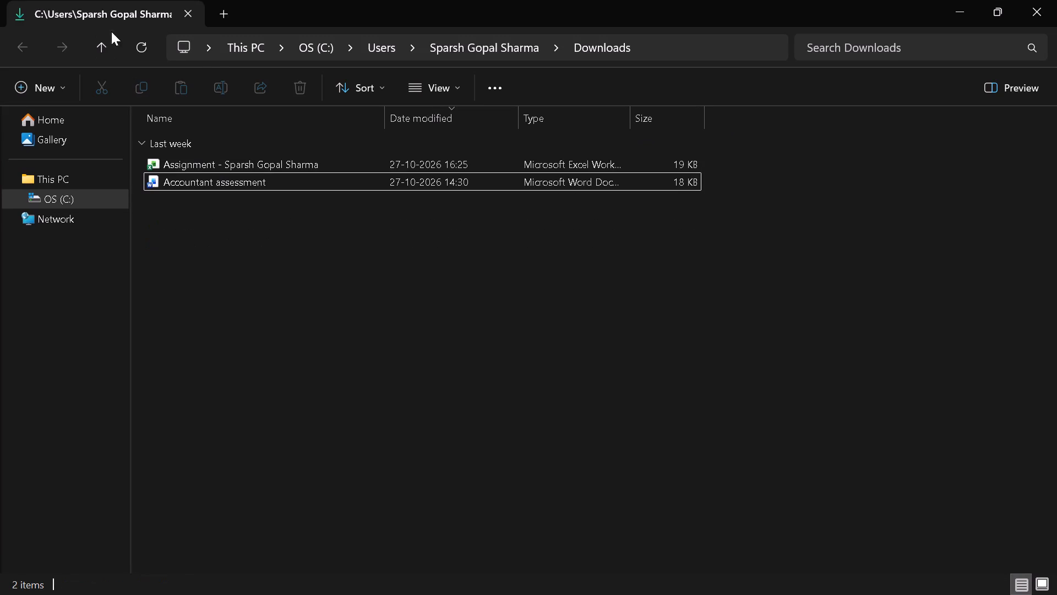
Empty the recycle bin (BIN) to permanently remove the deleted exports, and close the file window.
{"action": "left_click", "coordinate": [213, 51]}
{"action": "scroll", "coordinate": [211, 237], "scroll_direction": "down", "scroll_amount": 3}
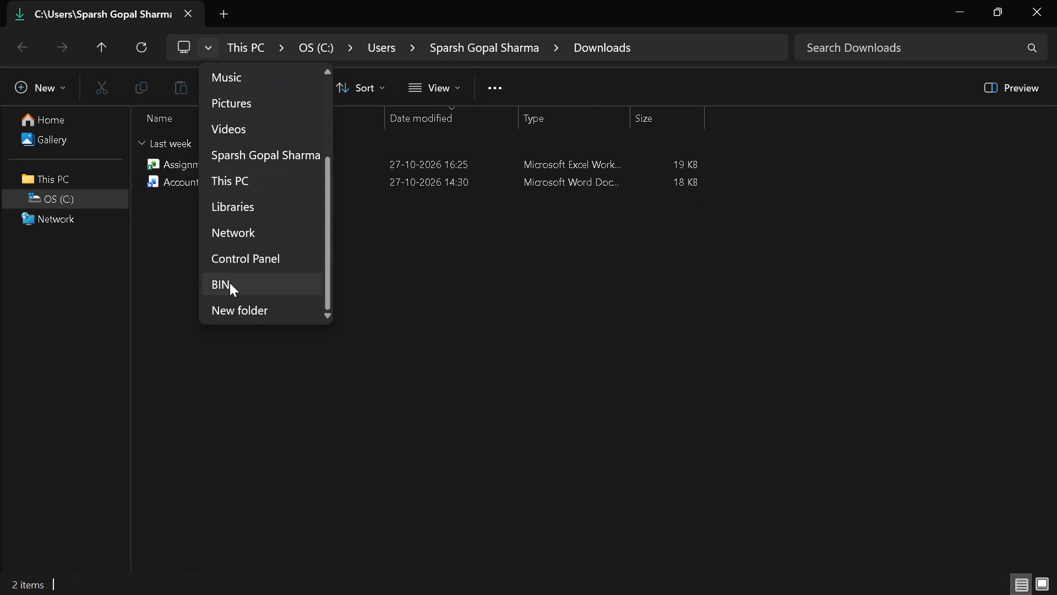
{"action": "left_click", "coordinate": [230, 283]}
{"action": "left_click", "coordinate": [521, 93]}
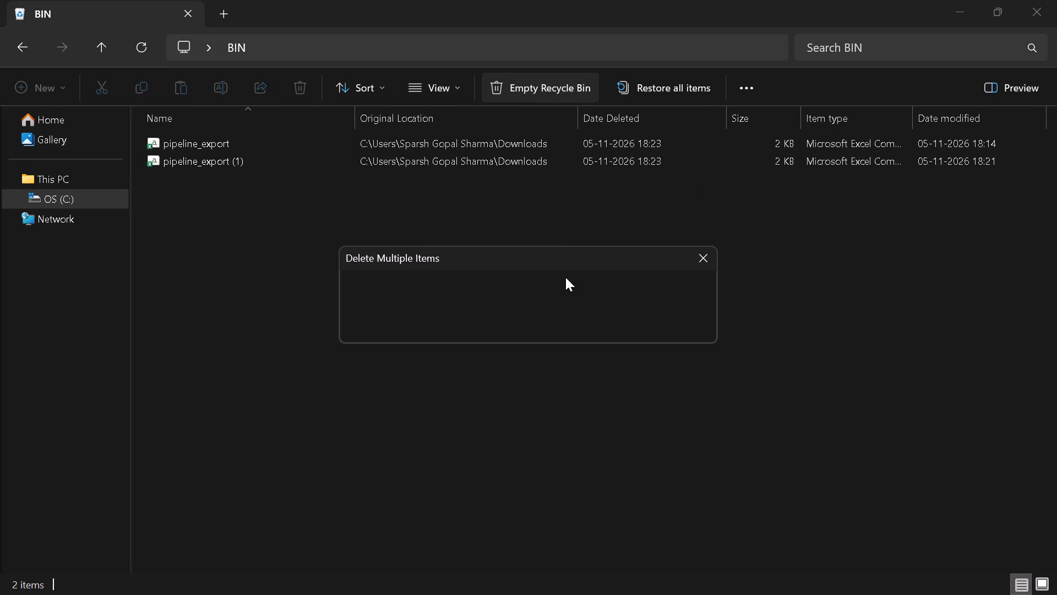
{"action": "left_click", "coordinate": [580, 326]}
{"action": "left_click", "coordinate": [1056, 0]}
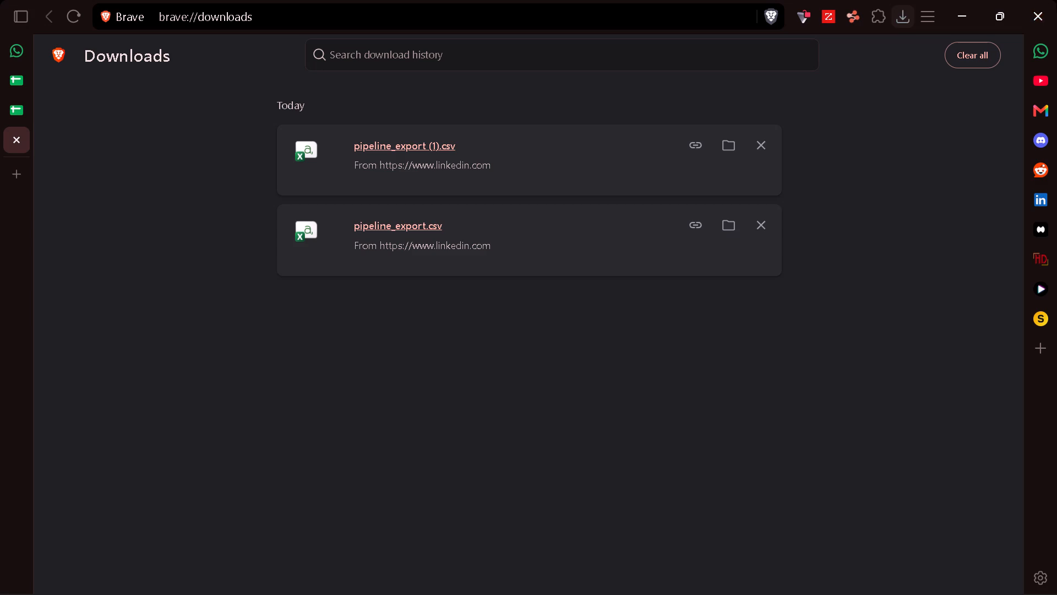
Remove the pipeline_export entries from the browser's download history and close the Downloads page.
{"action": "double_click", "coordinate": [755, 145]}
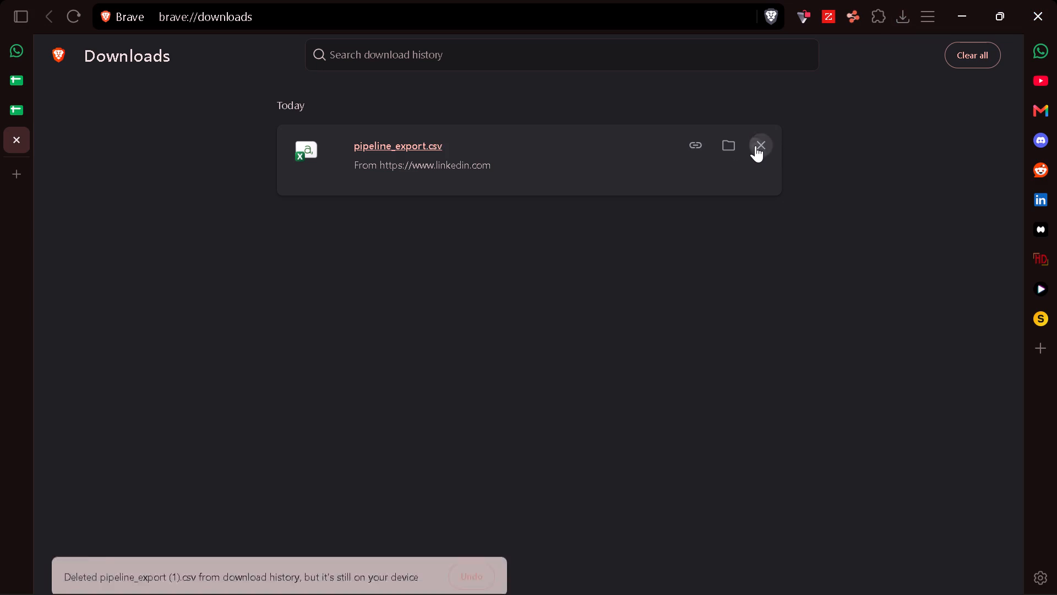
{"action": "left_click", "coordinate": [20, 142]}
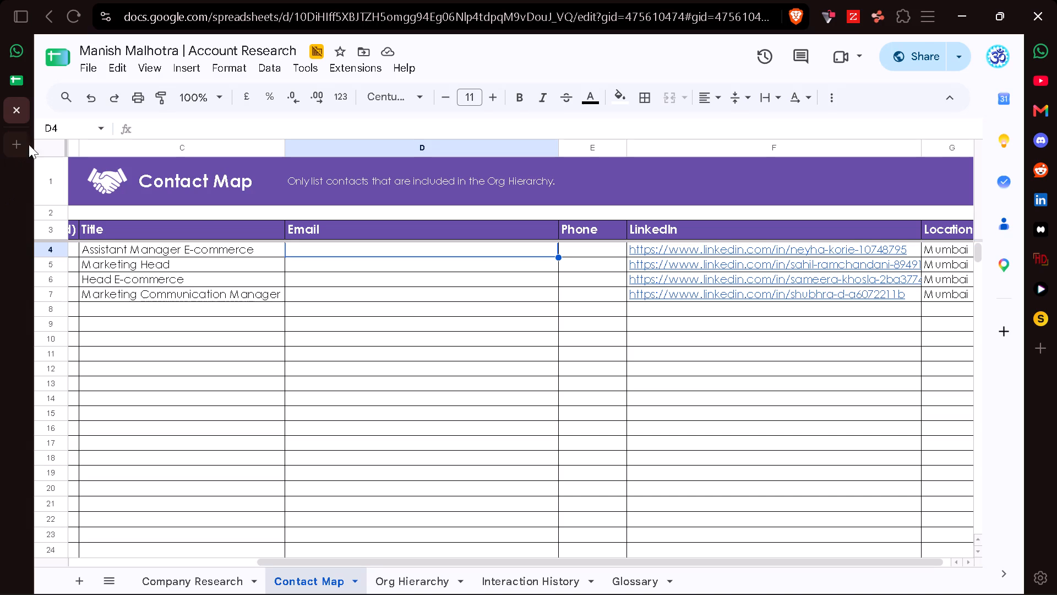
Open the Assistant Manager E-commerce's LinkedIn profile with ZoomInfo and copy the business email into D4 of the Contact Map.
{"action": "scroll", "coordinate": [408, 299], "scroll_direction": "left", "scroll_amount": 1}
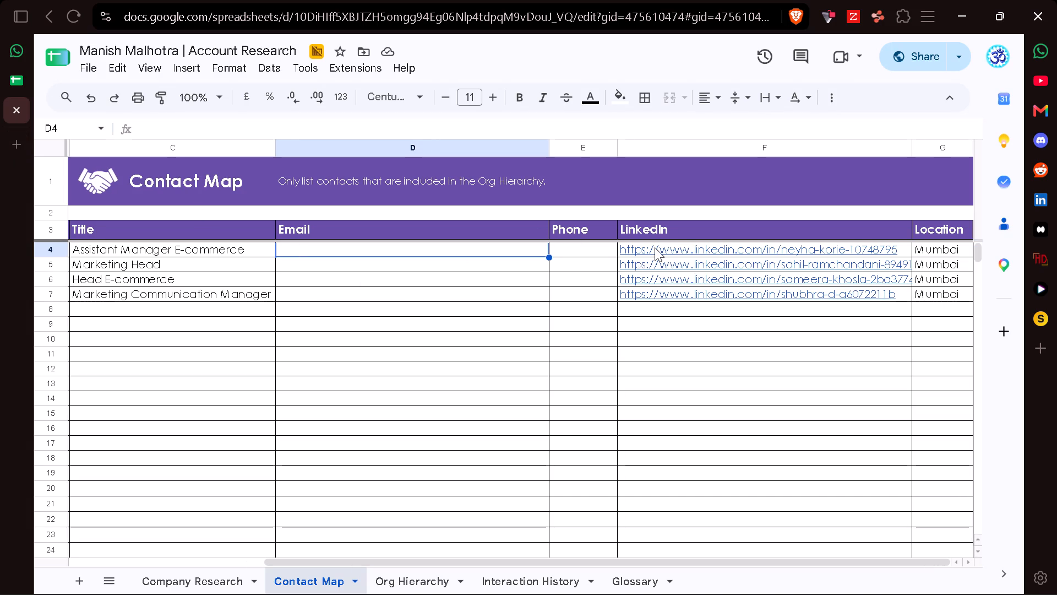
{"action": "left_click", "coordinate": [686, 274]}
{"action": "left_click", "coordinate": [856, 9]}
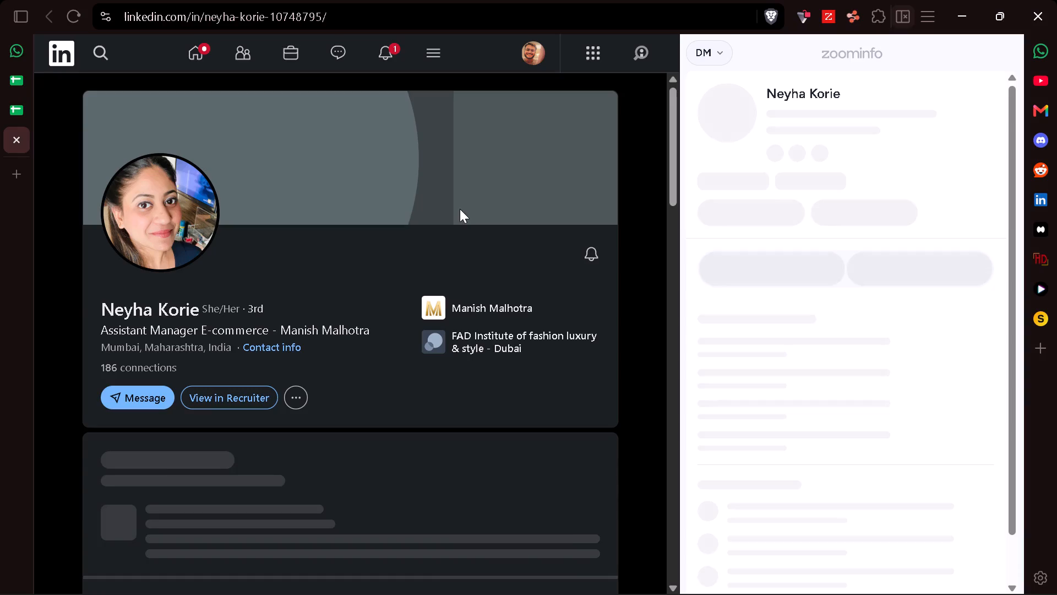
{"action": "scroll", "coordinate": [524, 305], "scroll_direction": "down", "scroll_amount": 4}
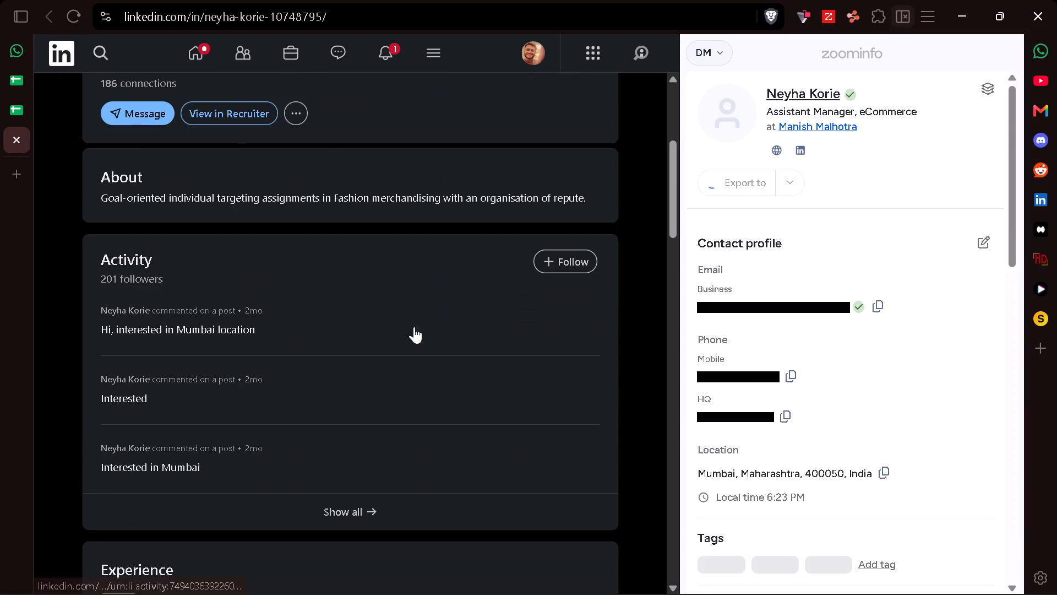
{"action": "scroll", "coordinate": [340, 359], "scroll_direction": "down", "scroll_amount": 2}
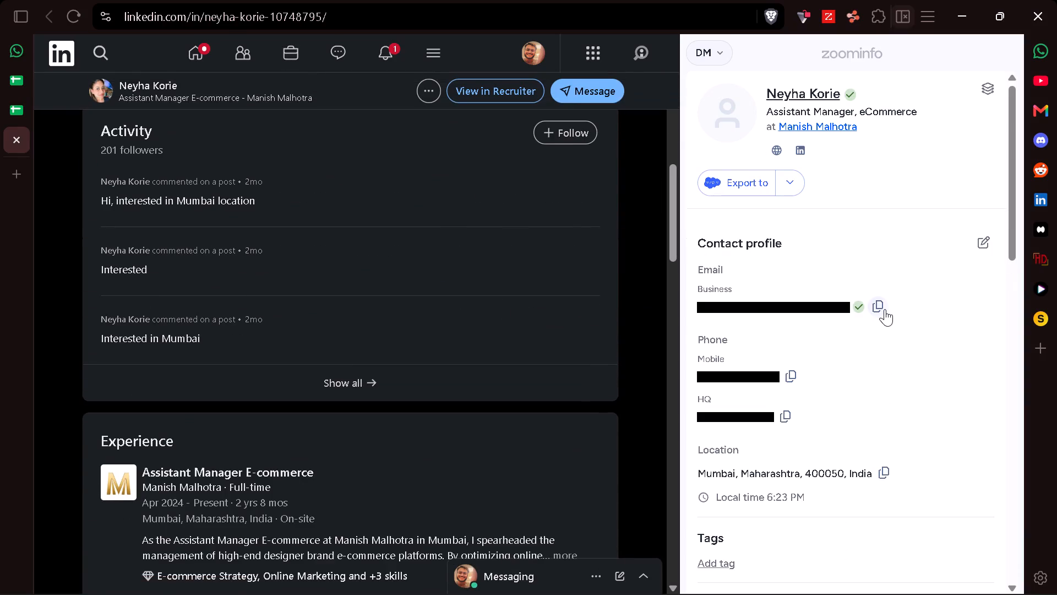
{"action": "left_click", "coordinate": [885, 309]}
{"action": "left_click", "coordinate": [18, 113]}
{"action": "key", "text": "ctrl+v"}
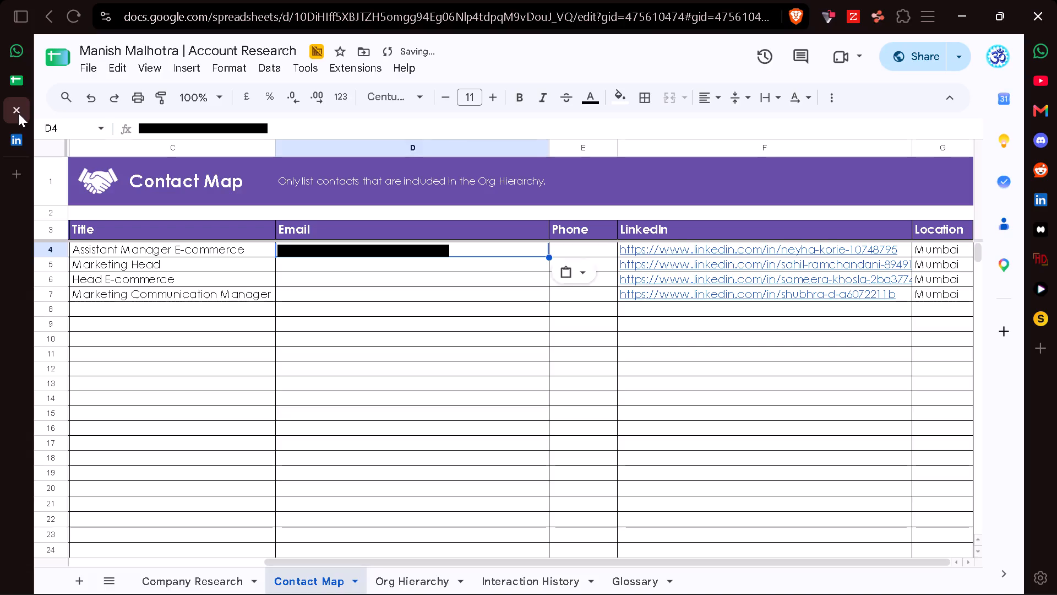
Copy the Assistant Manager E-commerce's mobile number from ZoomInfo into E4 and trim its leading characters.
{"action": "key", "text": "Right"}
{"action": "left_click", "coordinate": [16, 139]}
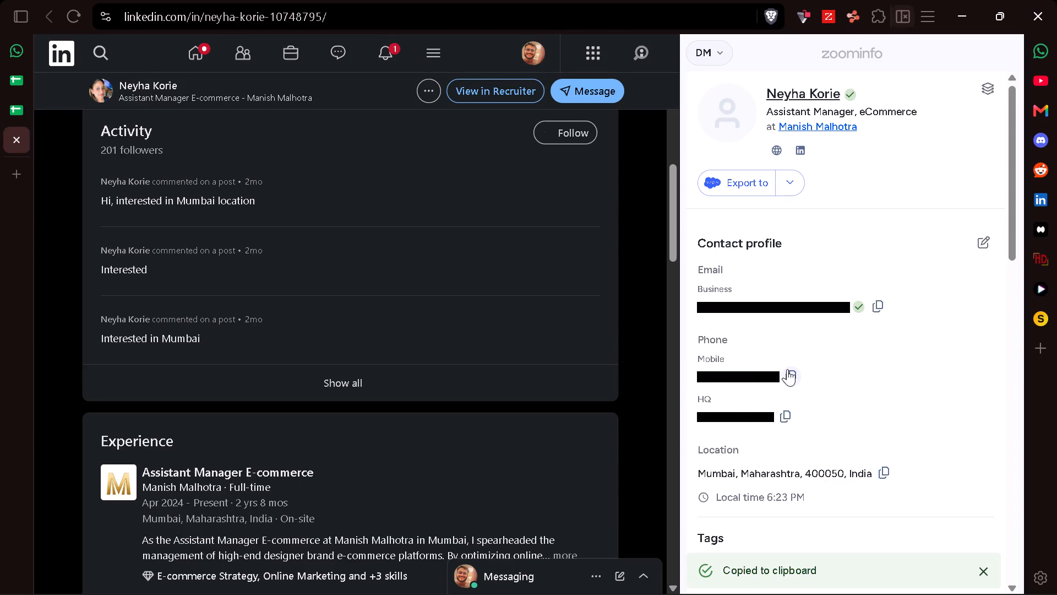
{"action": "left_click", "coordinate": [787, 369]}
{"action": "left_click", "coordinate": [15, 142]}
{"action": "key", "text": "ctrl+v"}
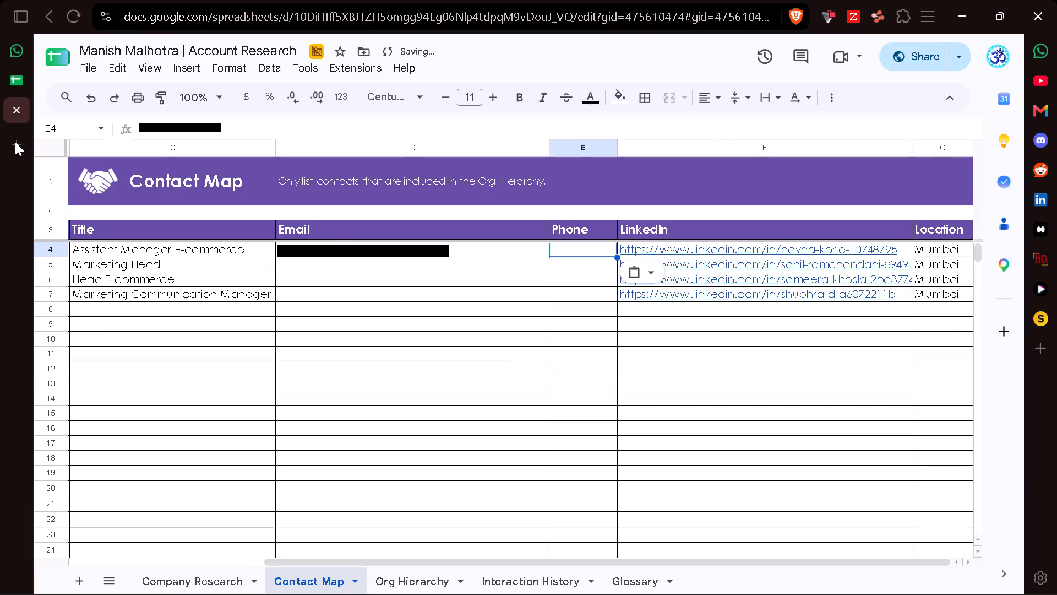
{"action": "left_click", "coordinate": [160, 127]}
{"action": "key", "text": "BackSpace"}
{"action": "key", "text": "BackSpace"}
{"action": "key", "text": "BackSpace"}
{"action": "key", "text": "BackSpace"}
{"action": "key", "text": "BackSpace"}
{"action": "key", "text": "BackSpace"}
{"action": "key", "text": "BackSpace"}
{"action": "key", "text": "BackSpace"}
{"action": "key", "text": "BackSpace"}
{"action": "key", "text": "BackSpace"}
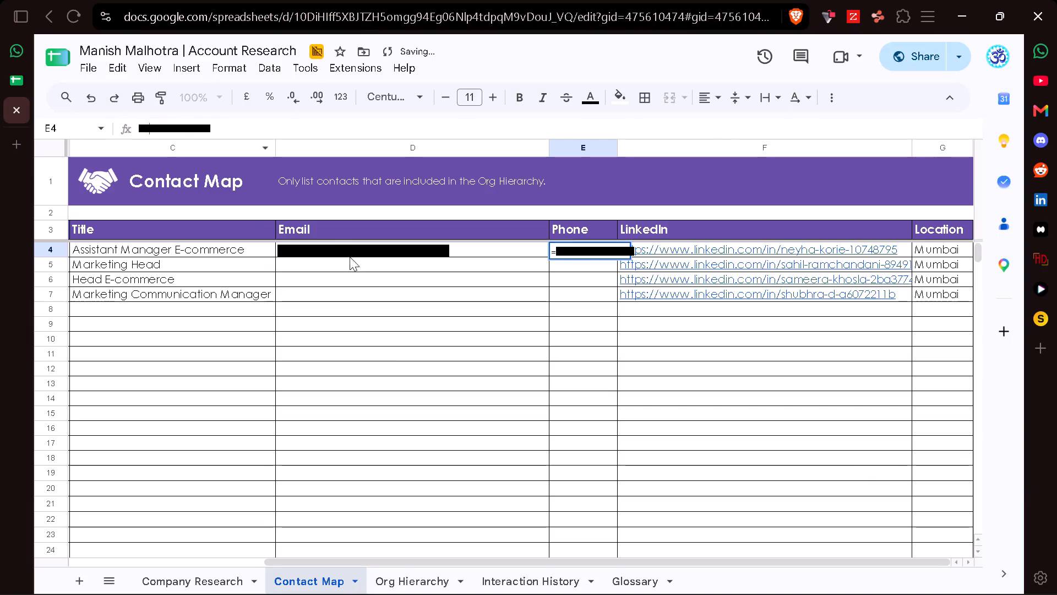
From the Marketing Head's LinkedIn profile, send a connection invitation without a note and copy the ZoomInfo business email into D5.
{"action": "left_click", "coordinate": [369, 272]}
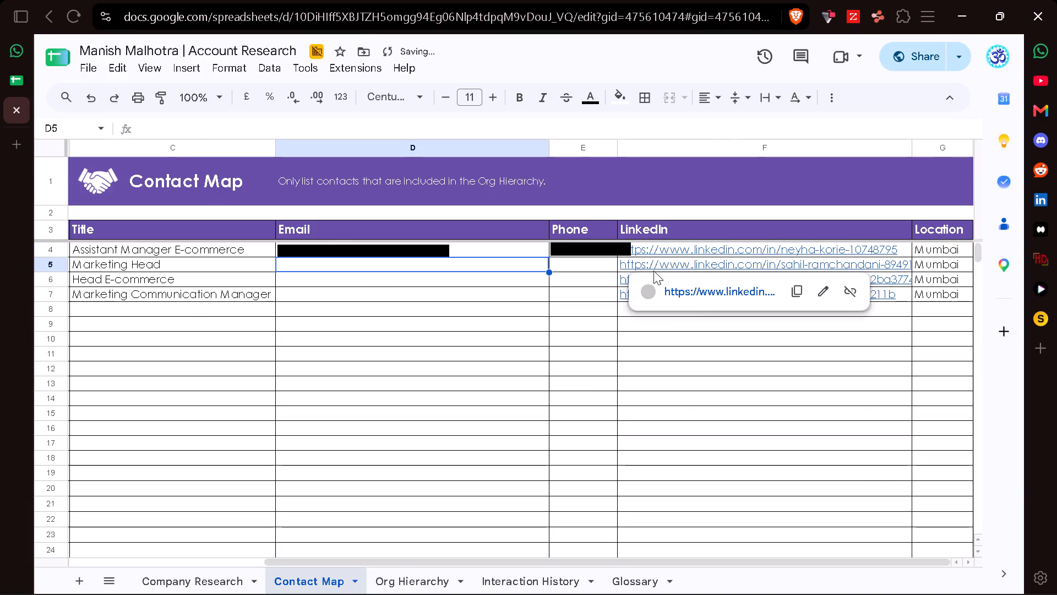
{"action": "left_click", "coordinate": [700, 300]}
{"action": "left_click", "coordinate": [712, 293]}
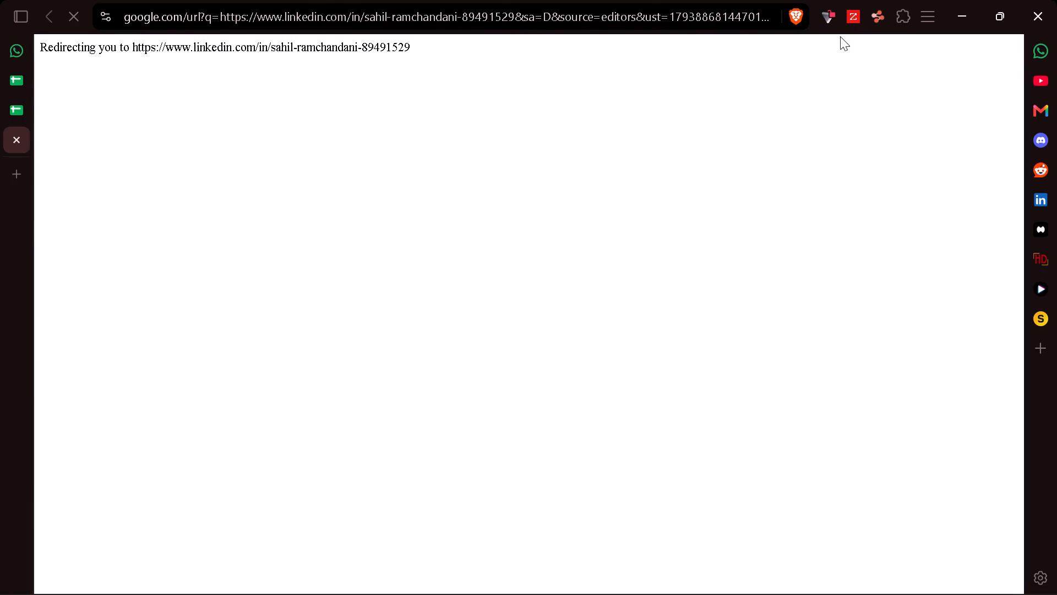
{"action": "left_click", "coordinate": [851, 23]}
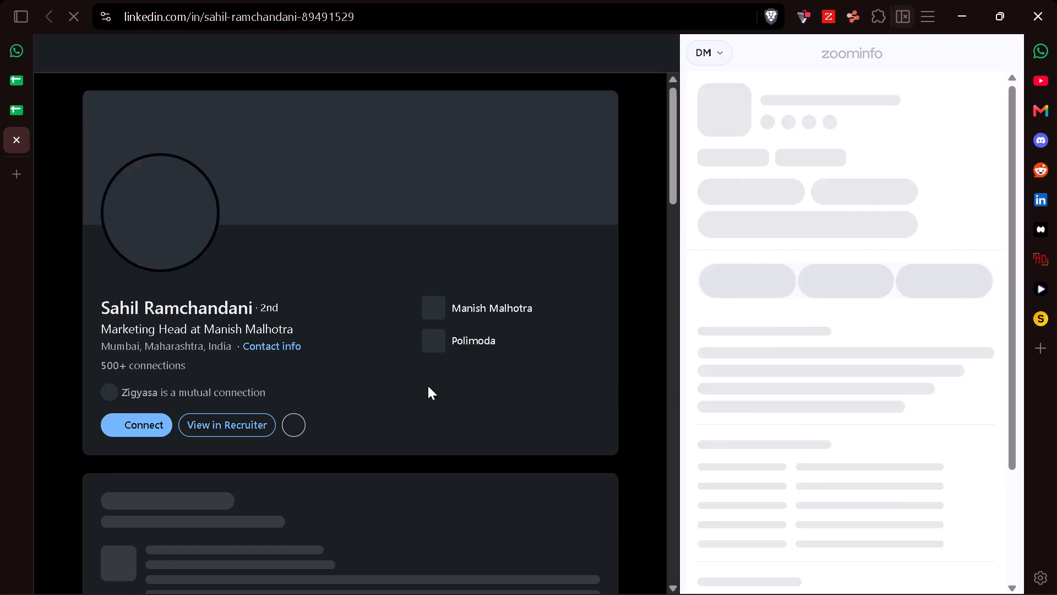
{"action": "left_click", "coordinate": [134, 428]}
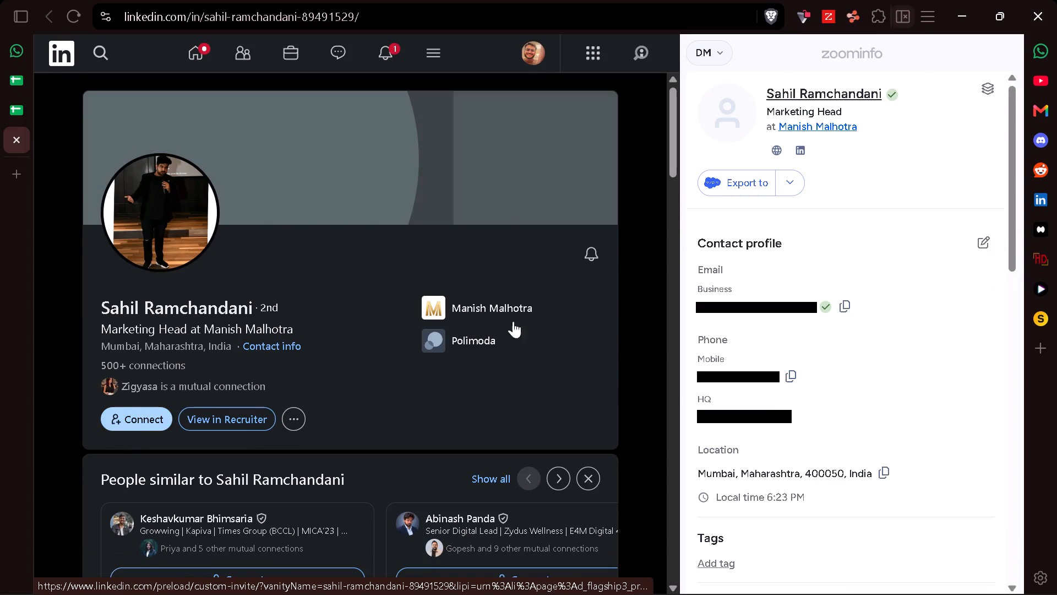
{"action": "left_click", "coordinate": [847, 304]}
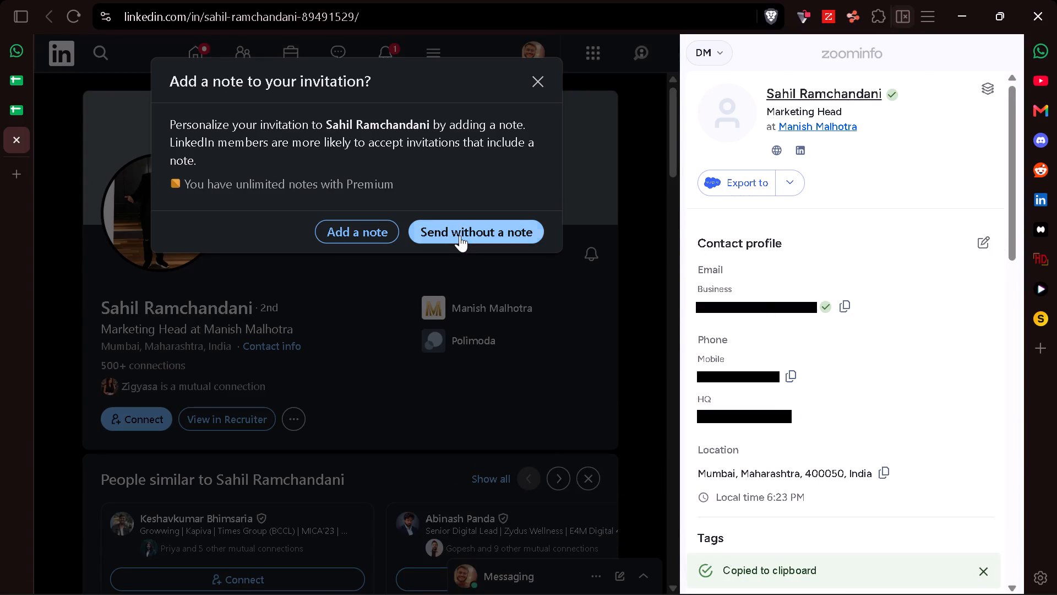
{"action": "left_click", "coordinate": [460, 235]}
{"action": "left_click", "coordinate": [19, 114]}
{"action": "key", "text": "ctrl+v"}
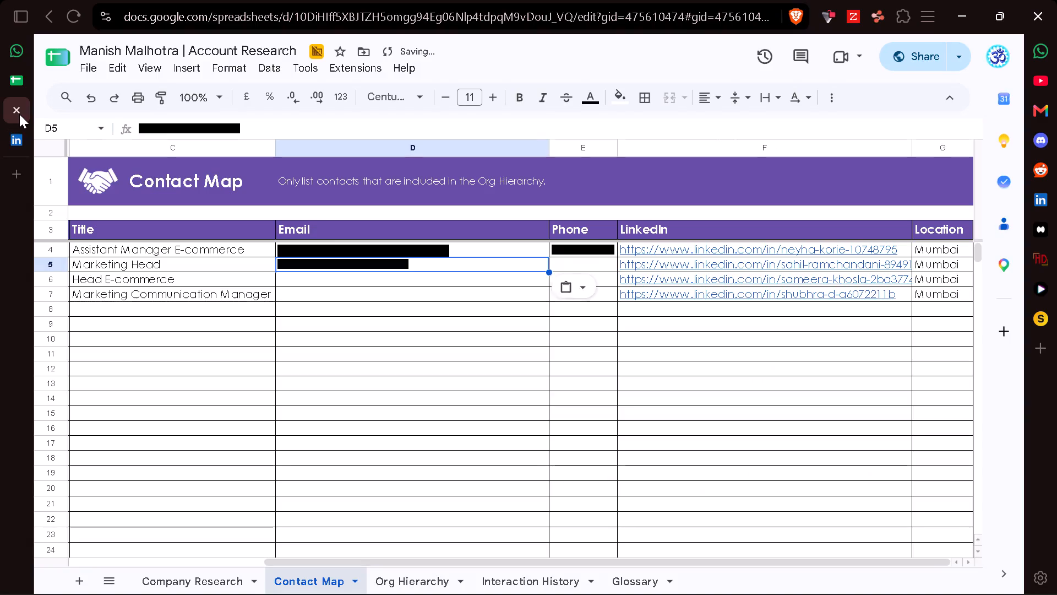
Copy the Marketing Head's mobile number from ZoomInfo into E5 and trim its leading characters.
{"action": "key", "text": "Right"}
{"action": "left_click", "coordinate": [16, 144]}
{"action": "left_click", "coordinate": [787, 372]}
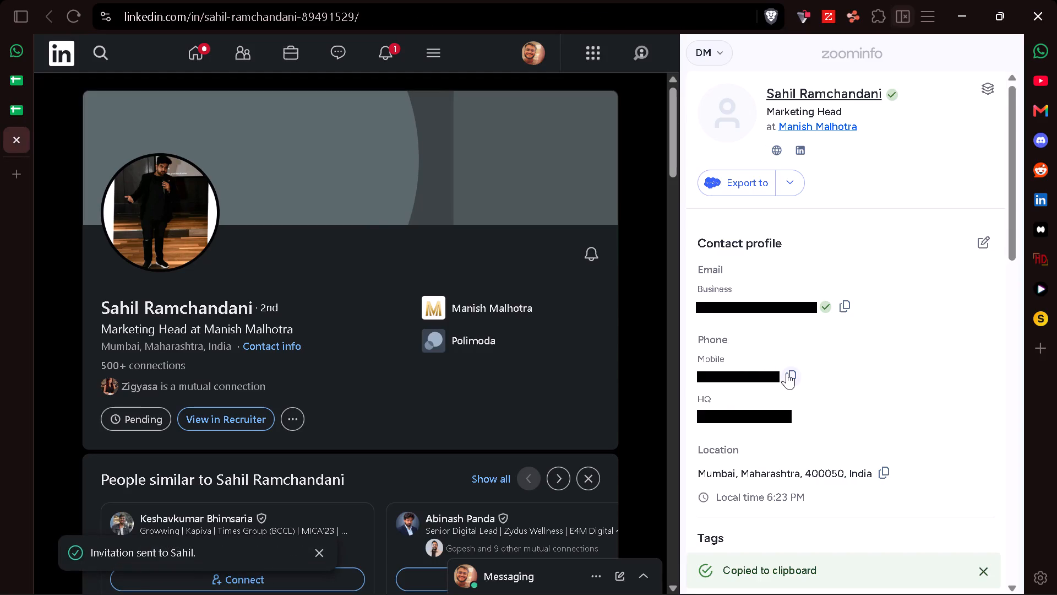
{"action": "left_click", "coordinate": [18, 139]}
{"action": "key", "text": "ctrl+v"}
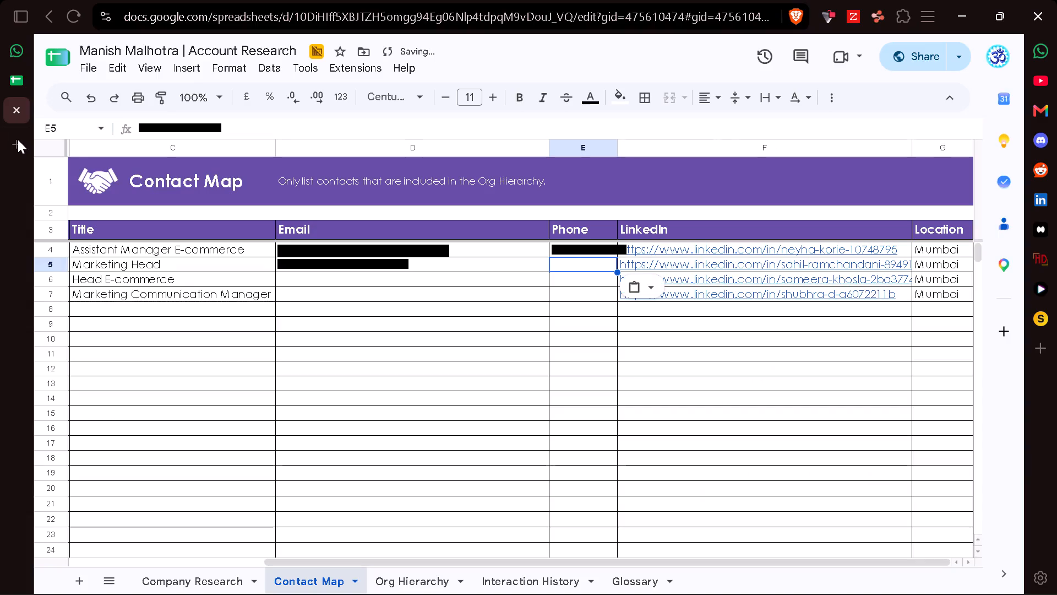
{"action": "left_click", "coordinate": [164, 125]}
{"action": "key", "text": "Left"}
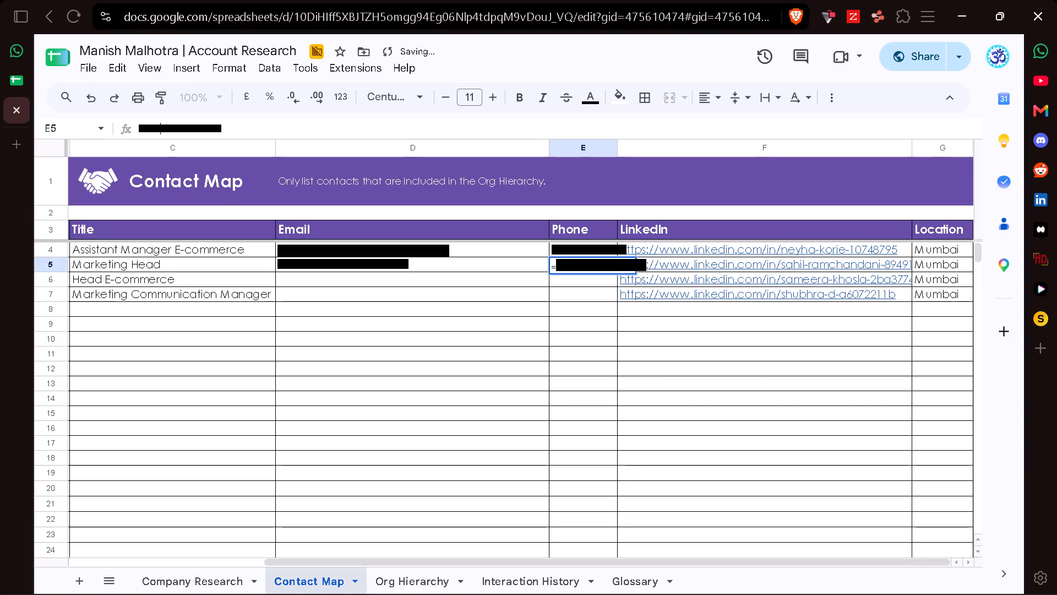
{"action": "key", "text": "BackSpace"}
{"action": "key", "text": "BackSpace"}
{"action": "key", "text": "BackSpace"}
{"action": "key", "text": "BackSpace"}
{"action": "key", "text": "BackSpace"}
{"action": "key", "text": "BackSpace"}
{"action": "key", "text": "BackSpace"}
{"action": "key", "text": "BackSpace"}
Open the Head E-commerce's LinkedIn profile with ZoomInfo and copy the business email into D6 of the Contact Map.
{"action": "left_click", "coordinate": [347, 276]}
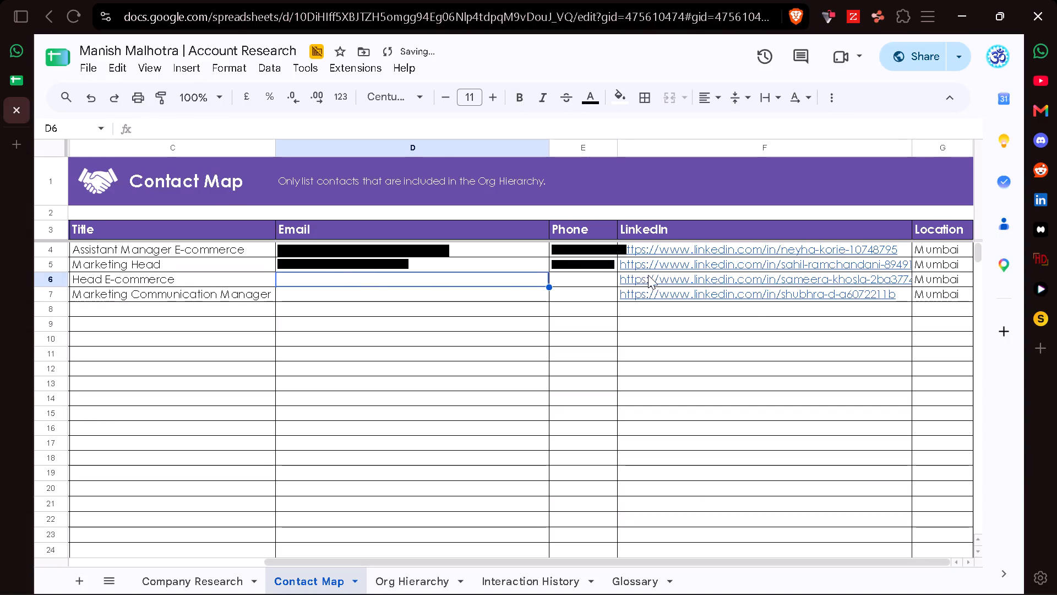
{"action": "left_click", "coordinate": [690, 310]}
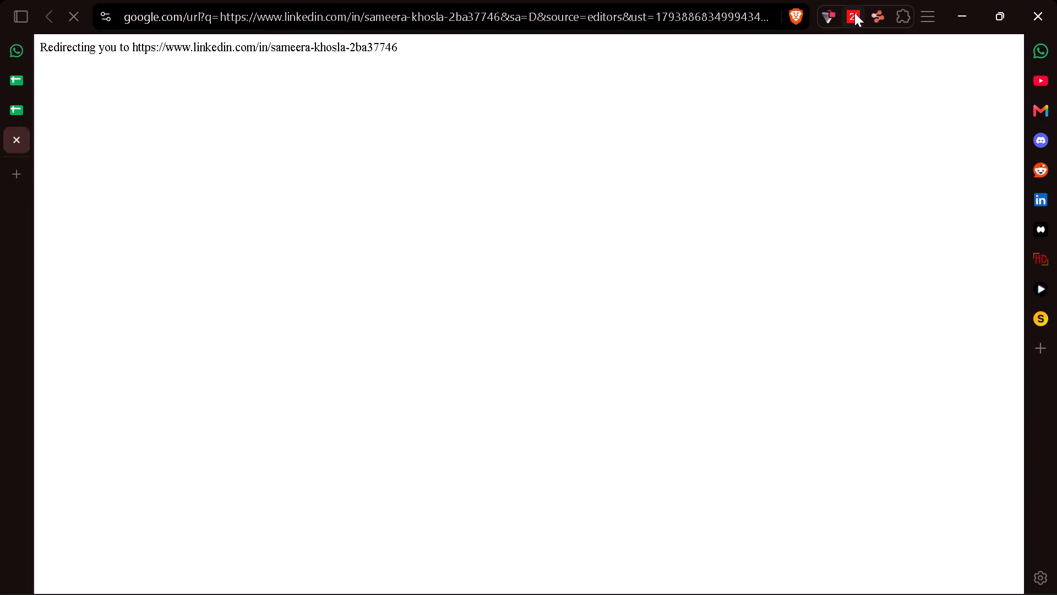
{"action": "left_click", "coordinate": [854, 13]}
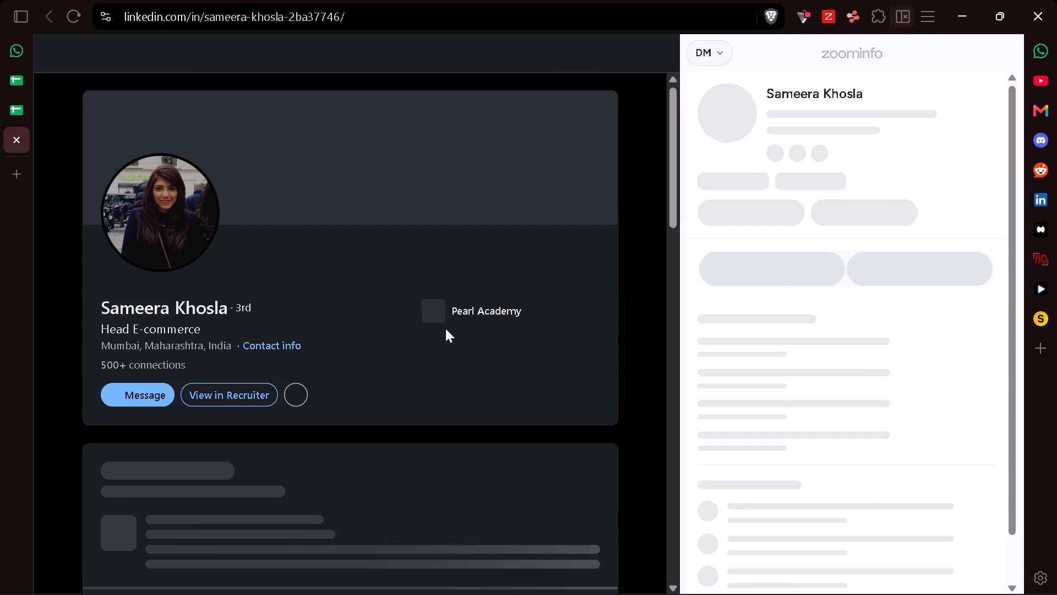
{"action": "scroll", "coordinate": [445, 328], "scroll_direction": "down", "scroll_amount": 3}
{"action": "scroll", "coordinate": [381, 371], "scroll_direction": "down", "scroll_amount": 1}
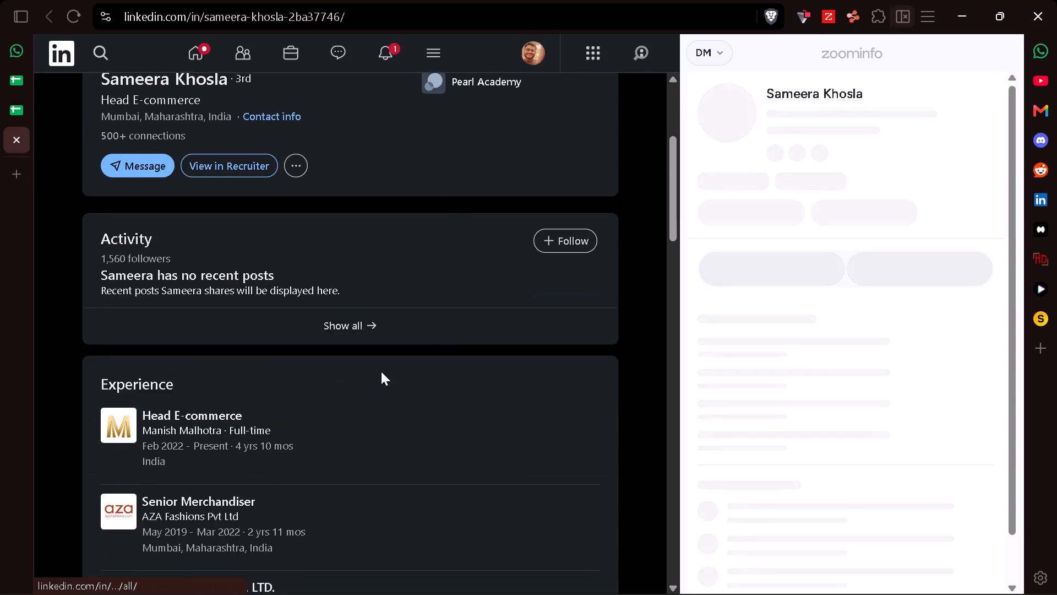
{"action": "scroll", "coordinate": [381, 371], "scroll_direction": "down", "scroll_amount": 1}
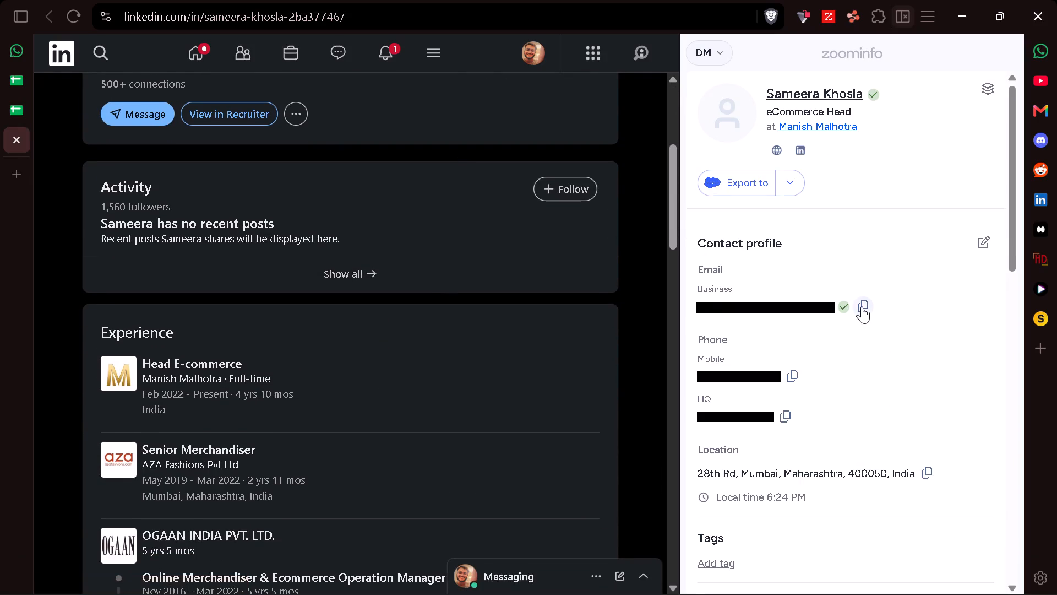
{"action": "left_click", "coordinate": [862, 306]}
{"action": "left_click", "coordinate": [9, 108]}
{"action": "key", "text": "ctrl+v"}
Copy the Head E-commerce's mobile number from ZoomInfo into E6 and trim its leading characters.
{"action": "key", "text": "Right"}
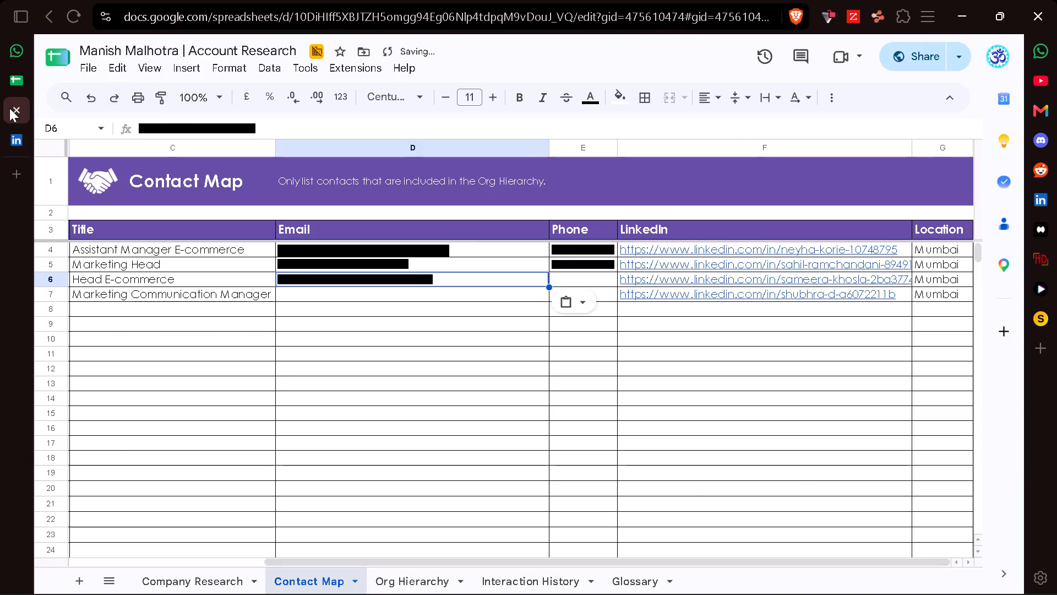
{"action": "left_click", "coordinate": [17, 142]}
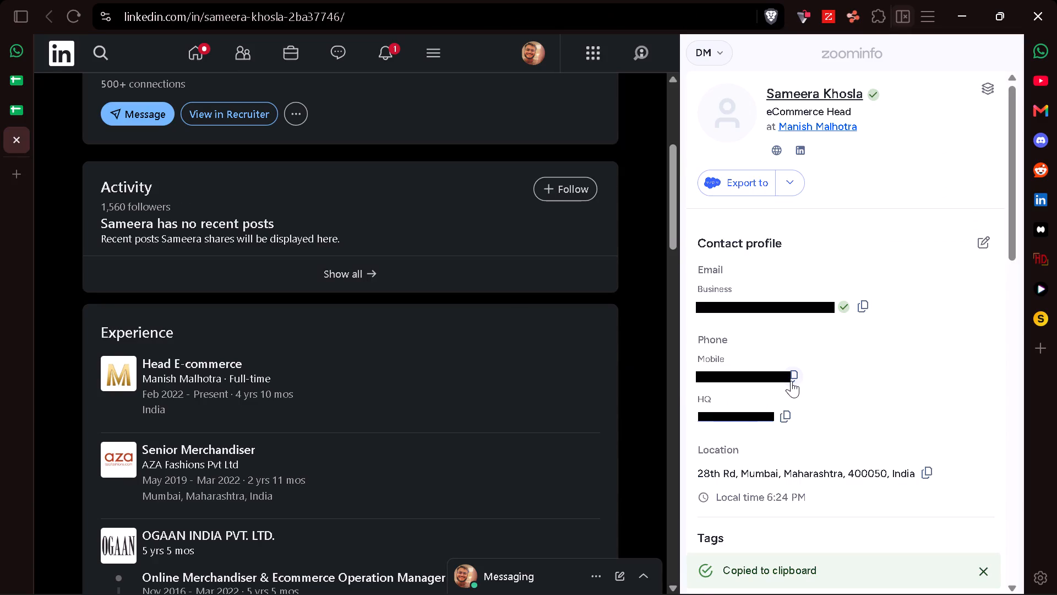
{"action": "left_click", "coordinate": [791, 381]}
{"action": "left_click", "coordinate": [16, 136]}
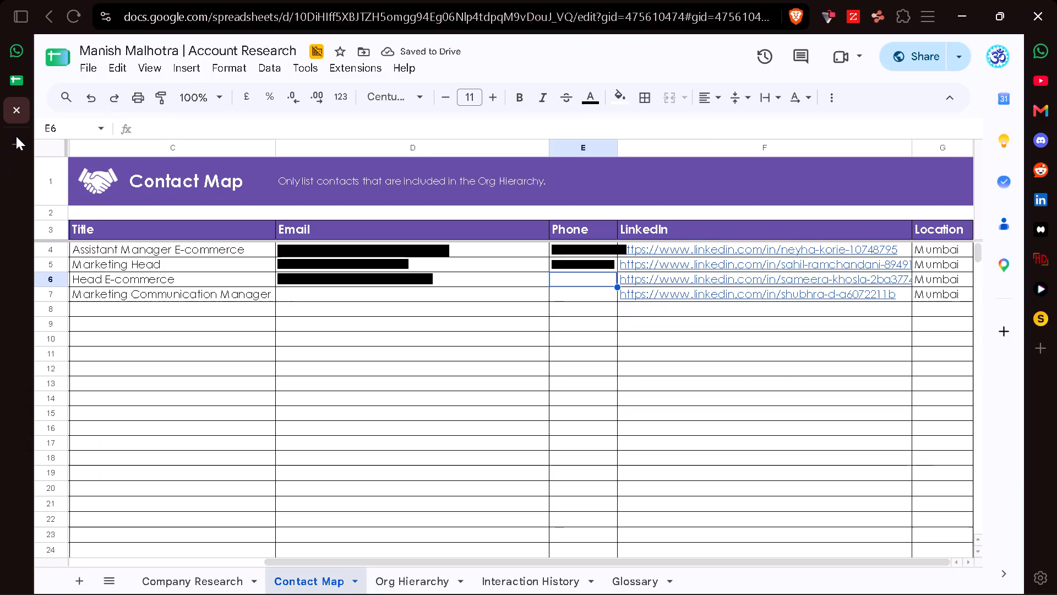
{"action": "key", "text": "ctrl+v"}
{"action": "left_click", "coordinate": [162, 124]}
{"action": "key", "text": "BackSpace"}
{"action": "key", "text": "BackSpace"}
{"action": "key", "text": "BackSpace"}
{"action": "key", "text": "BackSpace"}
{"action": "key", "text": "BackSpace"}
{"action": "key", "text": "BackSpace"}
{"action": "key", "text": "BackSpace"}
{"action": "key", "text": "BackSpace"}
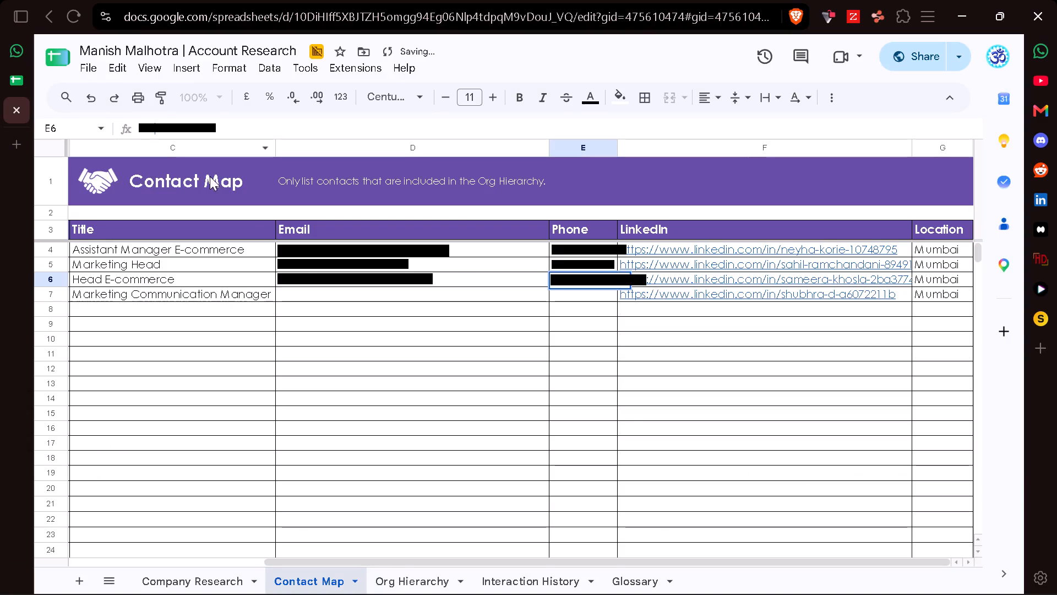
Open the Marketing Communication Manager's LinkedIn profile from row 7, check ZoomInfo, and reveal the contact's details in the SMARTe Extension.
{"action": "left_click", "coordinate": [362, 297]}
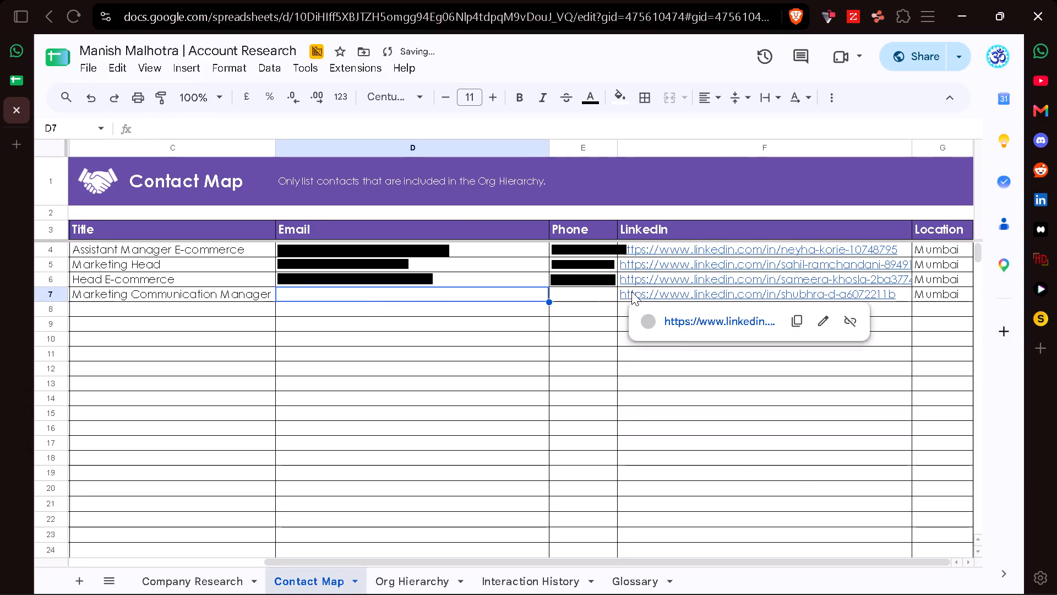
{"action": "left_click", "coordinate": [688, 321]}
{"action": "left_click", "coordinate": [850, 15]}
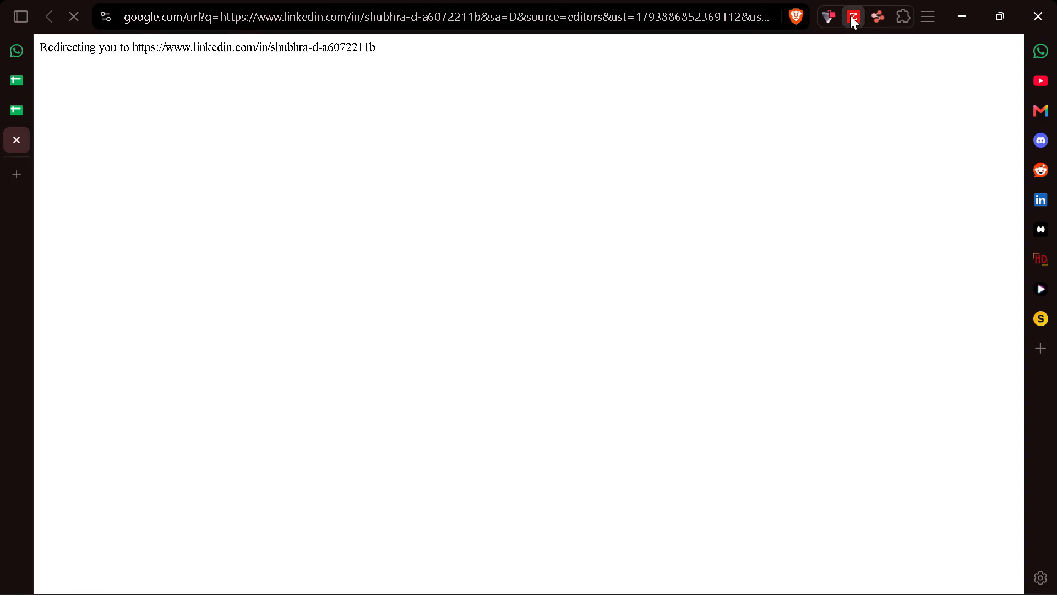
{"action": "scroll", "coordinate": [368, 386], "scroll_direction": "down", "scroll_amount": 5}
{"action": "scroll", "coordinate": [368, 386], "scroll_direction": "up", "scroll_amount": 6}
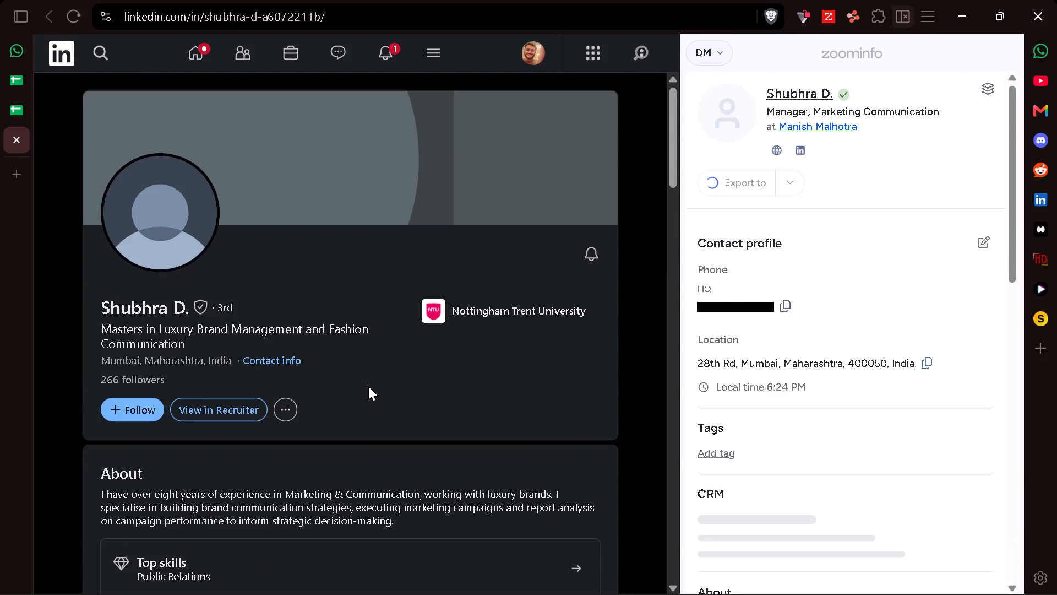
{"action": "left_click", "coordinate": [901, 17]}
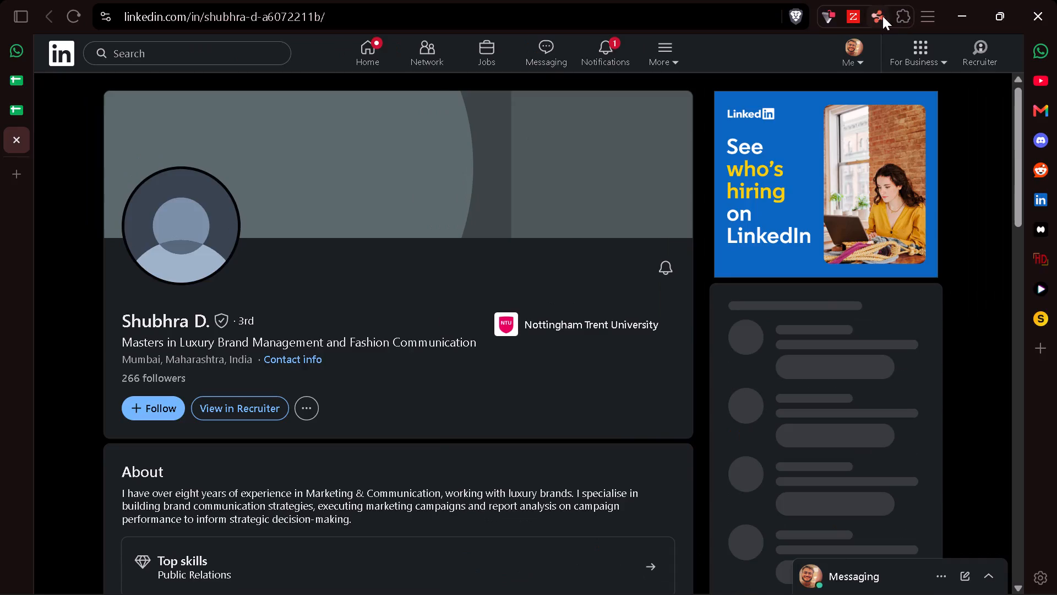
{"action": "left_click", "coordinate": [882, 16]}
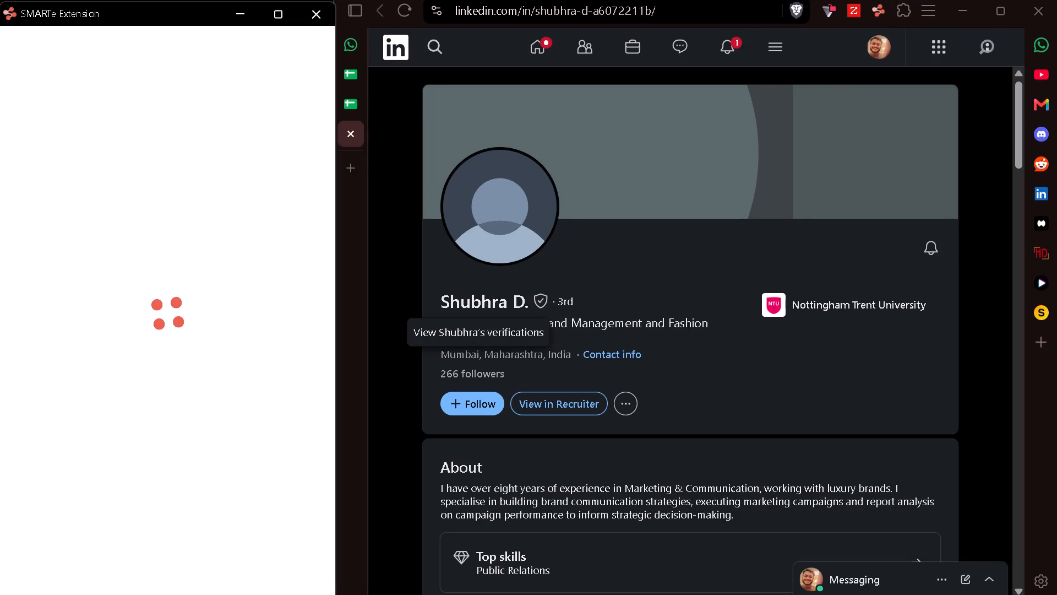
{"action": "left_click", "coordinate": [854, 15]}
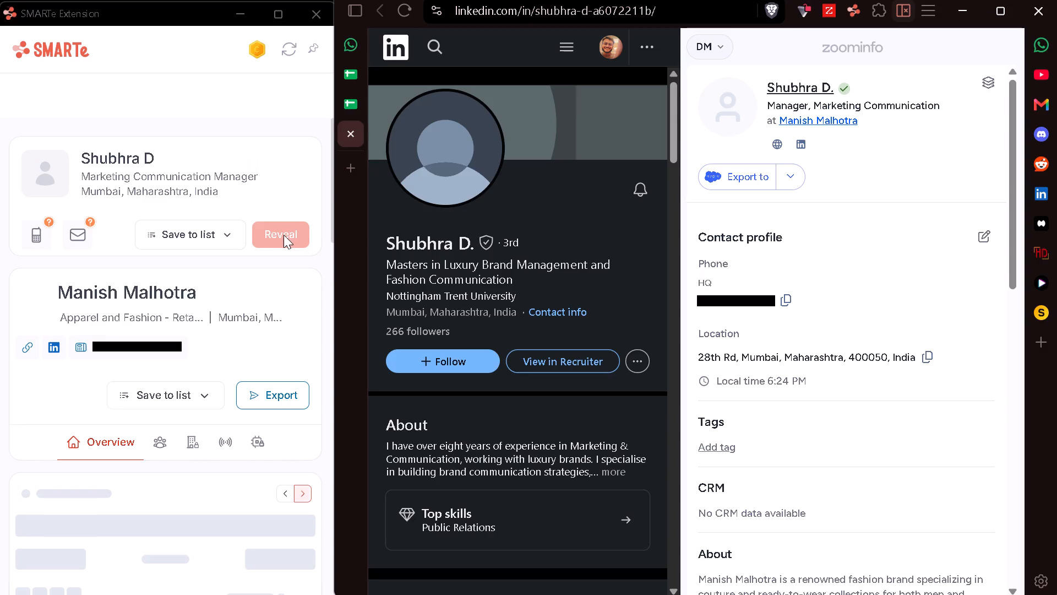
{"action": "left_click", "coordinate": [284, 235]}
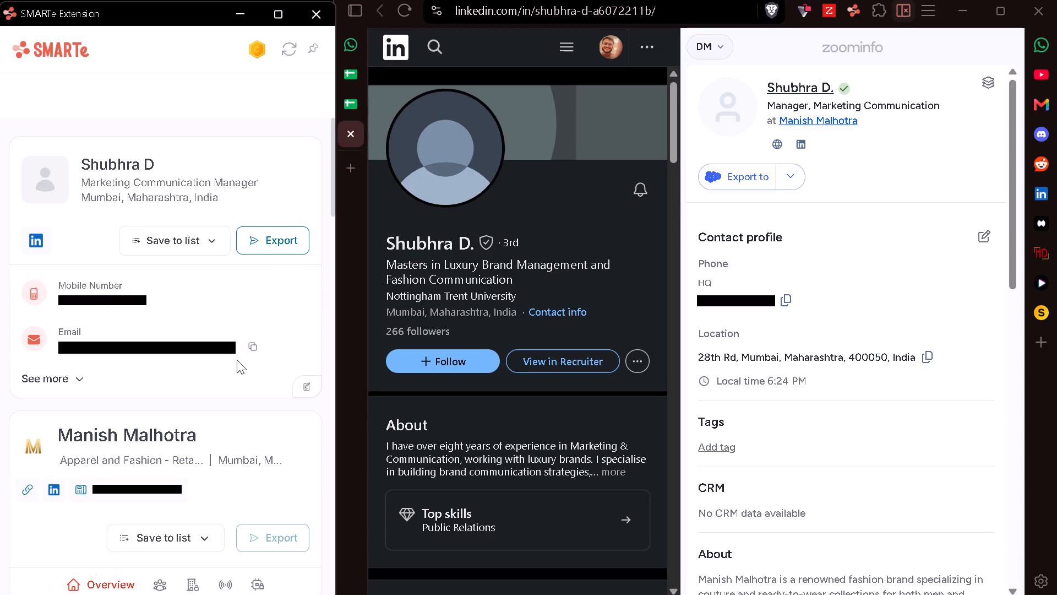
{"action": "left_click", "coordinate": [252, 347]}
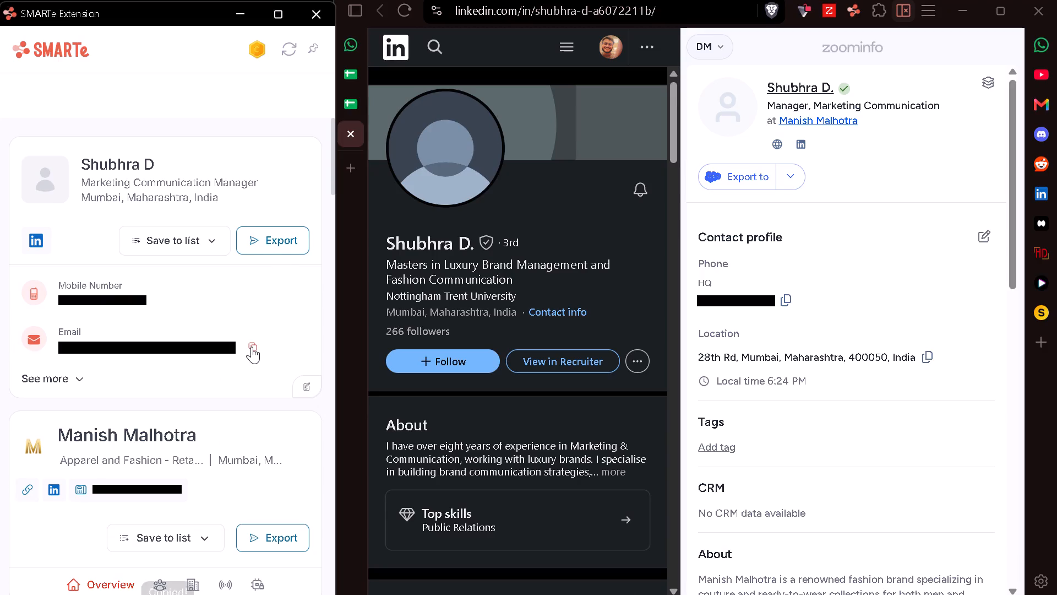
{"action": "left_click", "coordinate": [350, 106]}
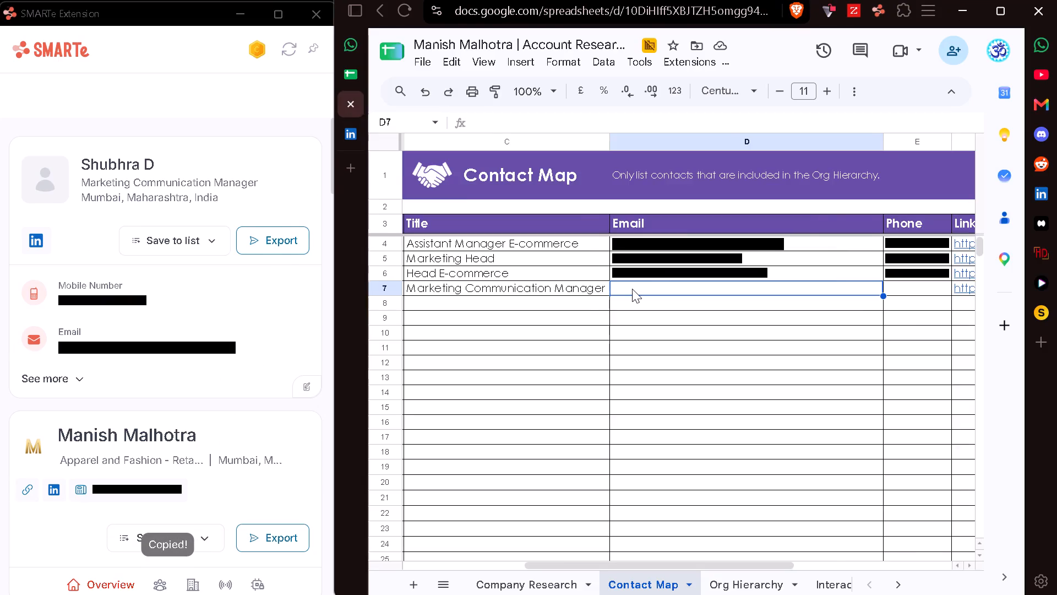
{"action": "scroll", "coordinate": [632, 289], "scroll_direction": "left", "scroll_amount": 1}
{"action": "key", "text": "ctrl+v"}
Copy the Marketing Communication Manager's mobile number from SMARTe into E7, close the extension window, and trim the number's leading characters.
{"action": "key", "text": "Right"}
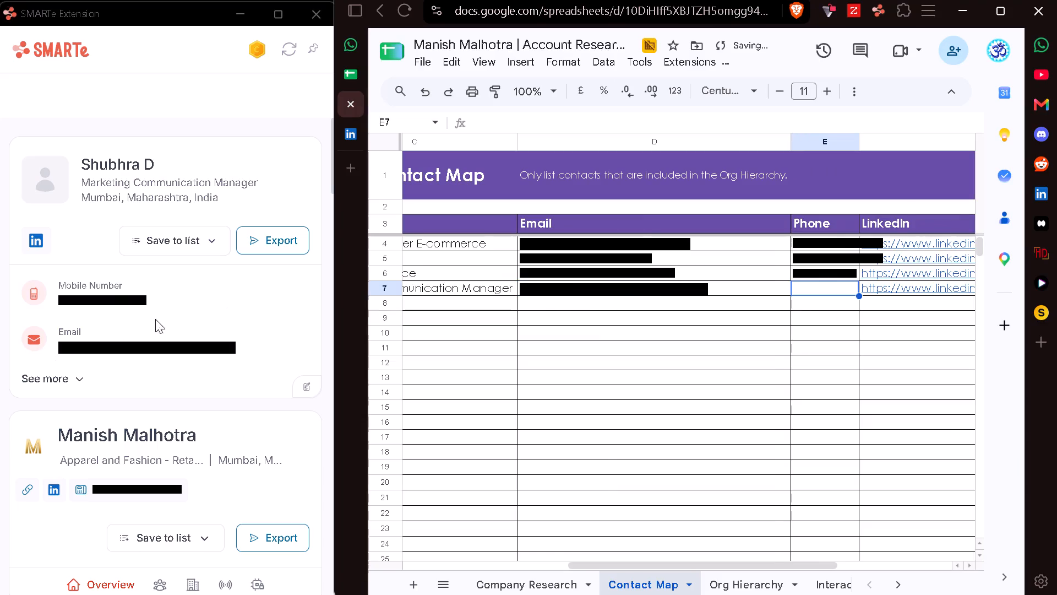
{"action": "left_click", "coordinate": [170, 302]}
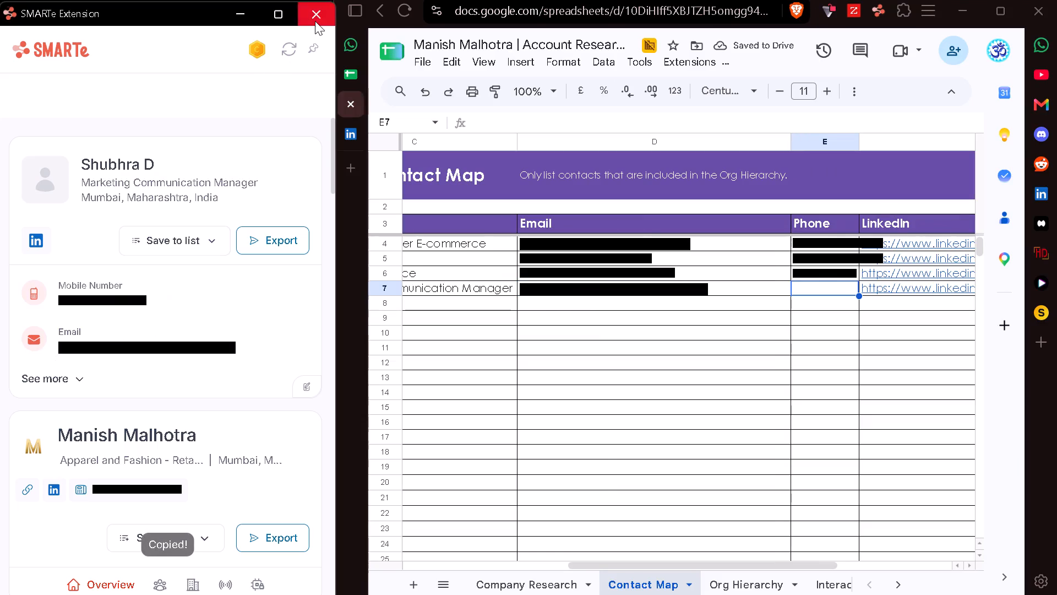
{"action": "left_click", "coordinate": [315, 21]}
{"action": "key", "text": "ctrl+v"}
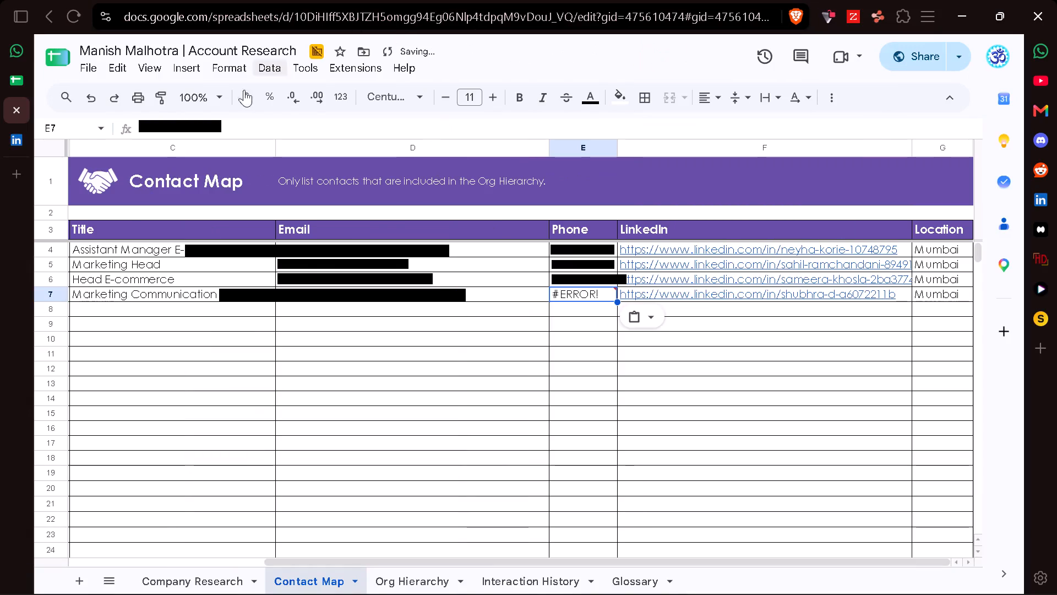
{"action": "left_click", "coordinate": [162, 123]}
{"action": "key", "text": "BackSpace"}
{"action": "key", "text": "BackSpace"}
{"action": "key", "text": "BackSpace"}
{"action": "key", "text": "BackSpace"}
{"action": "key", "text": "BackSpace"}
{"action": "key", "text": "BackSpace"}
{"action": "key", "text": "BackSpace"}
{"action": "key", "text": "BackSpace"}
{"action": "key", "text": "BackSpace"}
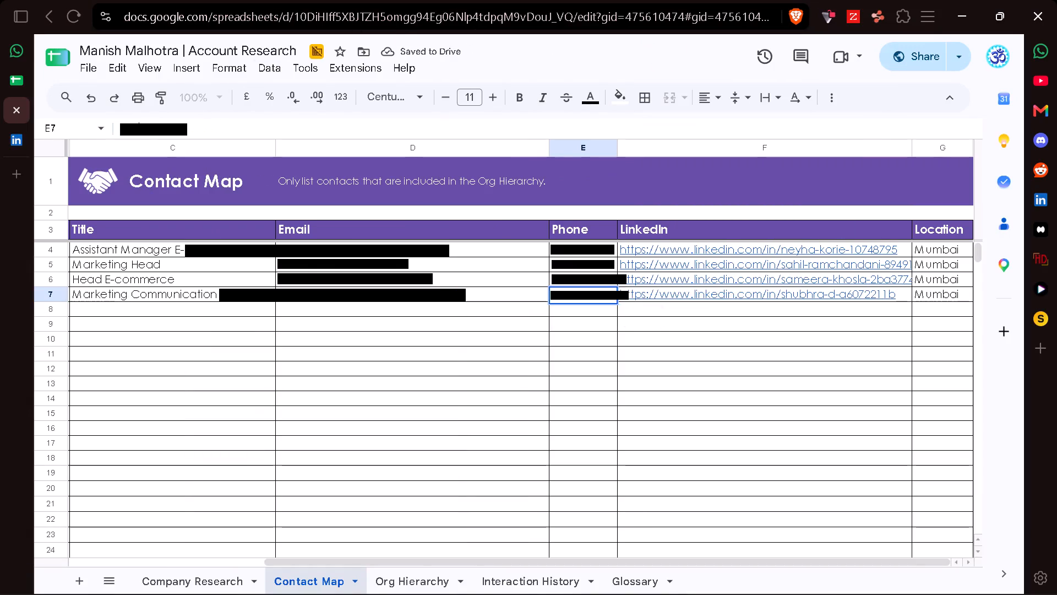
Correct the spacing within the mobile number in E7 and close the Marketing Communication Manager's LinkedIn profile.
{"action": "key", "text": "Right"}
{"action": "key", "text": "Right"}
{"action": "key", "text": "Right"}
{"action": "key", "text": "Right"}
{"action": "key", "text": "Right"}
{"action": "key", "text": "BackSpace"}
{"action": "key", "text": "Right"}
{"action": "key", "text": "space"}
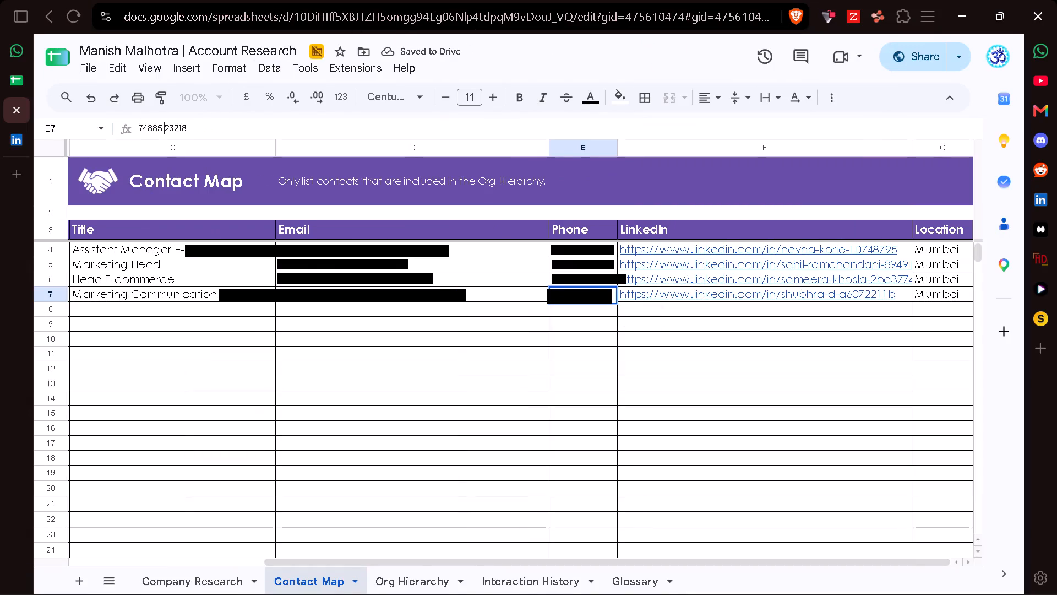
{"action": "key", "text": "Return"}
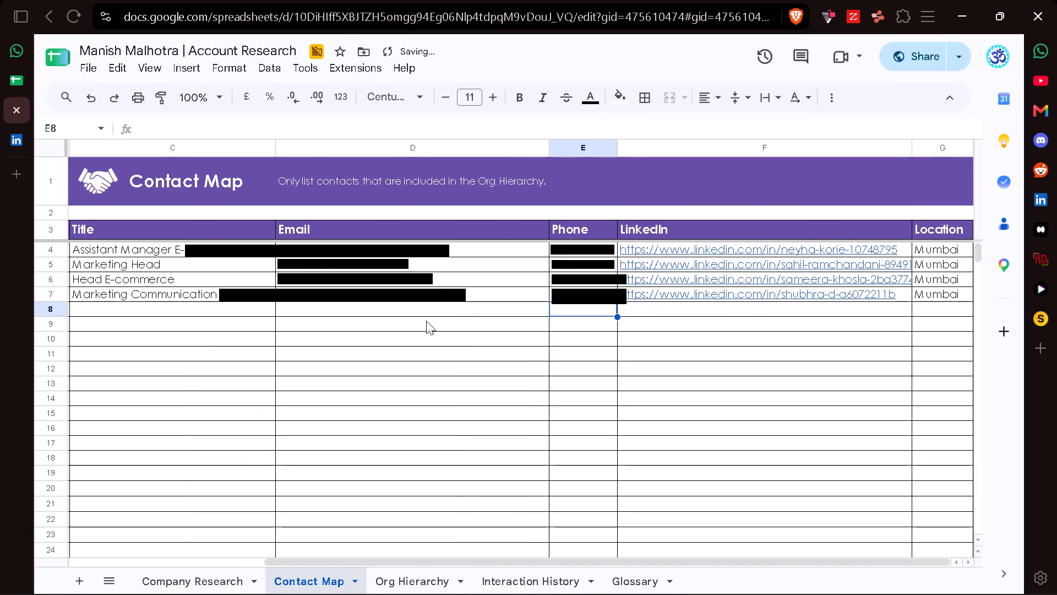
{"action": "double_click", "coordinate": [19, 140]}
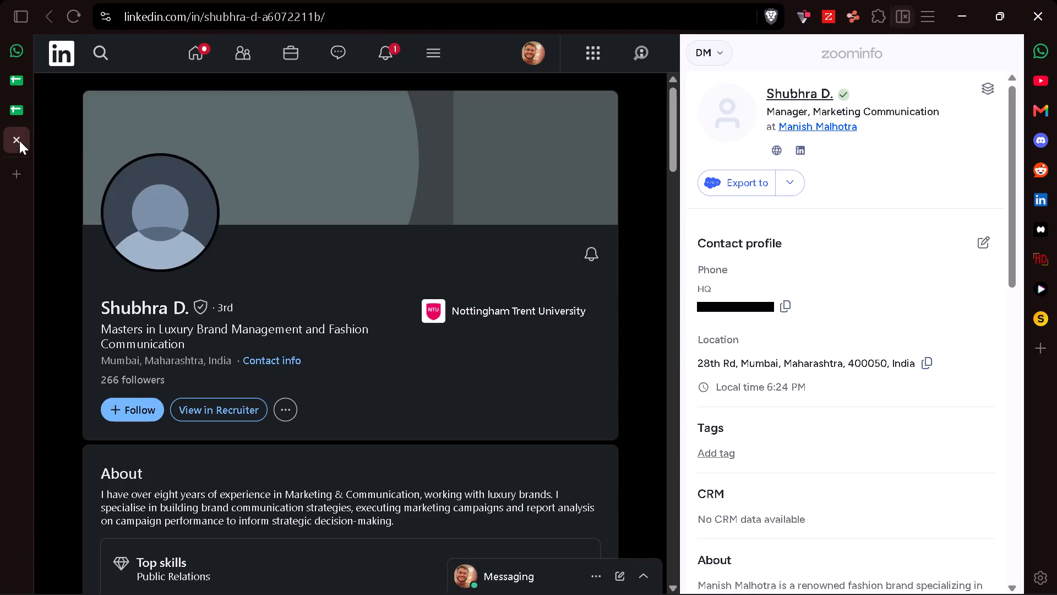
Auto-fit all column widths of the Contact Map sheet to their contents.
{"action": "scroll", "coordinate": [369, 360], "scroll_direction": "right", "scroll_amount": 8}
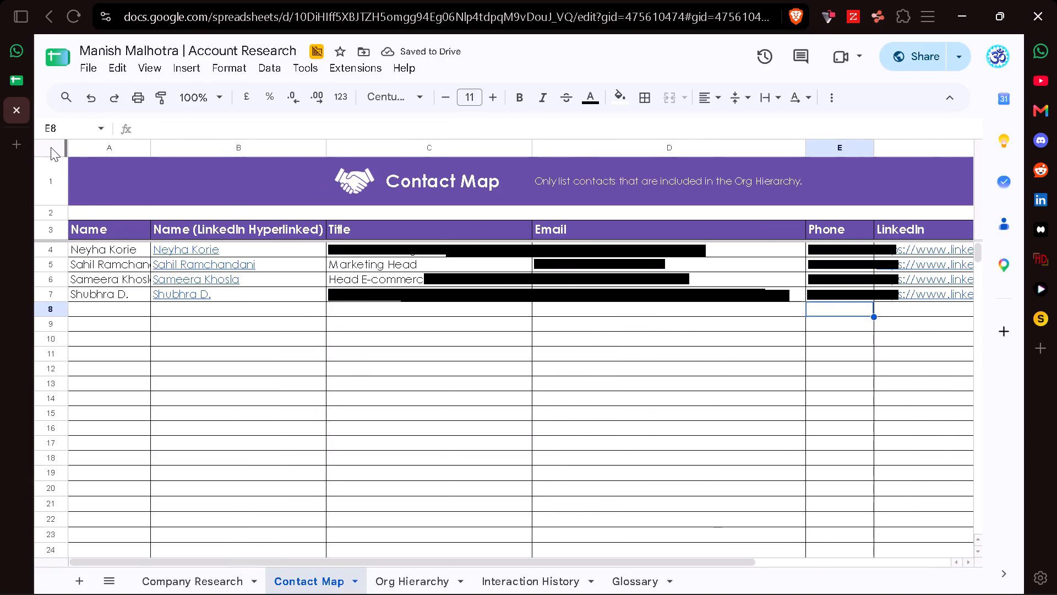
{"action": "left_click", "coordinate": [51, 147]}
{"action": "double_click", "coordinate": [152, 147]}
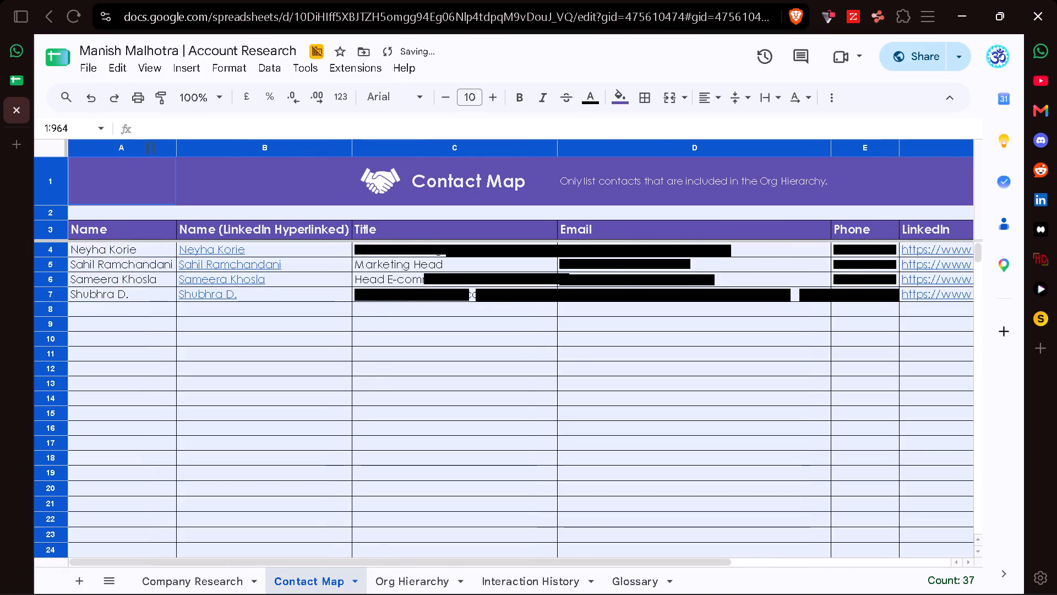
{"action": "left_click", "coordinate": [109, 185]}
{"action": "scroll", "coordinate": [410, 325], "scroll_direction": "left", "scroll_amount": 5}
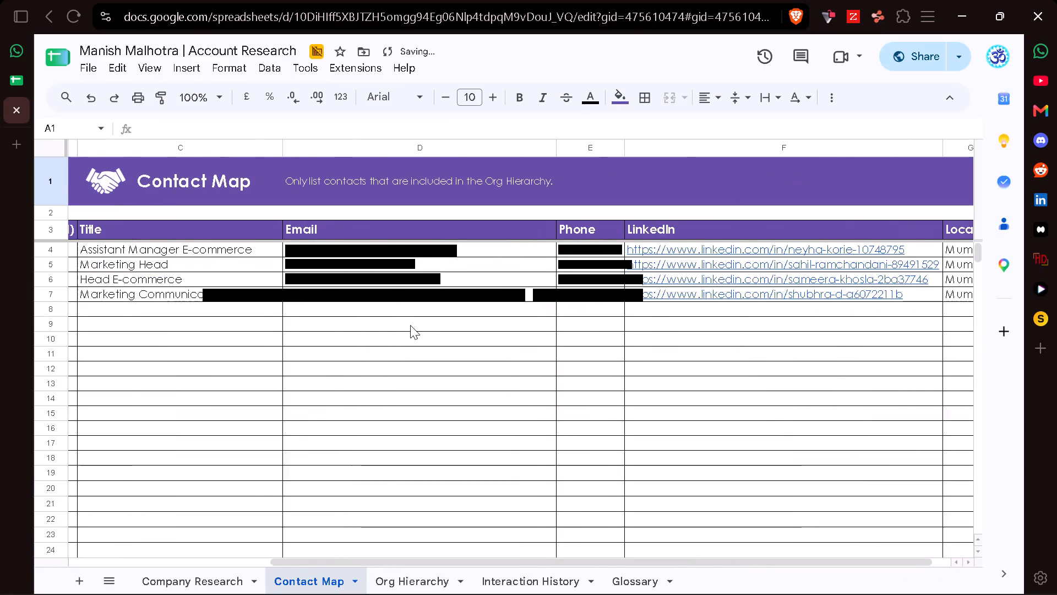
{"action": "scroll", "coordinate": [410, 325], "scroll_direction": "right", "scroll_amount": 9}
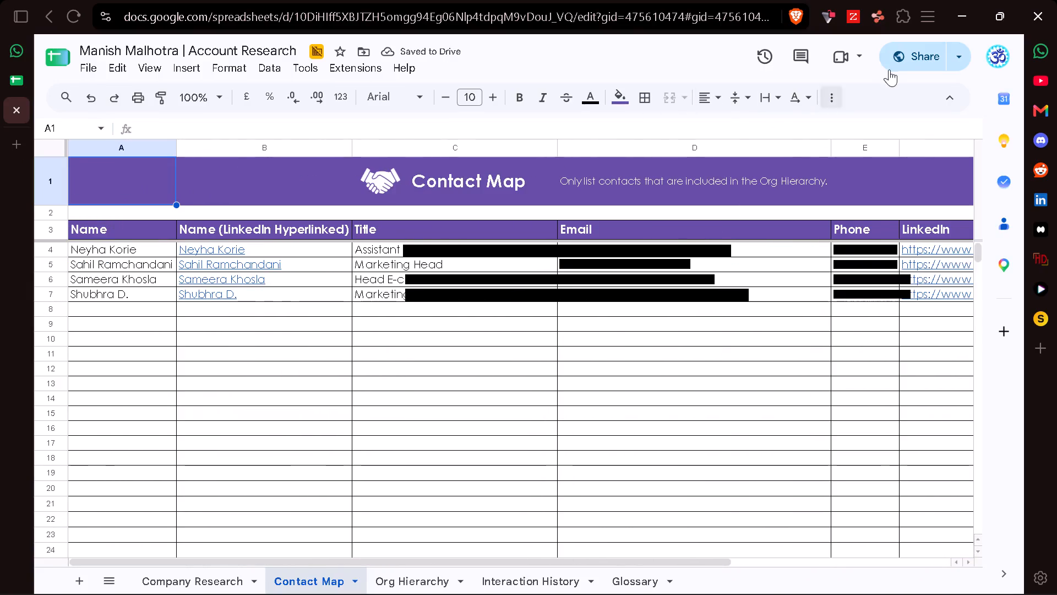
Copy the Account Research spreadsheet's share link and insert it as a file chip in B135 of the AR Master Sheet.
{"action": "left_click", "coordinate": [893, 63]}
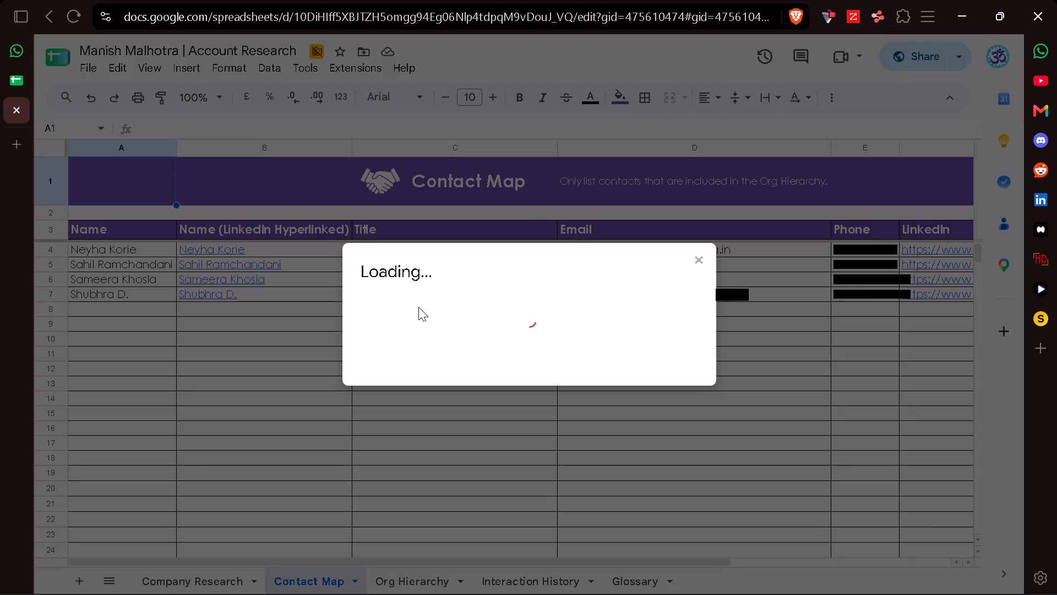
{"action": "scroll", "coordinate": [517, 372], "scroll_direction": "down", "scroll_amount": 6}
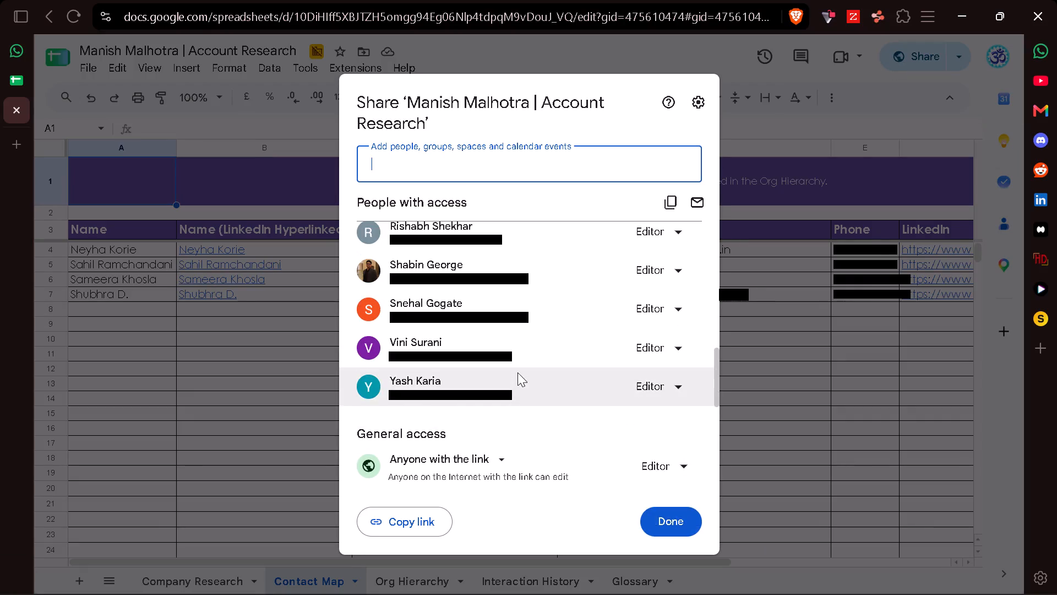
{"action": "left_click", "coordinate": [404, 518]}
{"action": "left_click", "coordinate": [676, 513]}
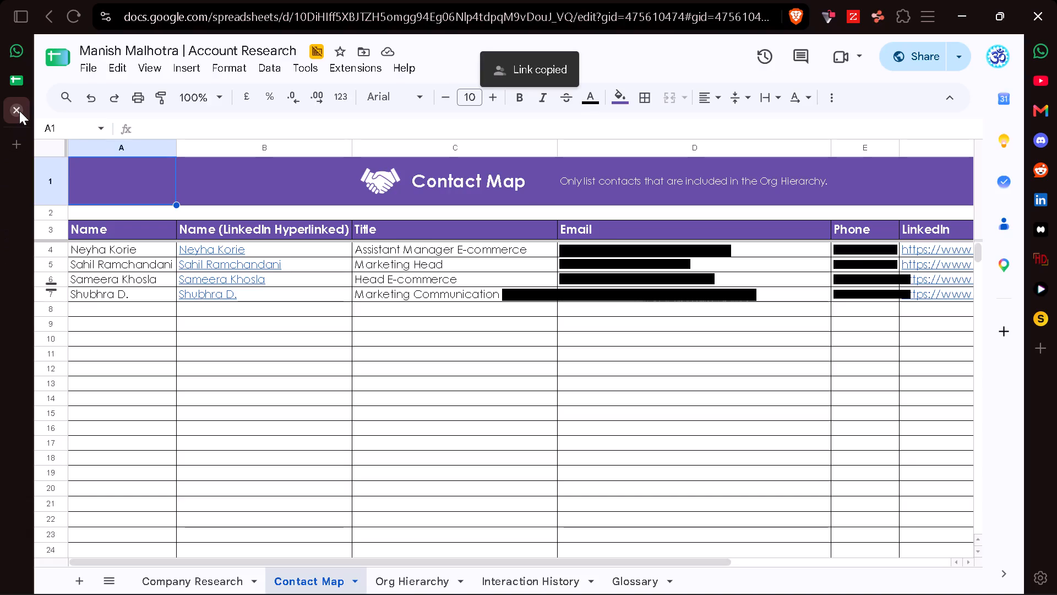
{"action": "left_click", "coordinate": [19, 111]}
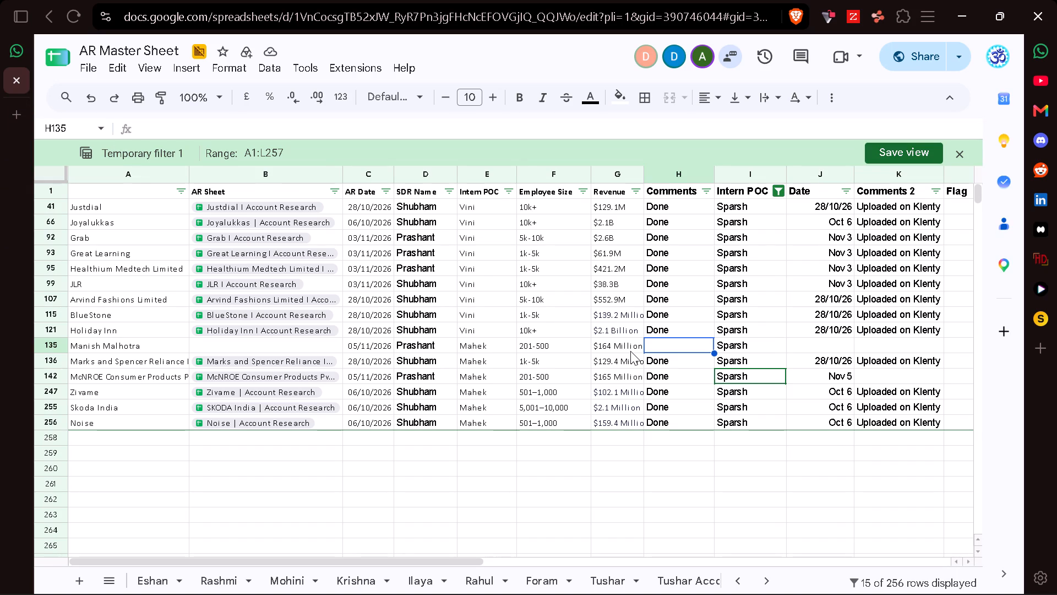
{"action": "key", "text": "Left"}
{"action": "key", "text": "Left"}
{"action": "key", "text": "Left"}
{"action": "key", "text": "Left"}
{"action": "key", "text": "Left"}
{"action": "key", "text": "Left"}
{"action": "key", "text": "ctrl+v"}
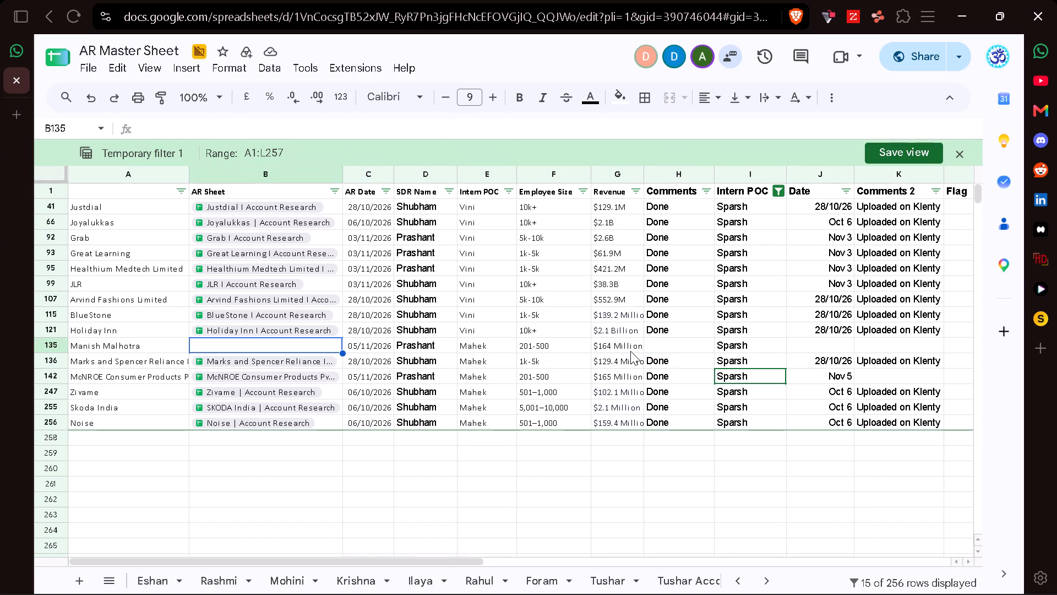
{"action": "key", "text": "Tab"}
Enter Done in the Comments cell H135 of the Manish Malhotra row.
{"action": "key", "text": "Right"}
{"action": "key", "text": "Right"}
{"action": "key", "text": "Right"}
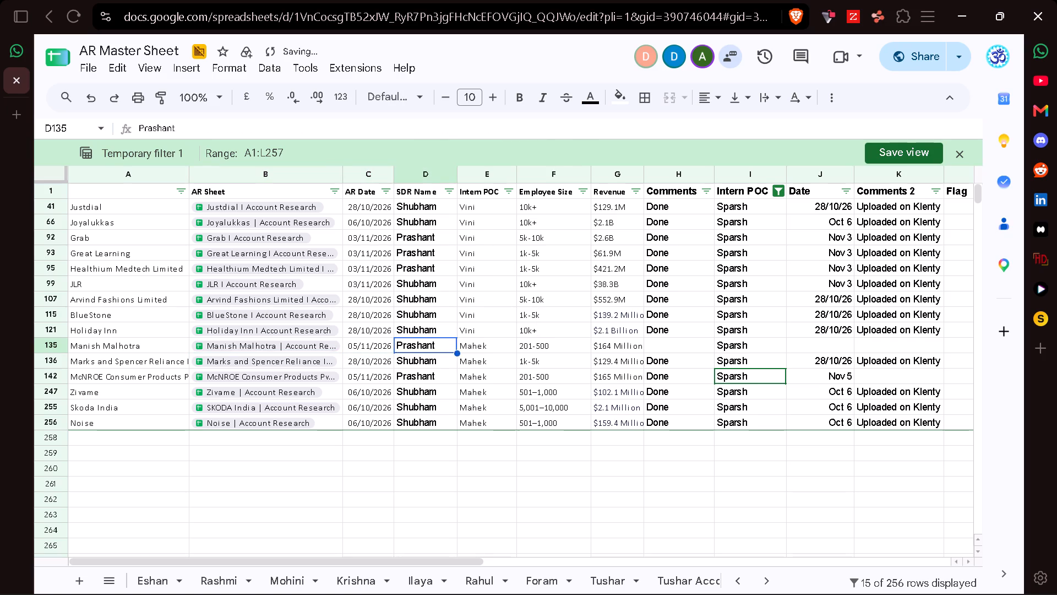
{"action": "key", "text": "Right"}
{"action": "key", "text": "Right"}
{"action": "key", "text": "Right"}
{"action": "key", "text": "shift+d"}
{"action": "key", "text": "Return"}
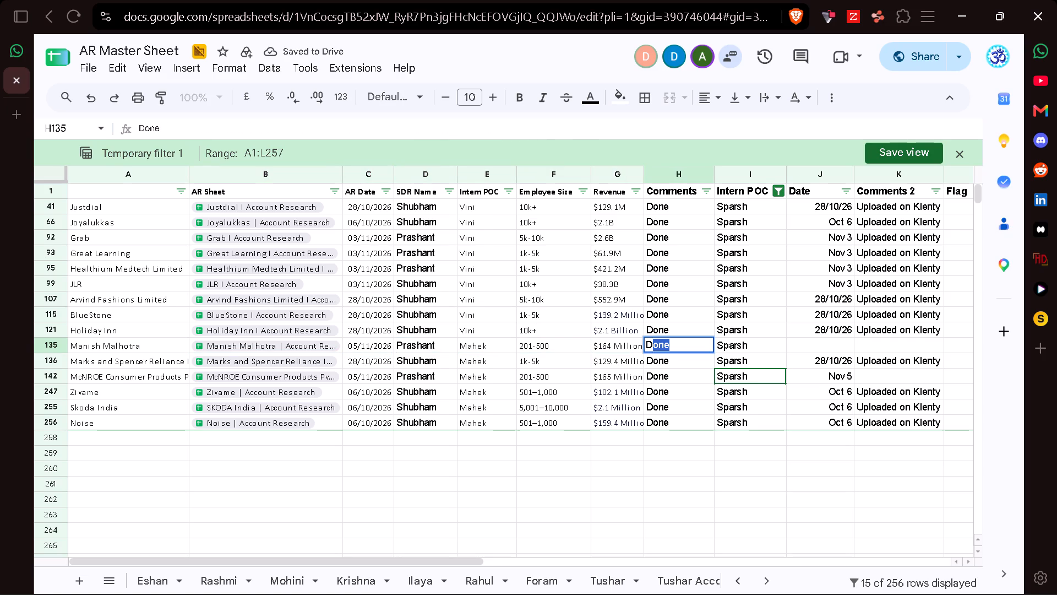
Copy the Nov 5 date from the McNROE Consumer Products row into J135 of the Manish Malhotra row.
{"action": "key", "text": "Right"}
{"action": "key", "text": "Up"}
{"action": "key", "text": "Right"}
{"action": "key", "text": "Down"}
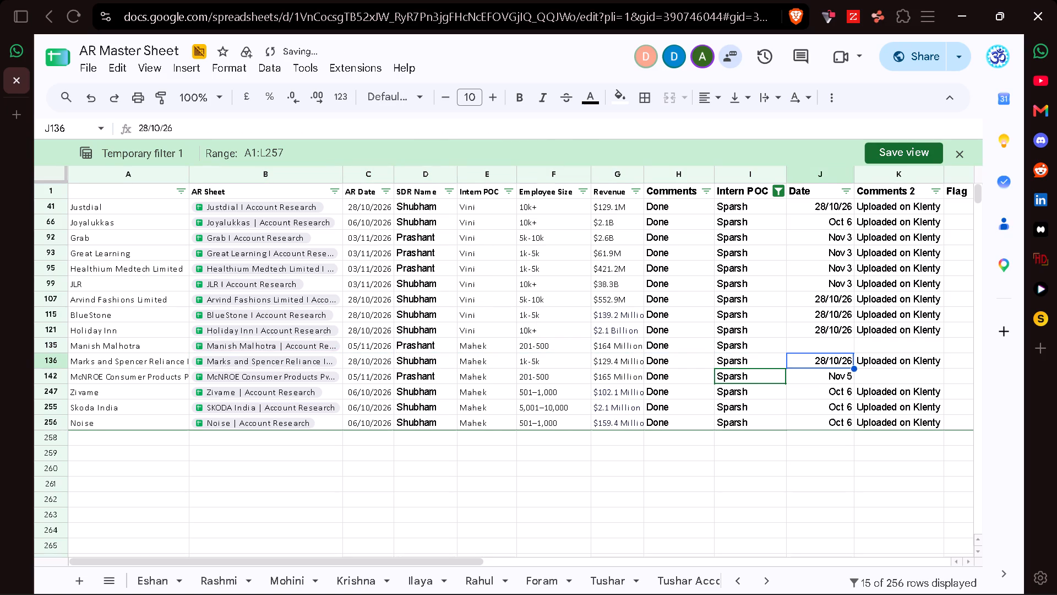
{"action": "key", "text": "Down"}
{"action": "key", "text": "ctrl+c"}
{"action": "key", "text": "Up"}
{"action": "key", "text": "Up"}
{"action": "key", "text": "ctrl+v"}
{"action": "key", "text": "Right"}
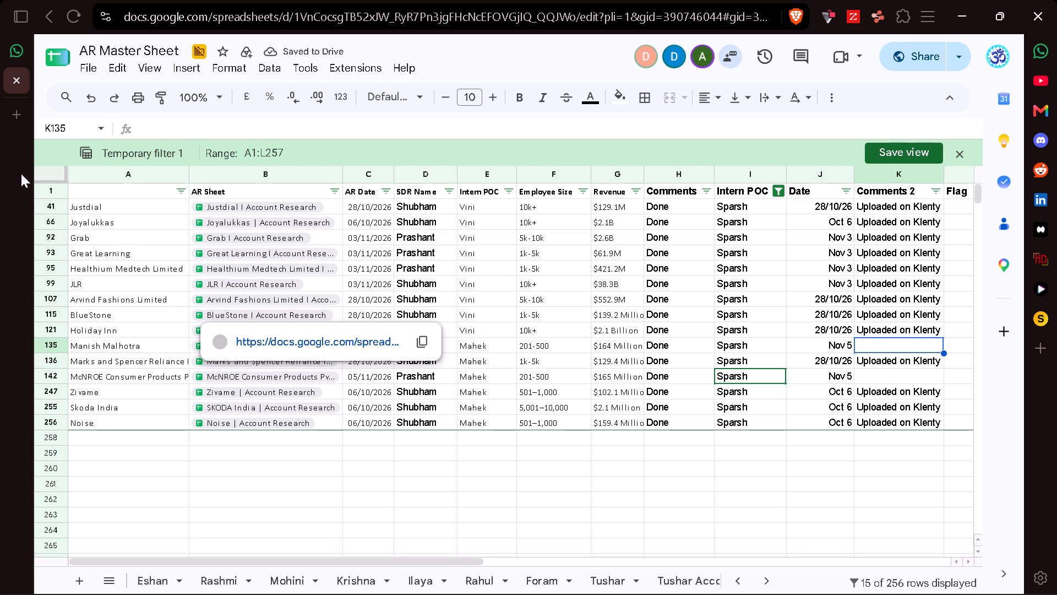
Find the Klenty Leads New spreadsheet in the browsing history with the search klen, open it, and close the leftover Google and history tabs.
{"action": "left_click", "coordinate": [13, 116]}
{"action": "key", "text": "ctrl+h"}
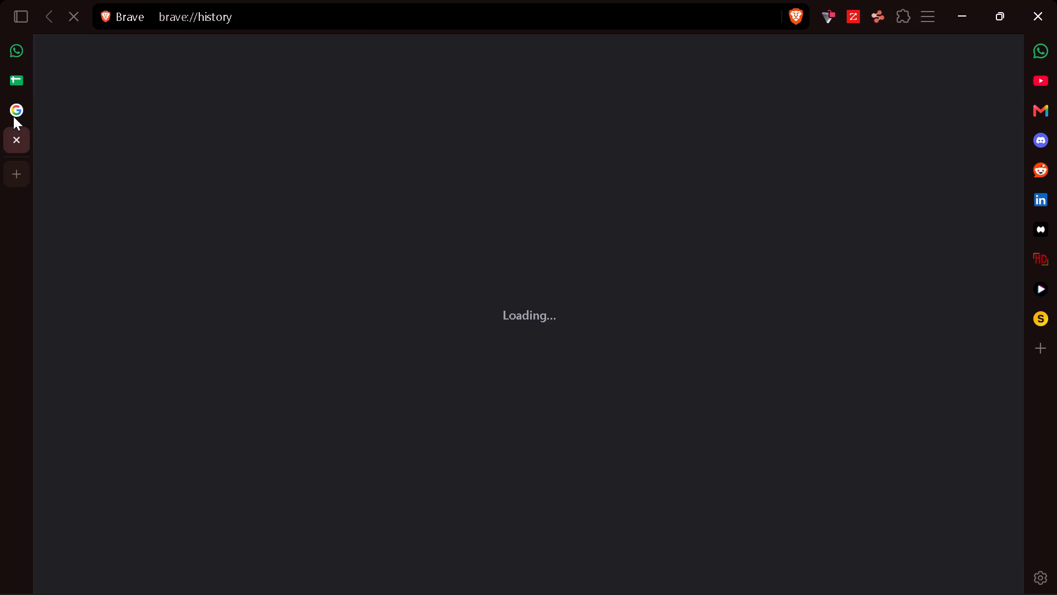
{"action": "type", "text": "klenry"}
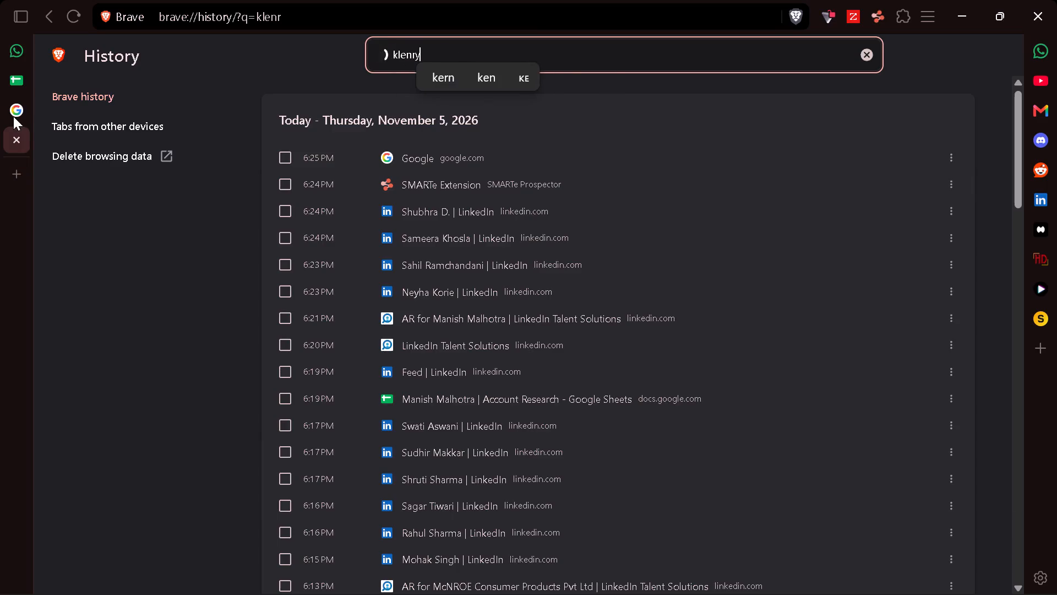
{"action": "key", "text": "BackSpace"}
{"action": "key", "text": "BackSpace"}
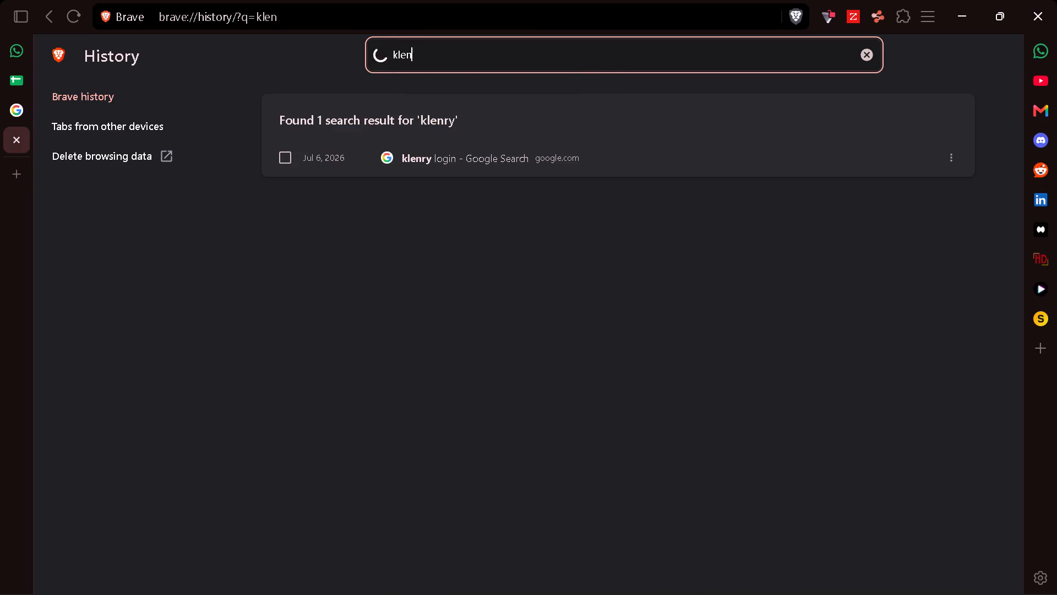
{"action": "left_click", "coordinate": [454, 159]}
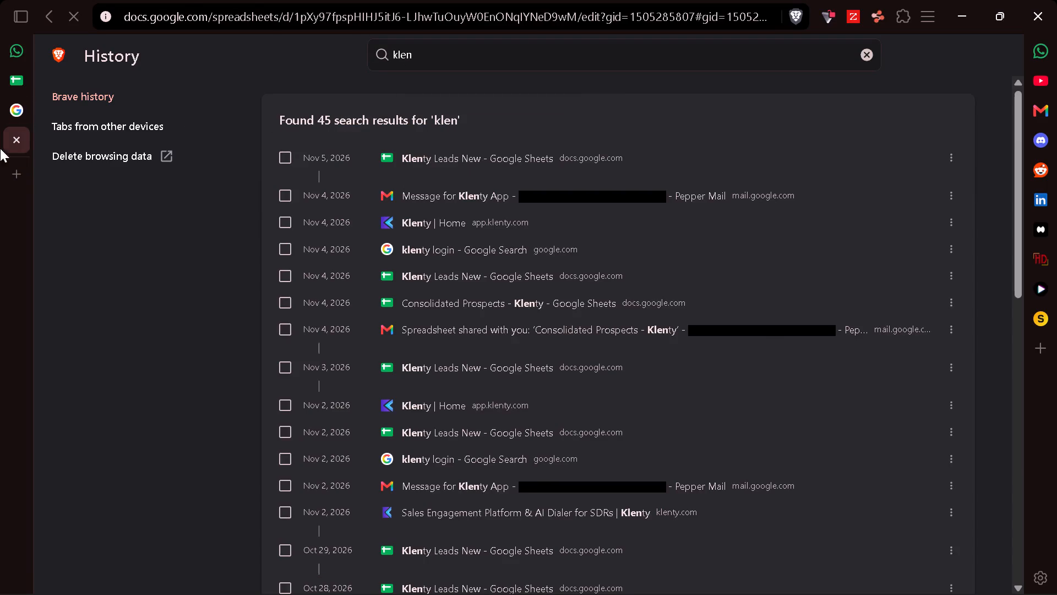
{"action": "double_click", "coordinate": [14, 111]}
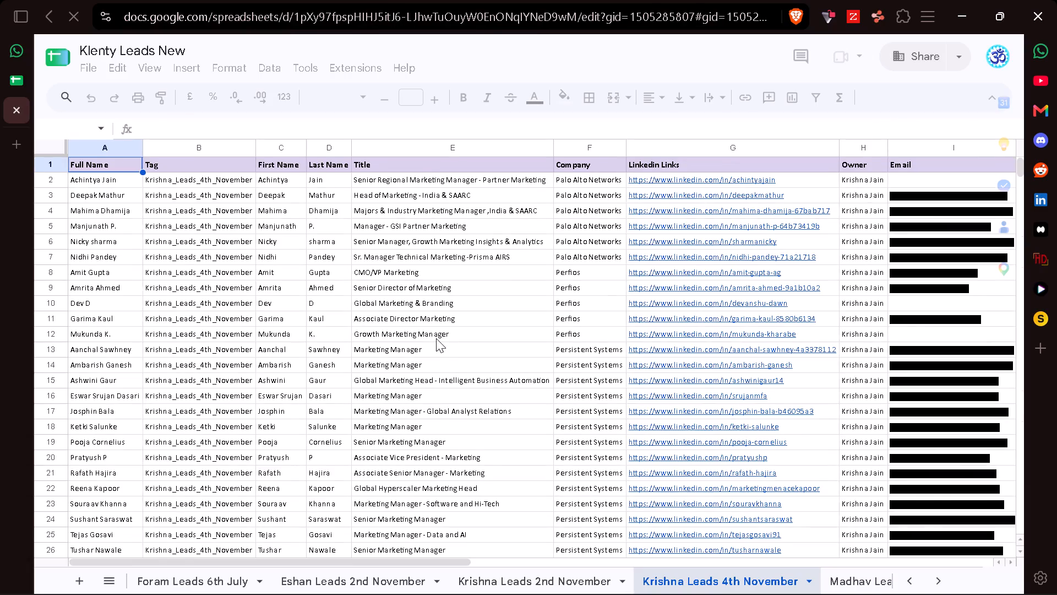
Examine the Prashant Leads sheets for 2nd, 3rd and 4th November and the extent of the leads listed in each.
{"action": "scroll", "coordinate": [692, 577], "scroll_direction": "left", "scroll_amount": 2}
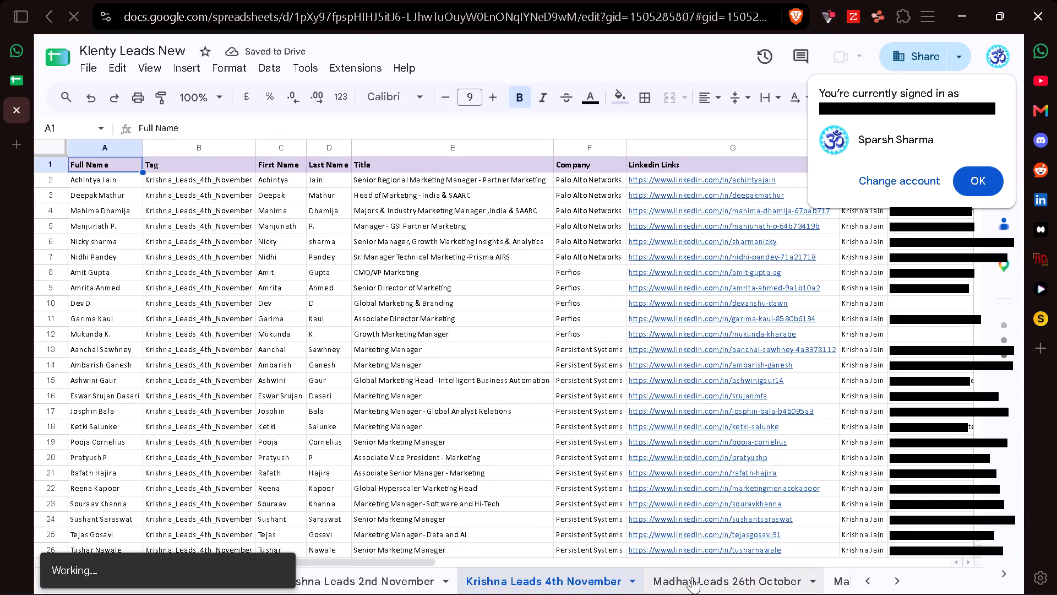
{"action": "scroll", "coordinate": [692, 577], "scroll_direction": "left", "scroll_amount": 6}
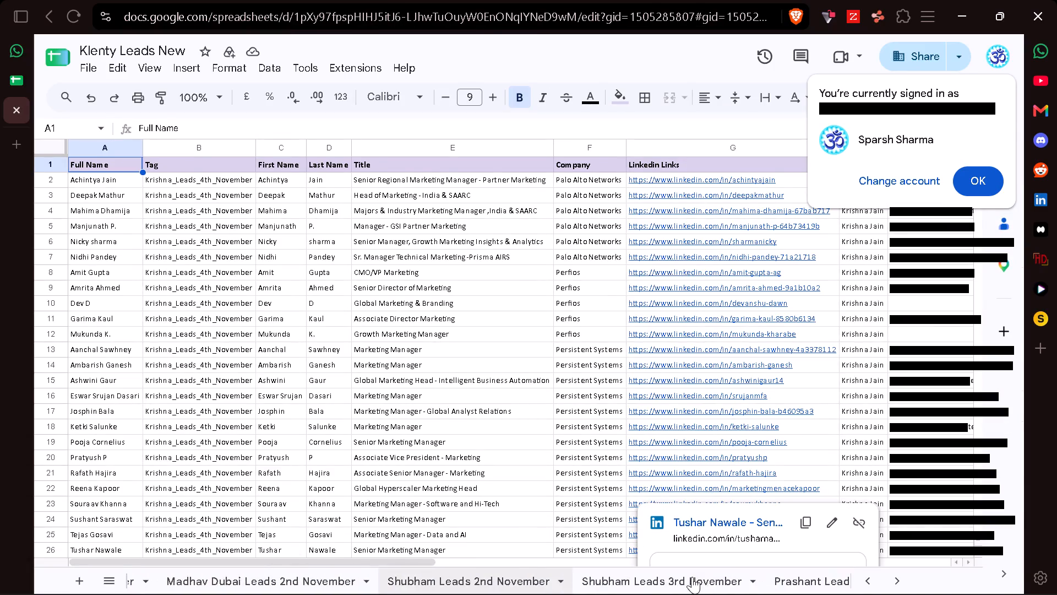
{"action": "scroll", "coordinate": [692, 577], "scroll_direction": "left", "scroll_amount": 5}
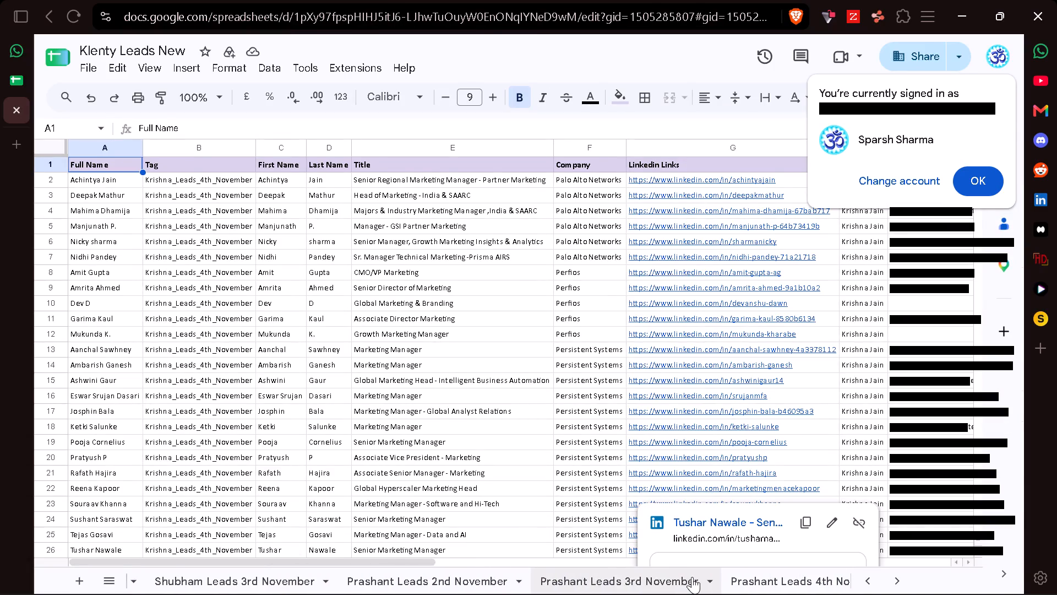
{"action": "scroll", "coordinate": [692, 577], "scroll_direction": "left", "scroll_amount": 1}
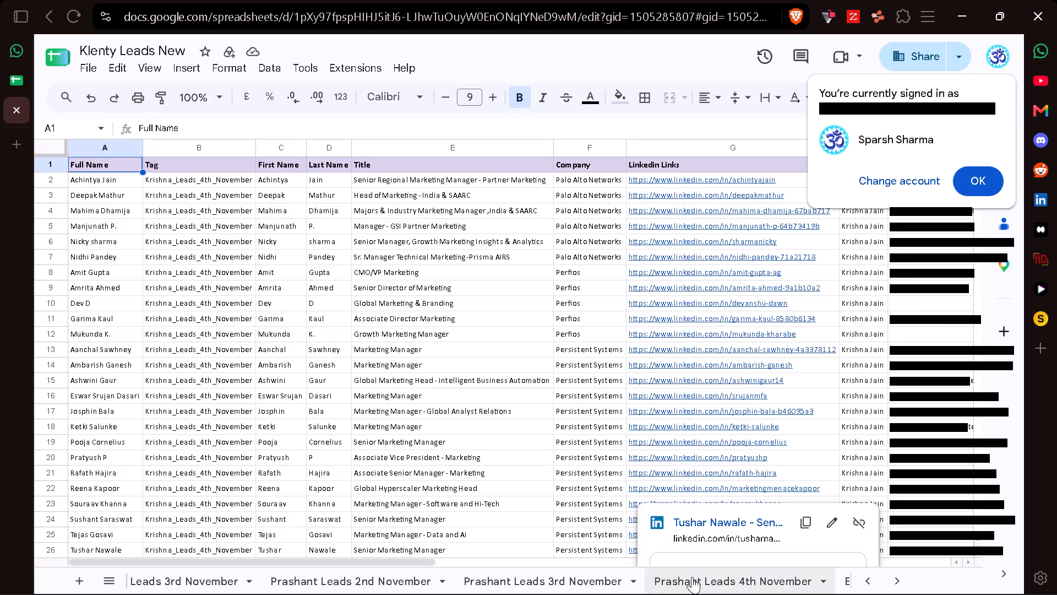
{"action": "scroll", "coordinate": [692, 577], "scroll_direction": "left", "scroll_amount": 3}
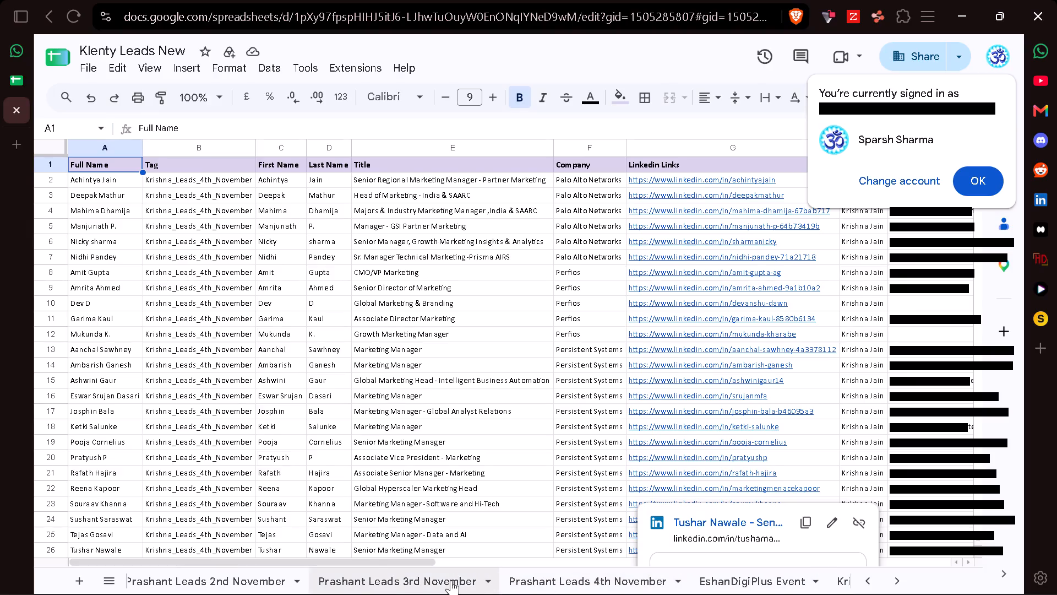
{"action": "left_click", "coordinate": [451, 580]}
{"action": "scroll", "coordinate": [518, 477], "scroll_direction": "down", "scroll_amount": 2}
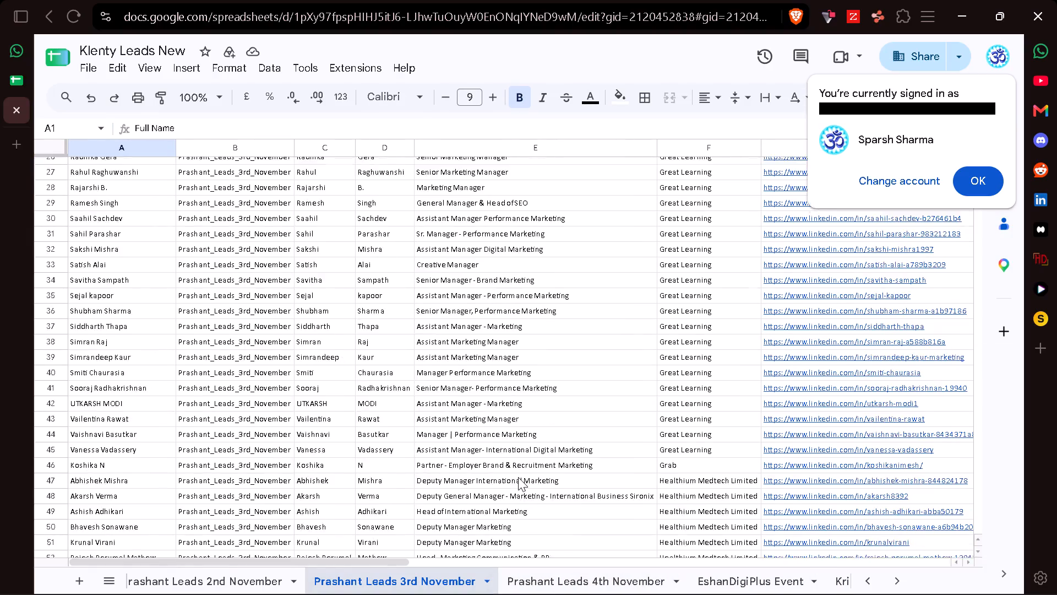
{"action": "scroll", "coordinate": [518, 477], "scroll_direction": "down", "scroll_amount": 4}
{"action": "scroll", "coordinate": [518, 477], "scroll_direction": "up", "scroll_amount": 1}
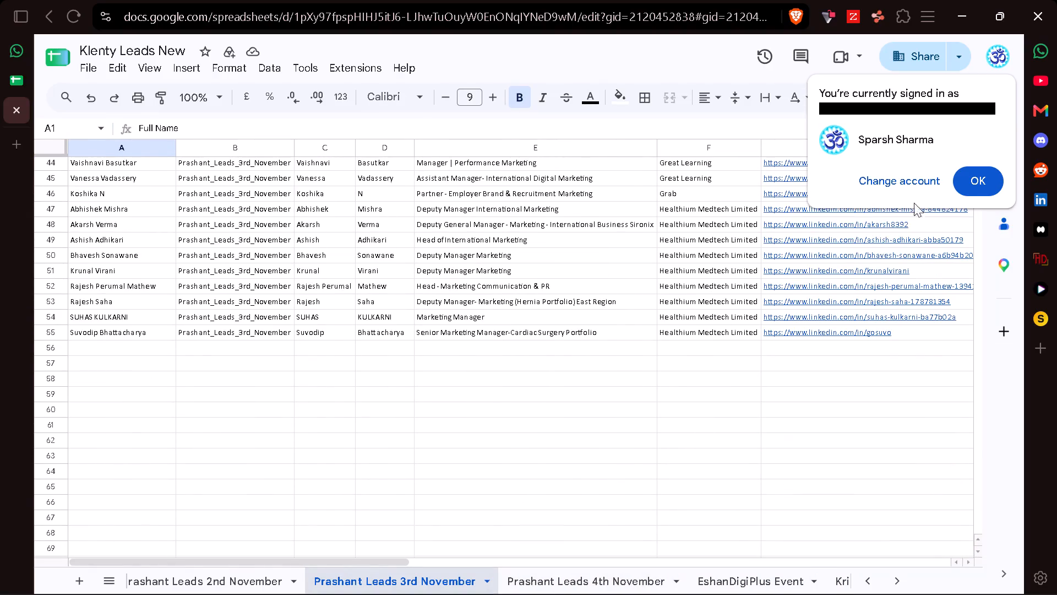
{"action": "left_click", "coordinate": [963, 184]}
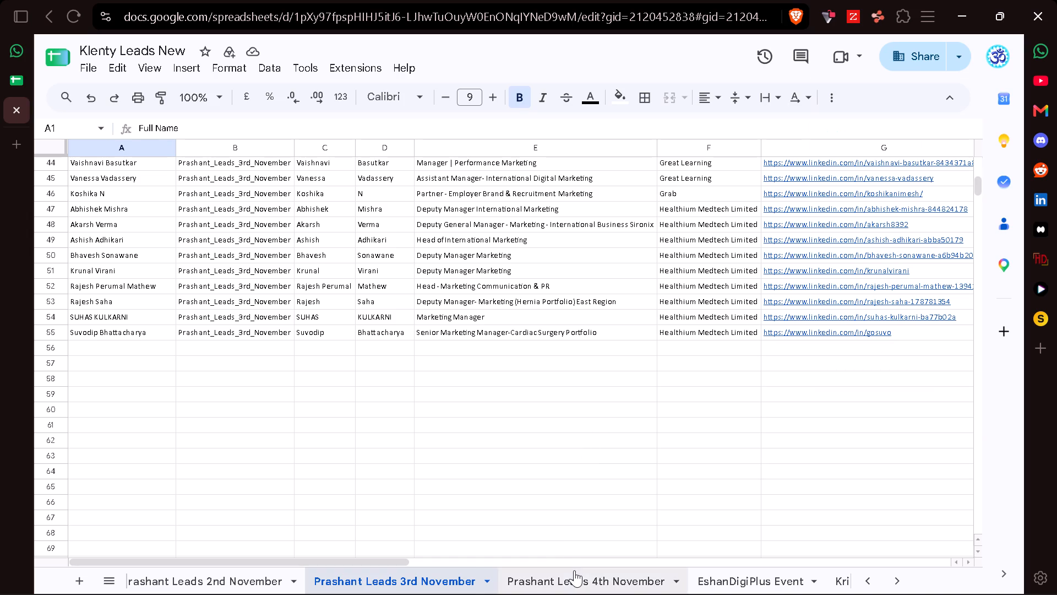
{"action": "left_click", "coordinate": [574, 570]}
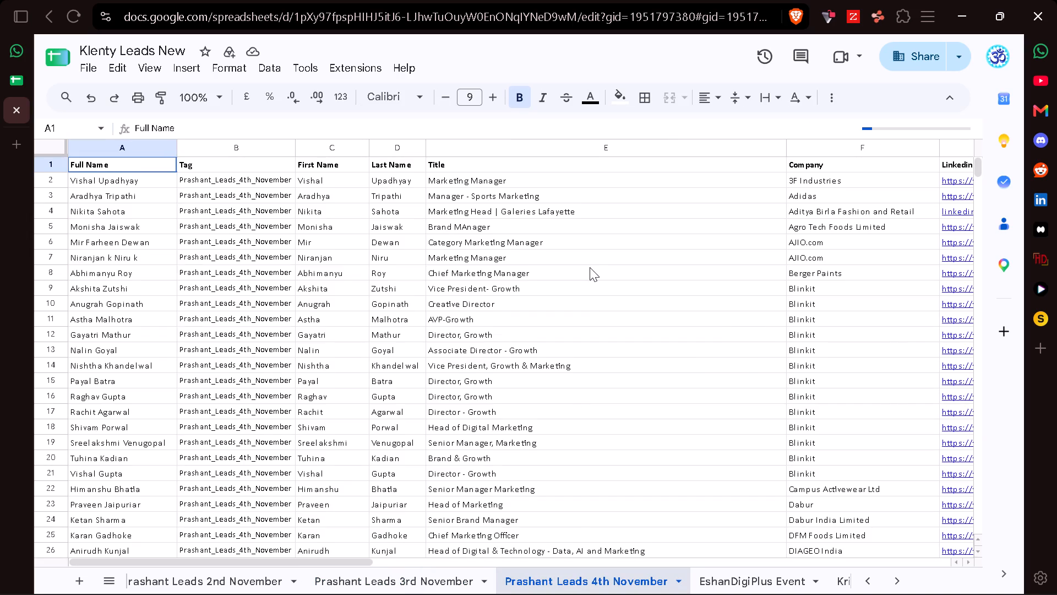
{"action": "scroll", "coordinate": [590, 267], "scroll_direction": "down", "scroll_amount": 1}
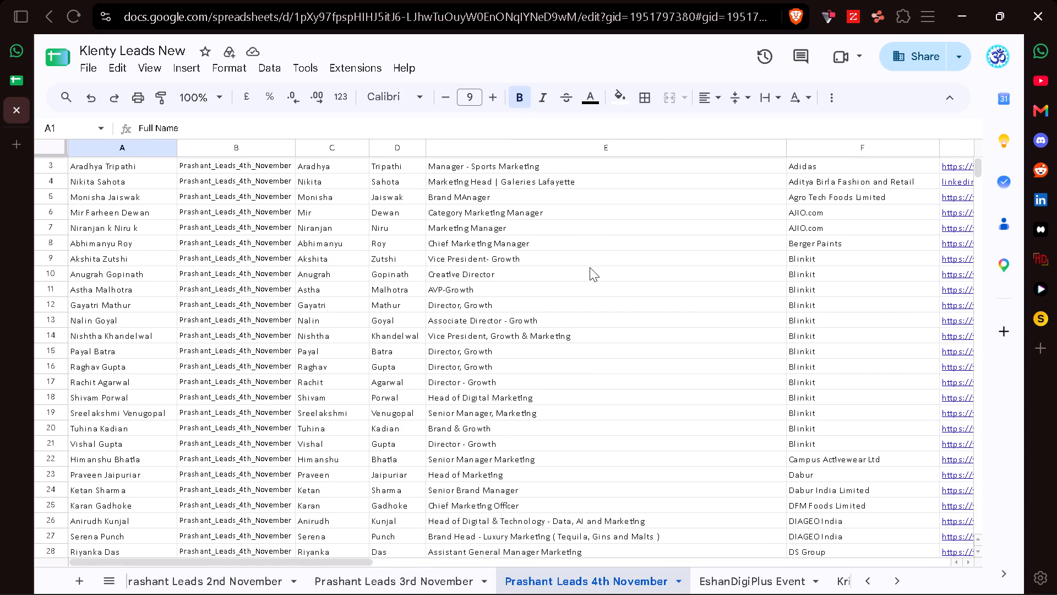
{"action": "scroll", "coordinate": [590, 267], "scroll_direction": "down", "scroll_amount": 3}
{"action": "scroll", "coordinate": [590, 267], "scroll_direction": "up", "scroll_amount": 2}
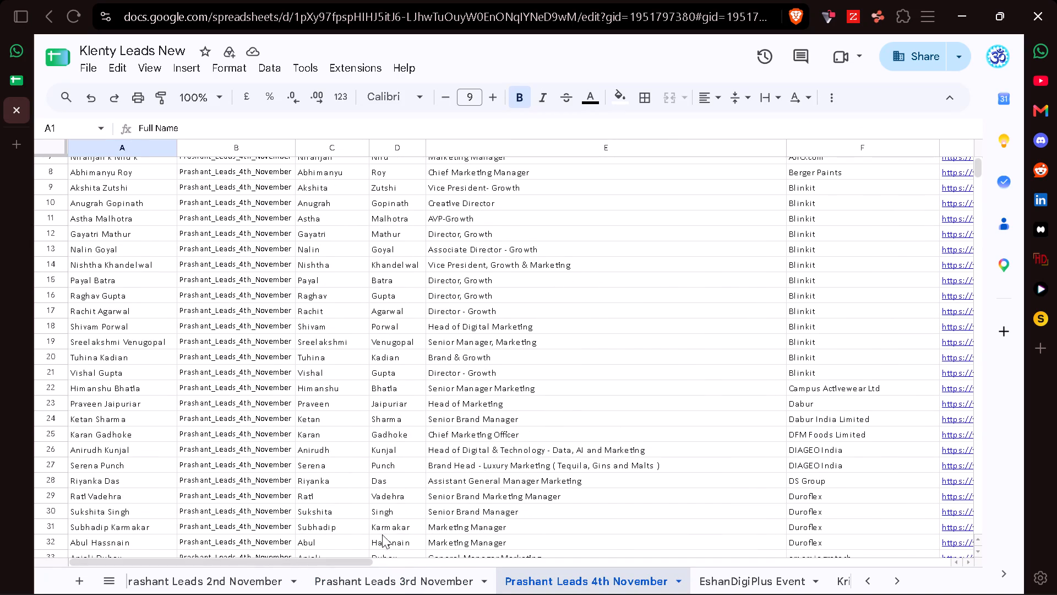
{"action": "left_click", "coordinate": [236, 579]}
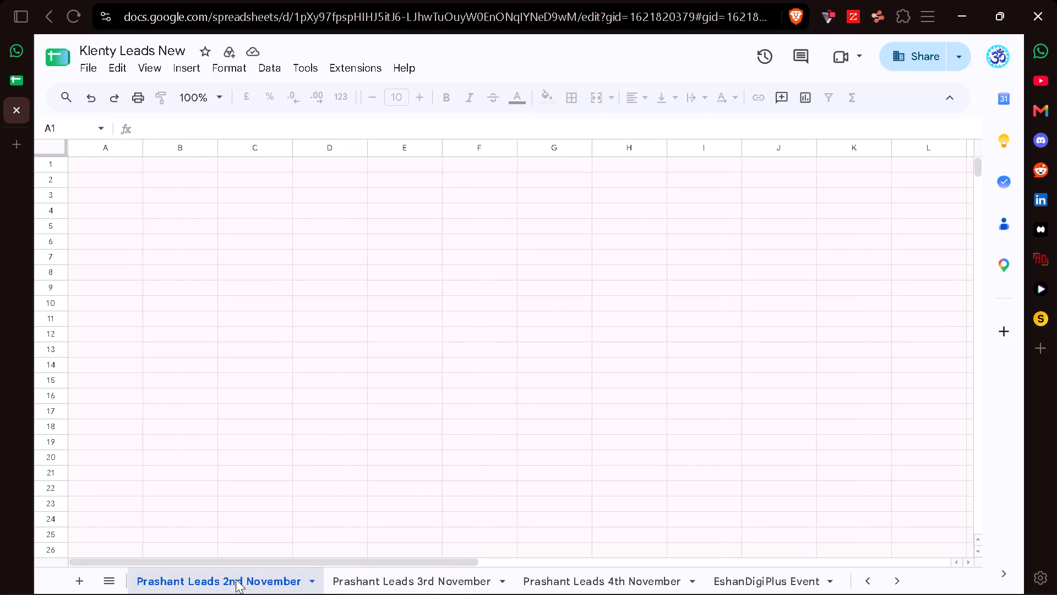
{"action": "scroll", "coordinate": [409, 458], "scroll_direction": "down", "scroll_amount": 2}
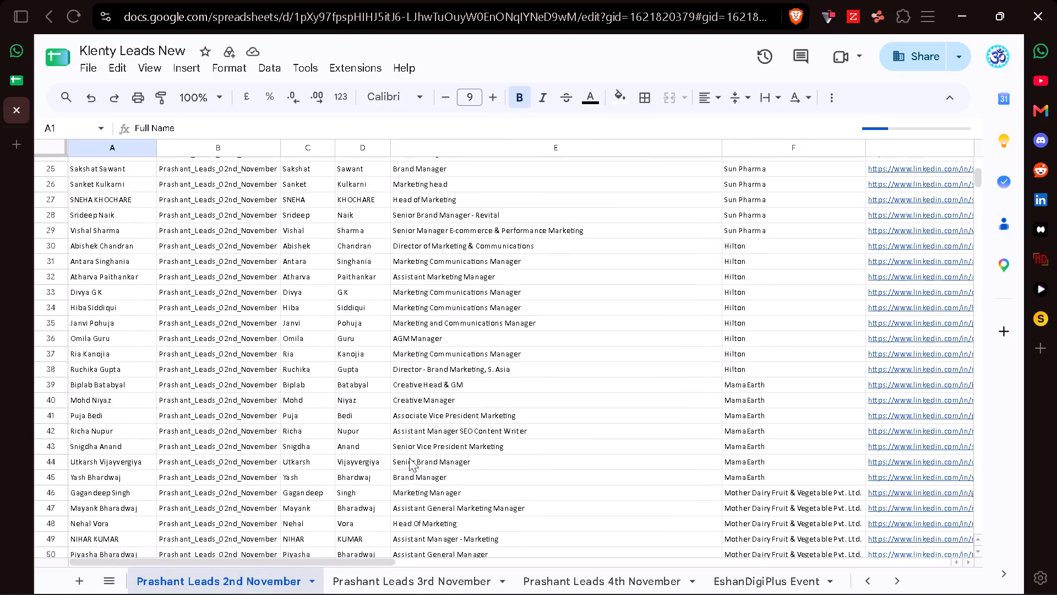
{"action": "scroll", "coordinate": [409, 458], "scroll_direction": "down", "scroll_amount": 4}
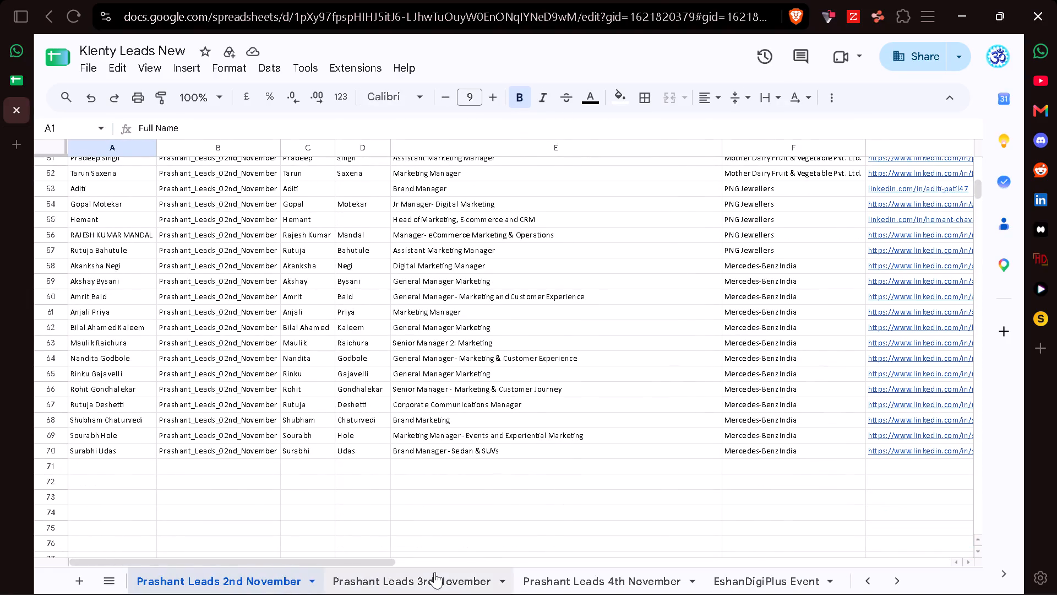
Copy the four contact names from the Manish Malhotra Account Research Contact Map into A56:A59 of the Prashant Leads 3rd November sheet.
{"action": "left_click", "coordinate": [434, 572]}
{"action": "scroll", "coordinate": [499, 347], "scroll_direction": "up", "scroll_amount": 4}
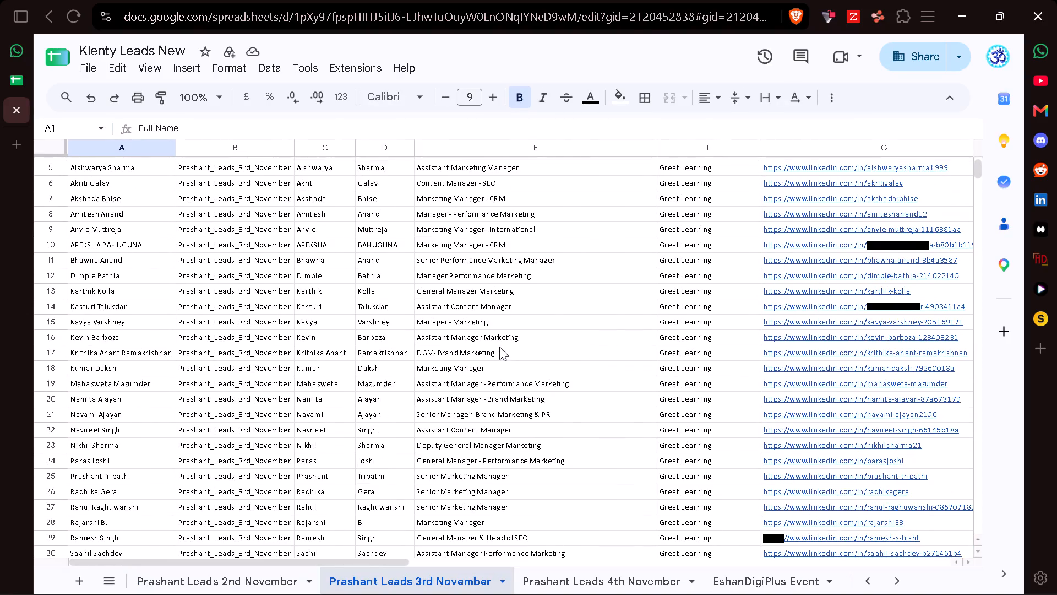
{"action": "scroll", "coordinate": [499, 347], "scroll_direction": "left", "scroll_amount": 5}
{"action": "scroll", "coordinate": [499, 347], "scroll_direction": "right", "scroll_amount": 6}
{"action": "scroll", "coordinate": [499, 347], "scroll_direction": "down", "scroll_amount": 1}
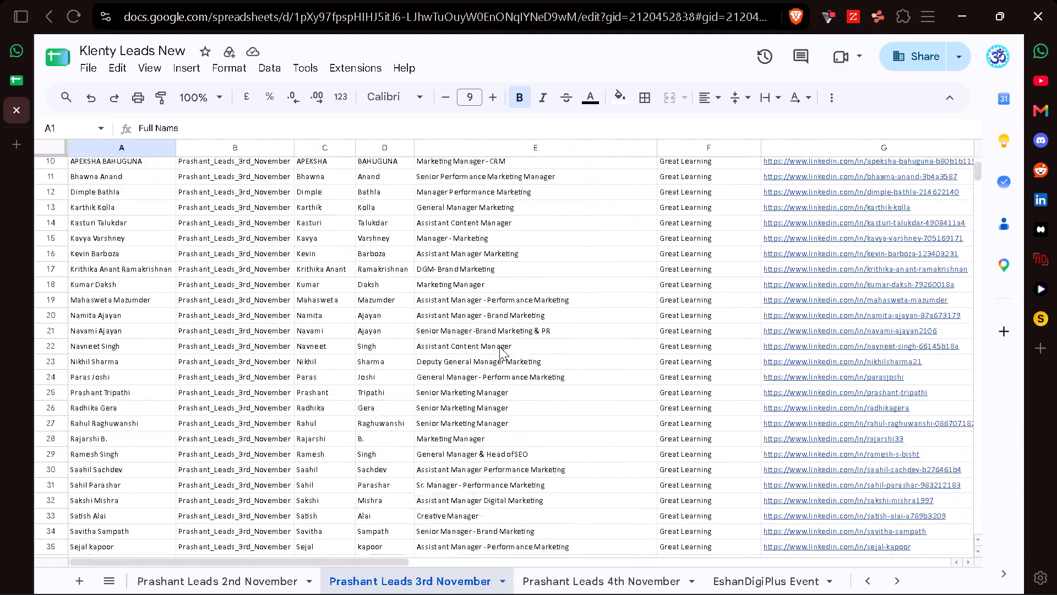
{"action": "scroll", "coordinate": [499, 347], "scroll_direction": "down", "scroll_amount": 4}
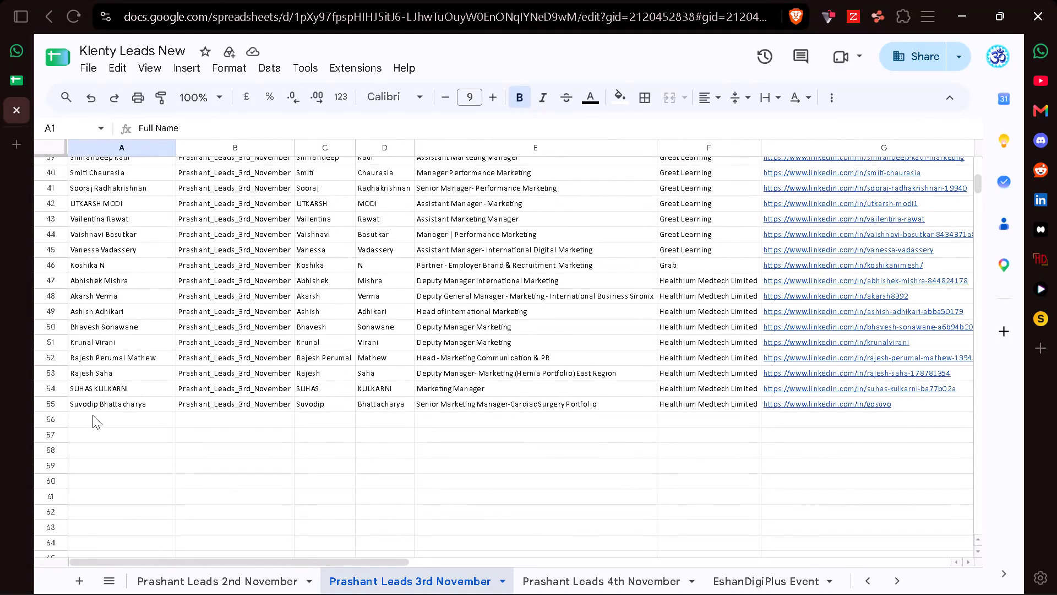
{"action": "left_click", "coordinate": [92, 415]}
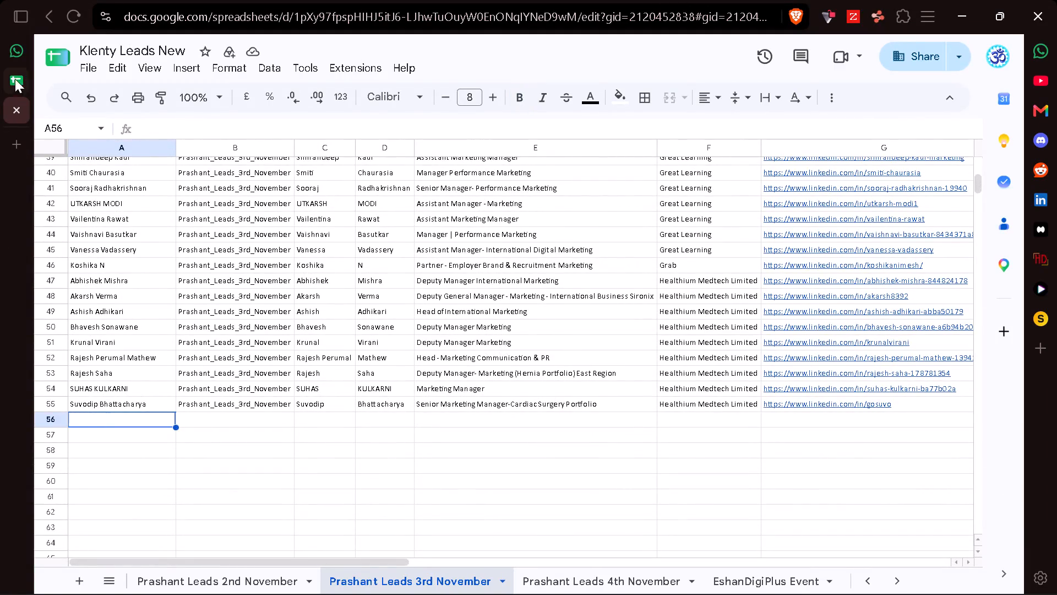
{"action": "left_click", "coordinate": [15, 79]}
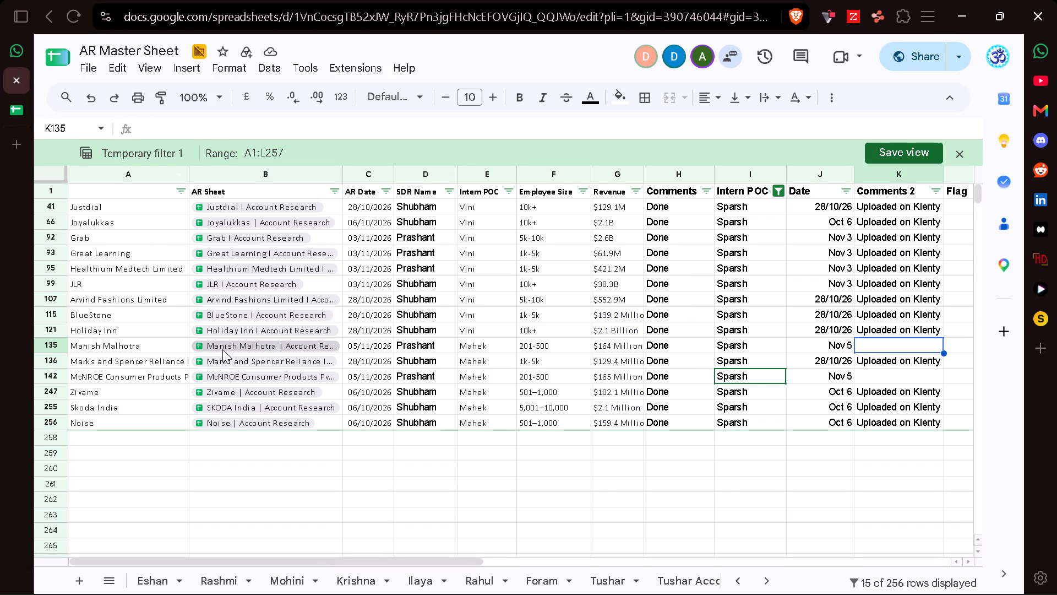
{"action": "left_click", "coordinate": [264, 373]}
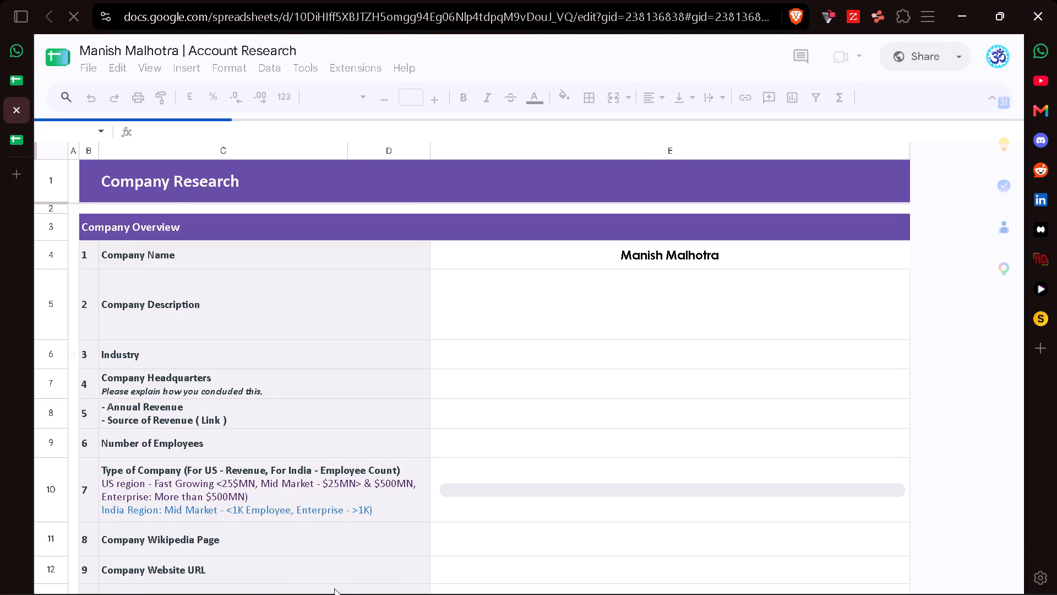
{"action": "left_click", "coordinate": [343, 583]}
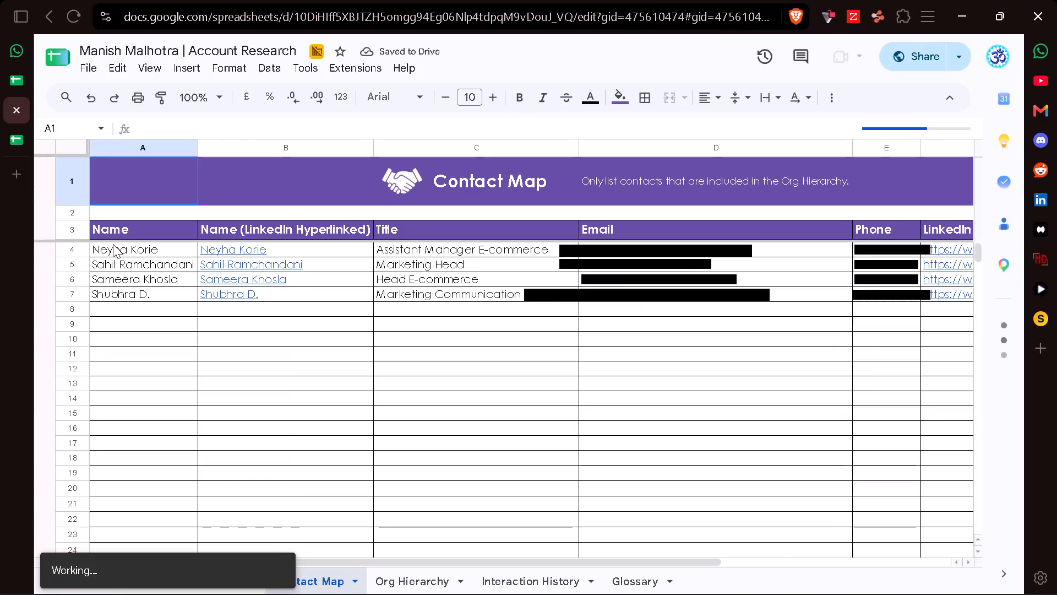
{"action": "left_click", "coordinate": [113, 244]}
{"action": "key", "text": "ctrl+shift+Down"}
{"action": "key", "text": "ctrl+c"}
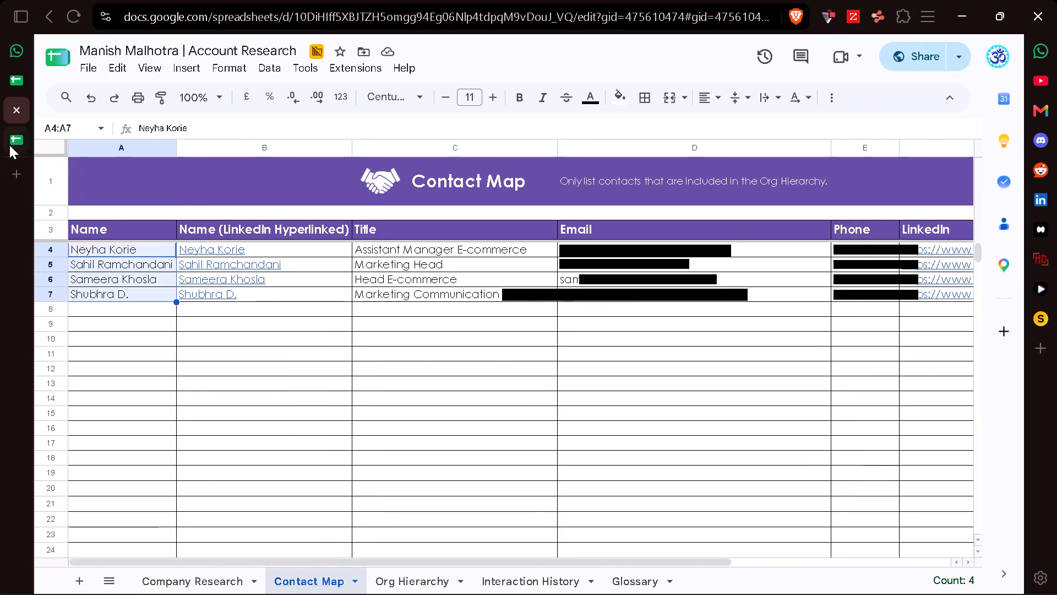
{"action": "left_click", "coordinate": [12, 138]}
{"action": "key", "text": "ctrl+v"}
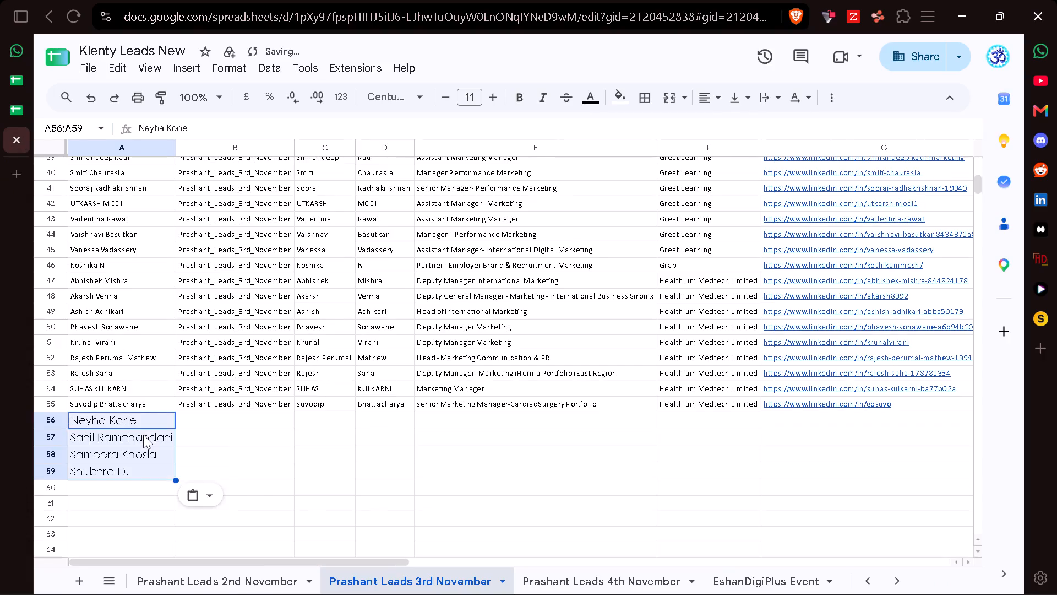
Copy the four job titles from C4:C7 of the Contact Map into the Title column, E56:E59, of Prashant Leads 3rd November.
{"action": "key", "text": "Right"}
{"action": "key", "text": "Right"}
{"action": "key", "text": "Right"}
{"action": "key", "text": "Right"}
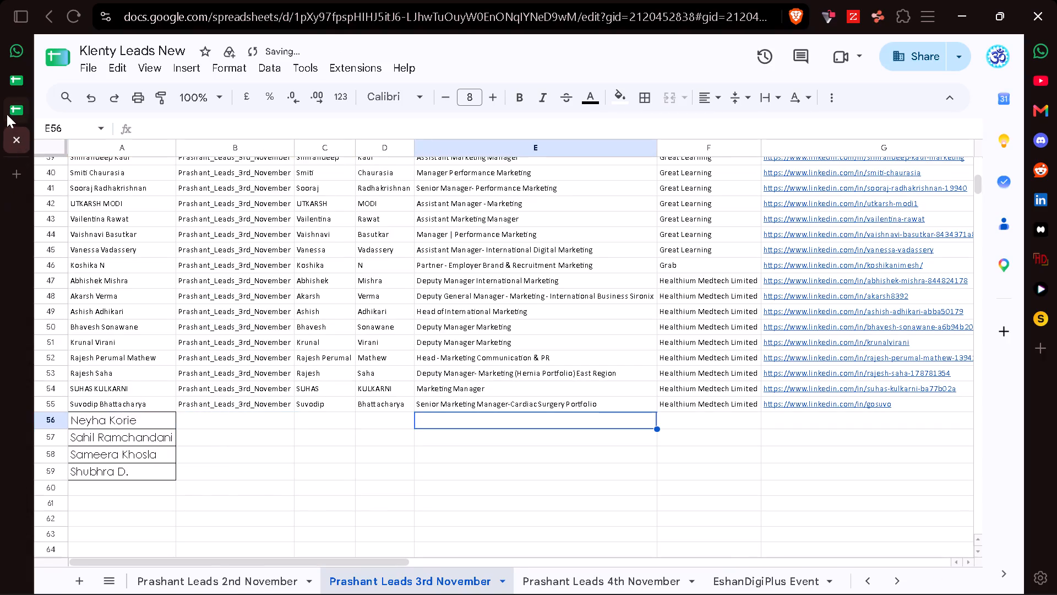
{"action": "left_click", "coordinate": [11, 110]}
{"action": "left_click", "coordinate": [386, 242]}
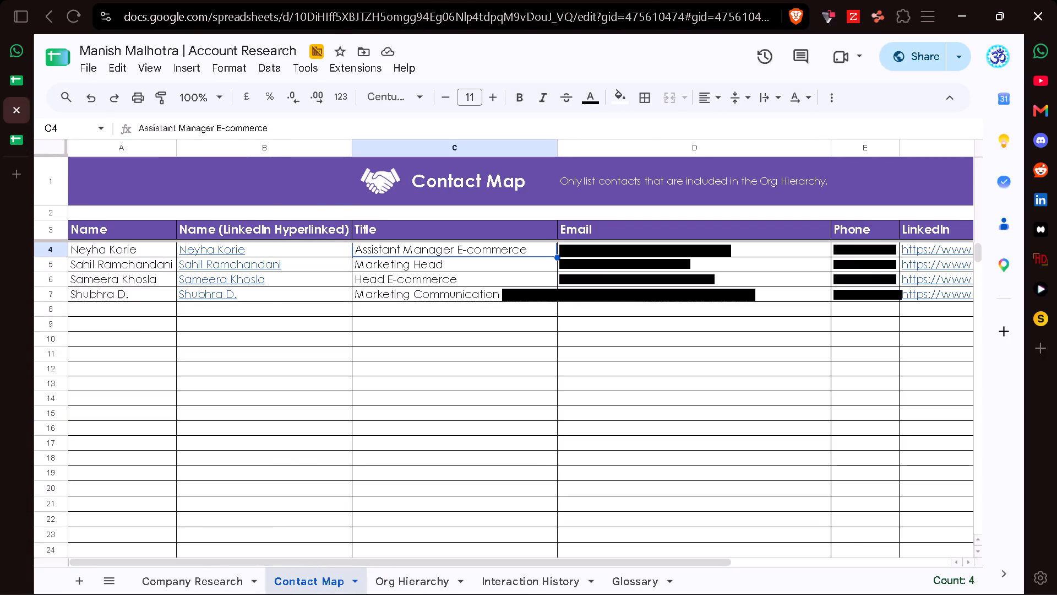
{"action": "key", "text": "shift+Down"}
{"action": "key", "text": "ctrl+shift+Down"}
{"action": "key", "text": "ctrl+c"}
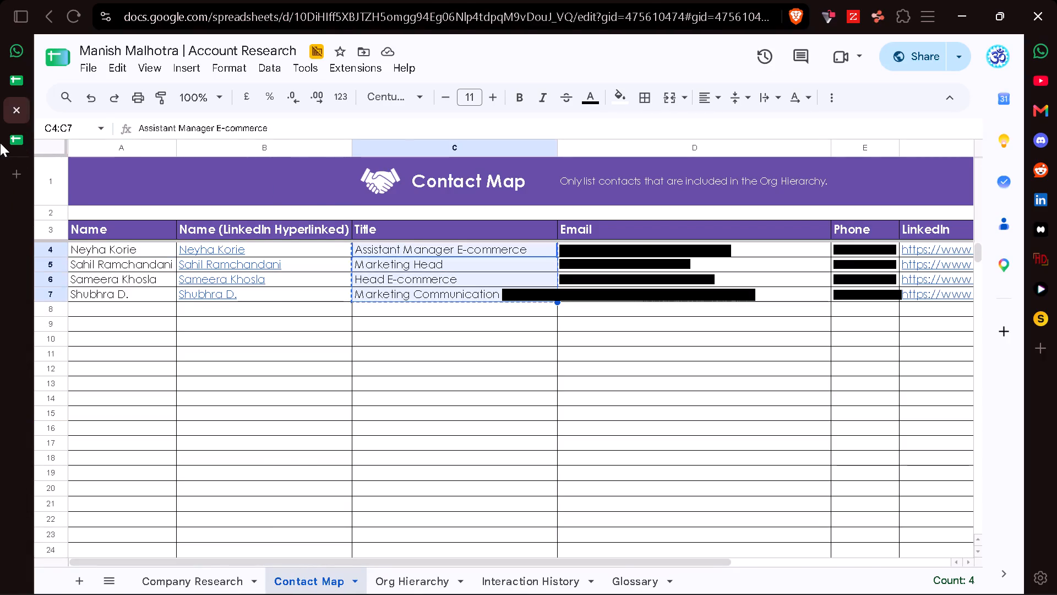
{"action": "left_click", "coordinate": [14, 142]}
{"action": "key", "text": "ctrl+v"}
Enter Manish Malhotra as the company in F56 and fill it down to F59.
{"action": "key", "text": "Right"}
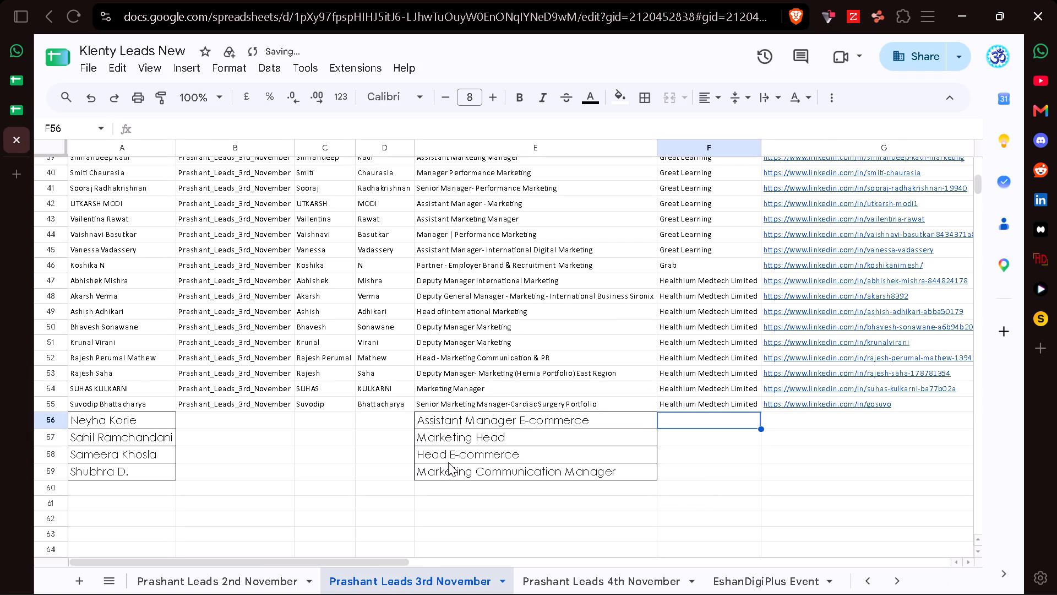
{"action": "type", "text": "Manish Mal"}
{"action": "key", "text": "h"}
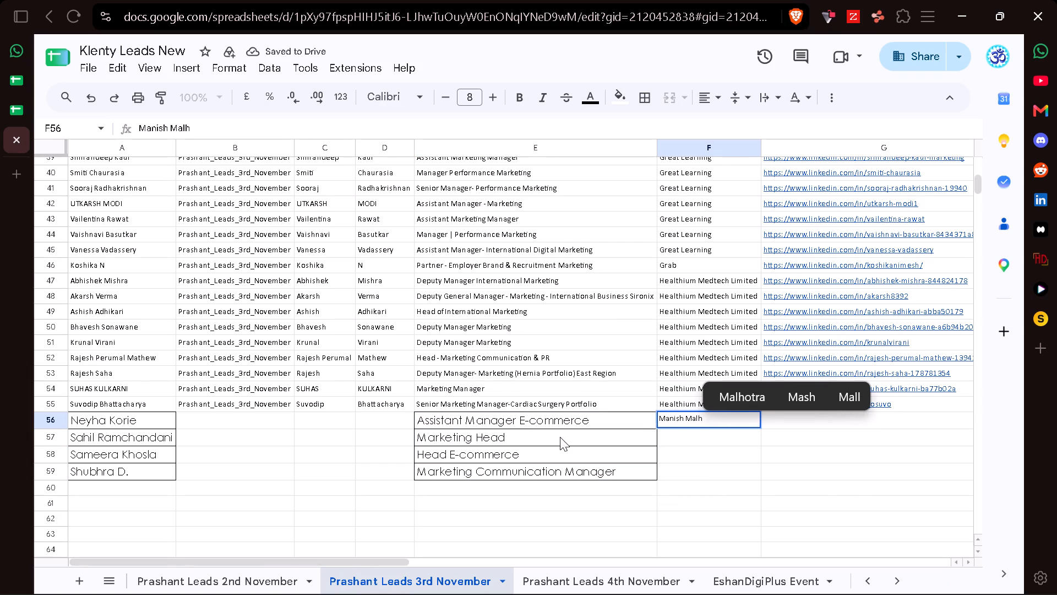
{"action": "left_click", "coordinate": [731, 400]}
{"action": "key", "text": "Return"}
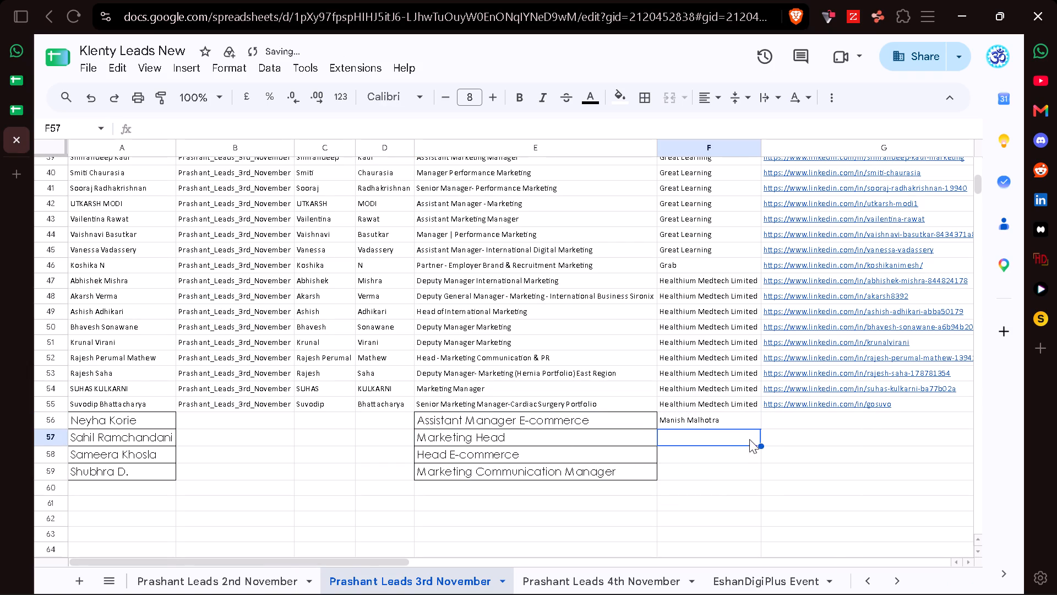
{"action": "key", "text": "Up"}
{"action": "left_click_drag", "start_coordinate": [761, 429], "coordinate": [758, 468]}
Copy the four LinkedIn URLs from F4:F7 of the Manish Malhotra Contact Map into G56:G59 of Prashant Leads 3rd November.
{"action": "scroll", "coordinate": [758, 468], "scroll_direction": "left", "scroll_amount": 3}
{"action": "left_click", "coordinate": [14, 116]}
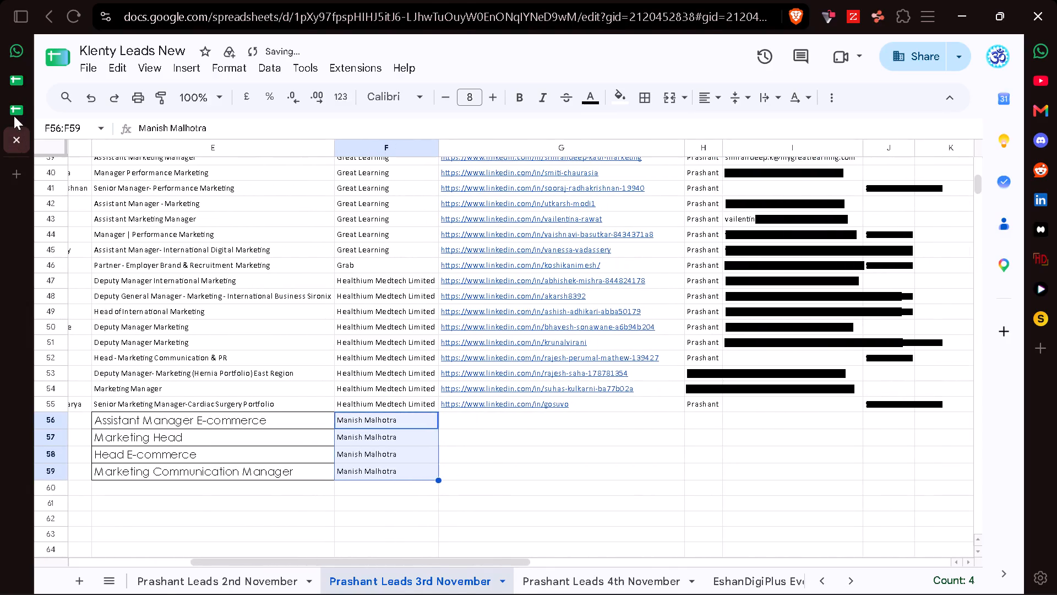
{"action": "scroll", "coordinate": [655, 272], "scroll_direction": "left", "scroll_amount": 3}
{"action": "left_click", "coordinate": [680, 255]}
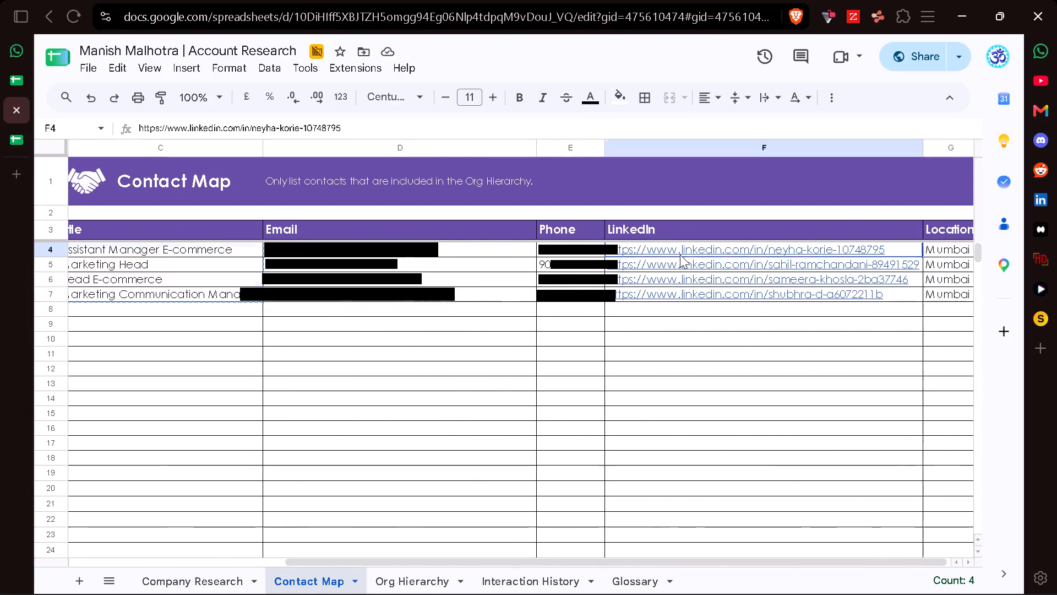
{"action": "key", "text": "ctrl+shift+Down"}
{"action": "key", "text": "ctrl+c"}
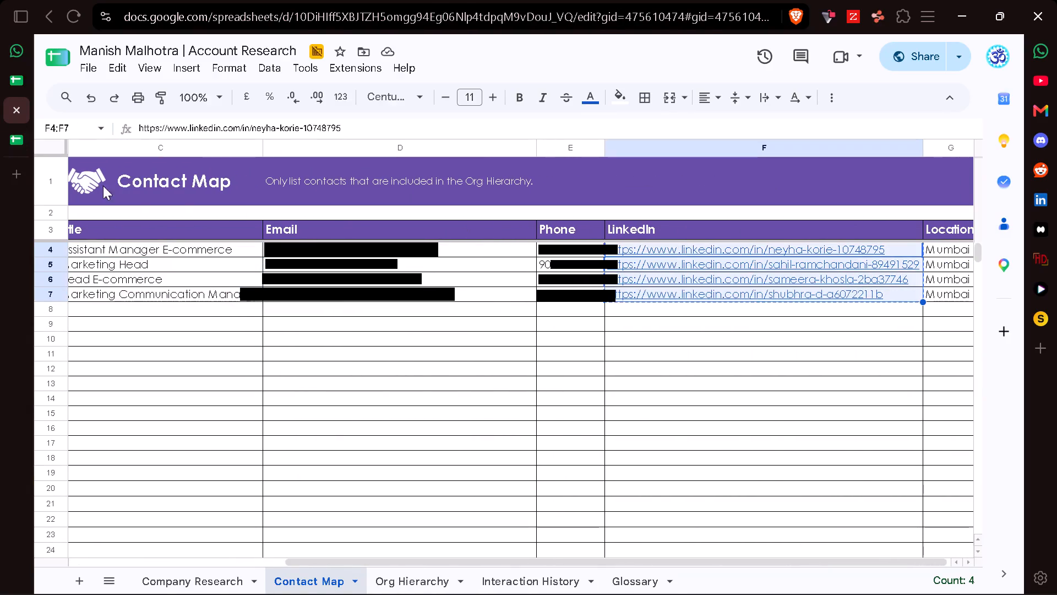
{"action": "left_click", "coordinate": [17, 137]}
{"action": "left_click", "coordinate": [465, 426]}
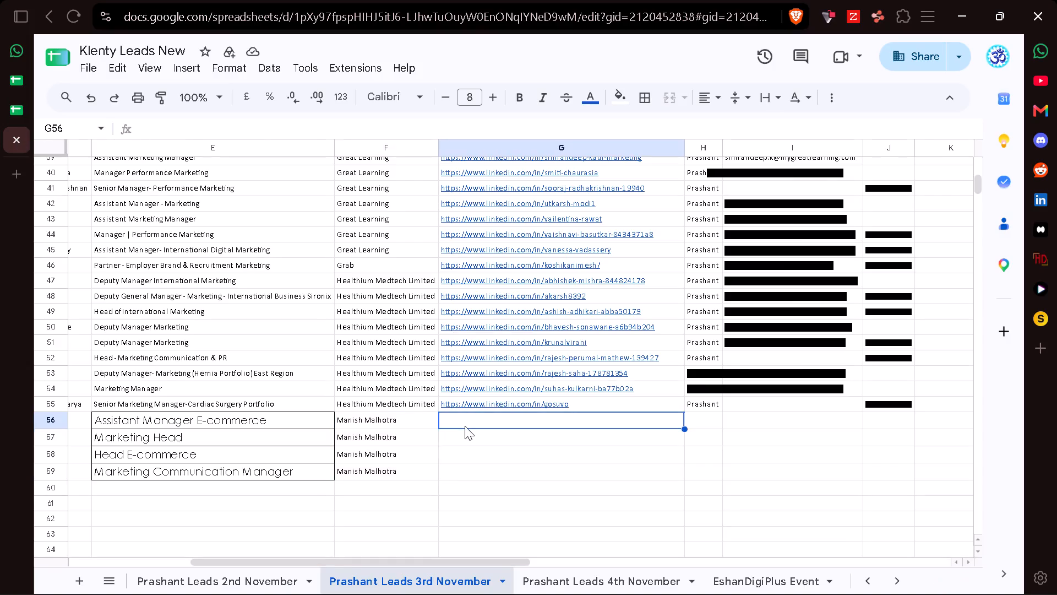
{"action": "key", "text": "ctrl+v"}
Copy the emails and phone numbers from D4:E7 of the Manish Malhotra Contact Map into I56:J59 of Prashant Leads 3rd November.
{"action": "scroll", "coordinate": [465, 426], "scroll_direction": "left", "scroll_amount": 2}
{"action": "key", "text": "Right"}
{"action": "key", "text": "Right"}
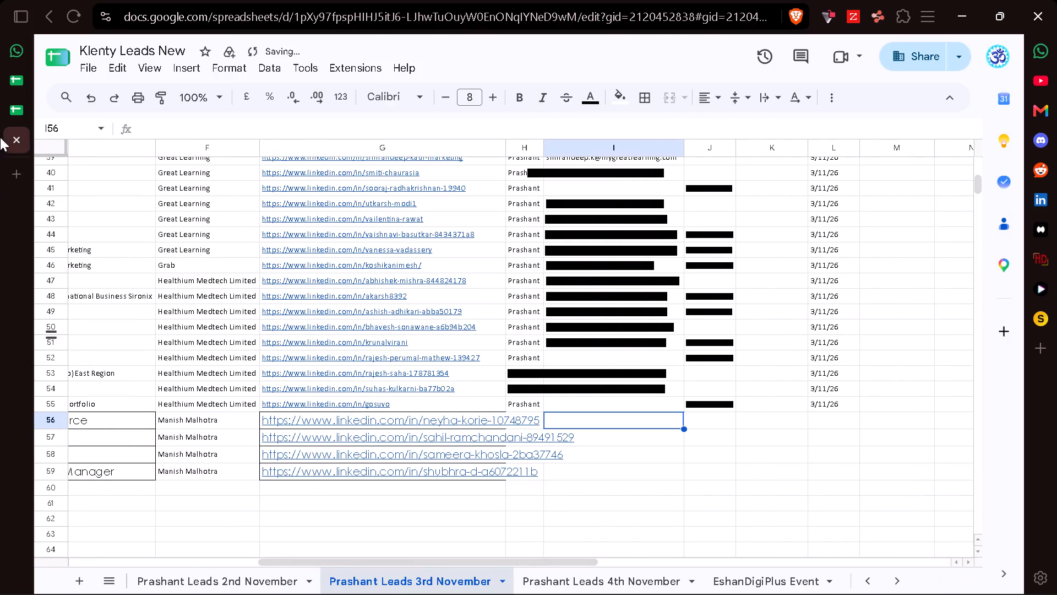
{"action": "left_click", "coordinate": [12, 109]}
{"action": "left_click", "coordinate": [312, 248]}
{"action": "key", "text": "shift+Right"}
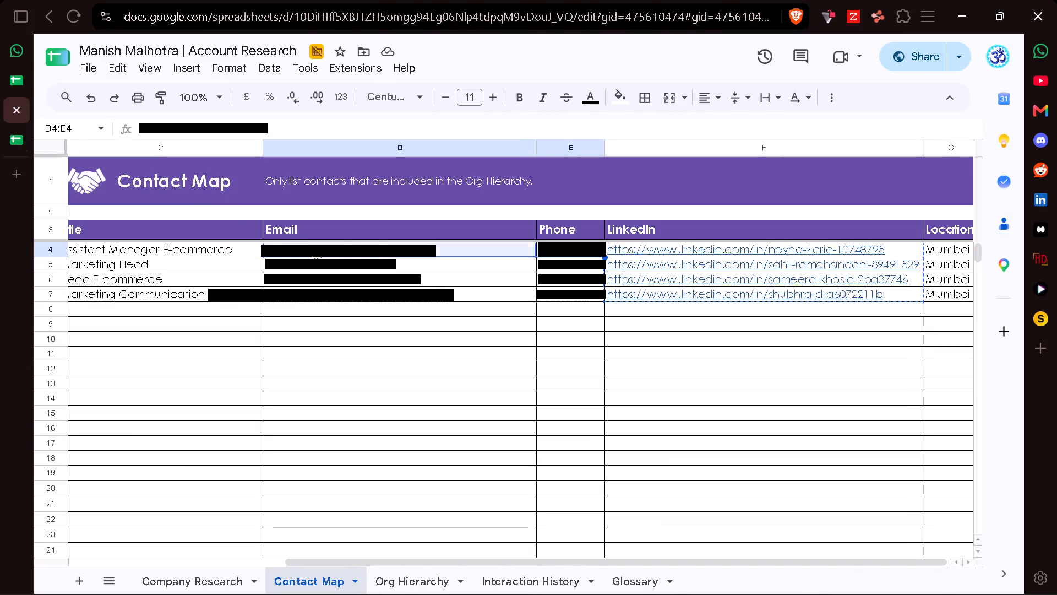
{"action": "key", "text": "ctrl+shift+Down"}
{"action": "key", "text": "ctrl+c"}
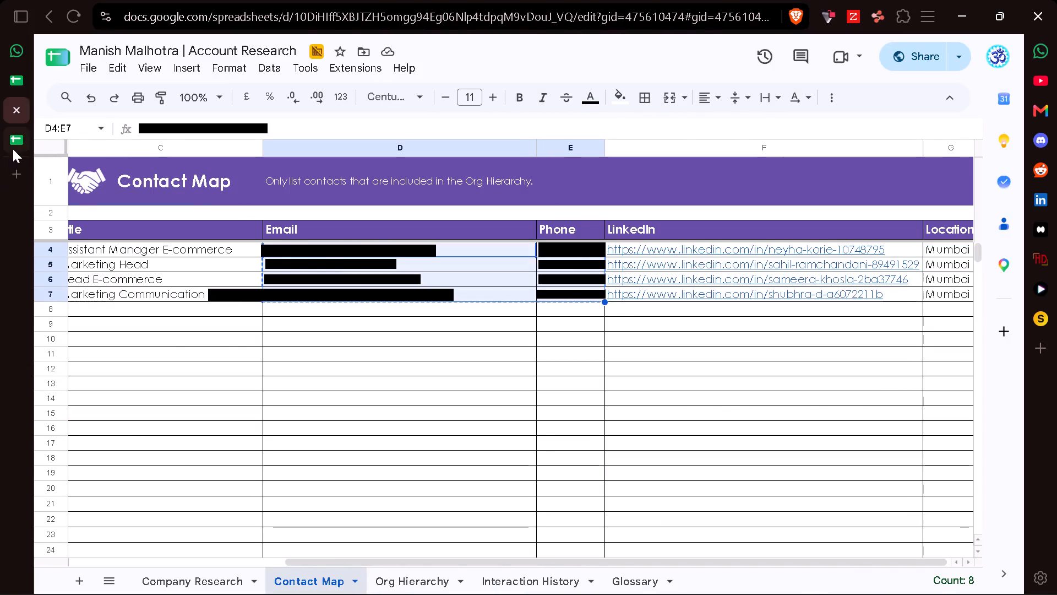
{"action": "left_click", "coordinate": [13, 149]}
{"action": "key", "text": "ctrl+v"}
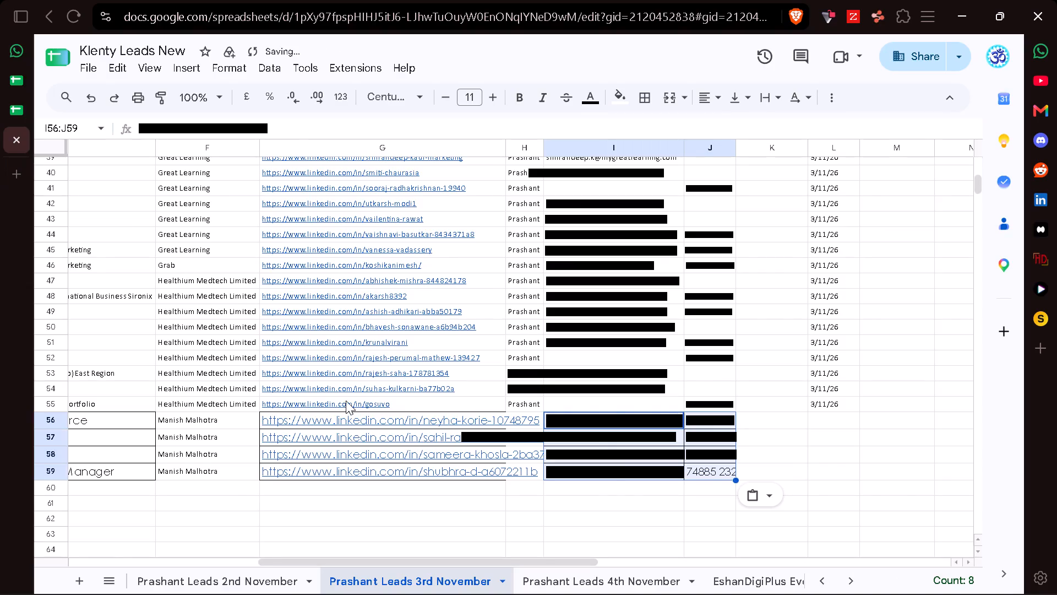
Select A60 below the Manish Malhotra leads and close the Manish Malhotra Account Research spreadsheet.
{"action": "scroll", "coordinate": [347, 416], "scroll_direction": "right", "scroll_amount": 9}
{"action": "scroll", "coordinate": [347, 416], "scroll_direction": "down", "scroll_amount": 4}
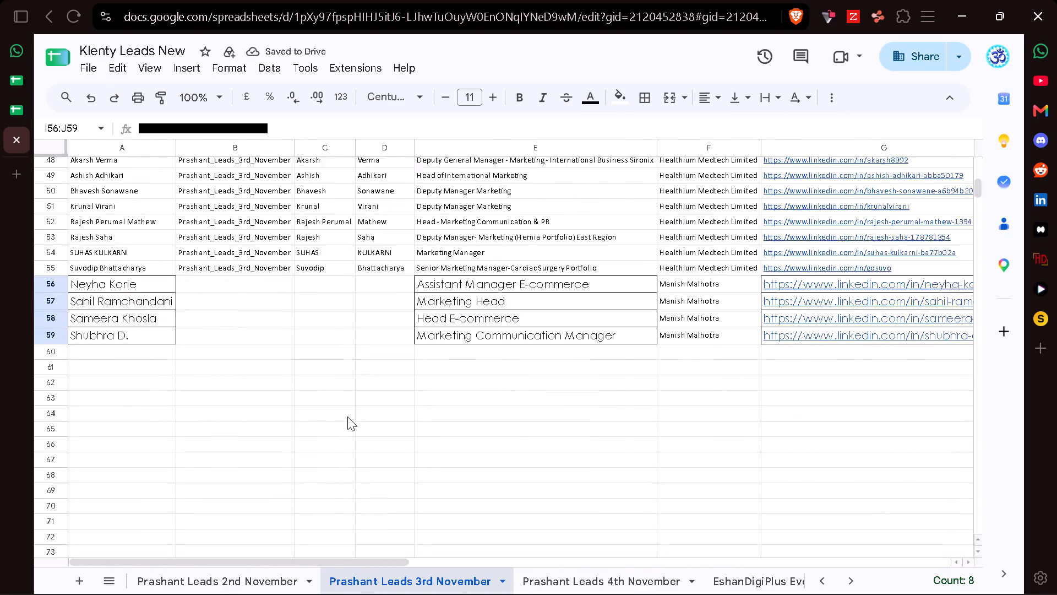
{"action": "scroll", "coordinate": [347, 416], "scroll_direction": "down", "scroll_amount": 1}
{"action": "left_click", "coordinate": [117, 332]}
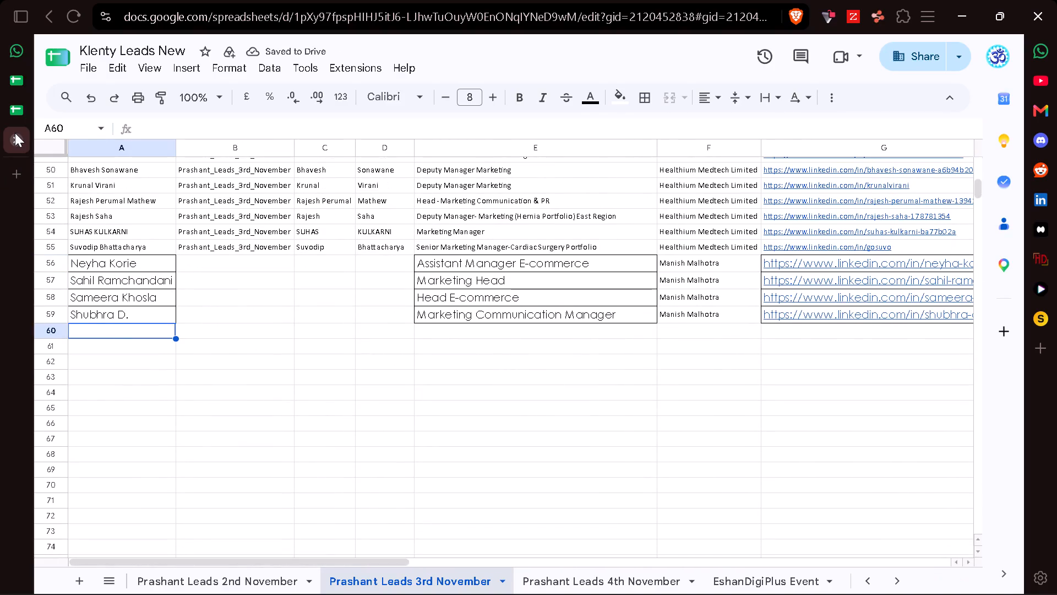
{"action": "left_click", "coordinate": [16, 107]}
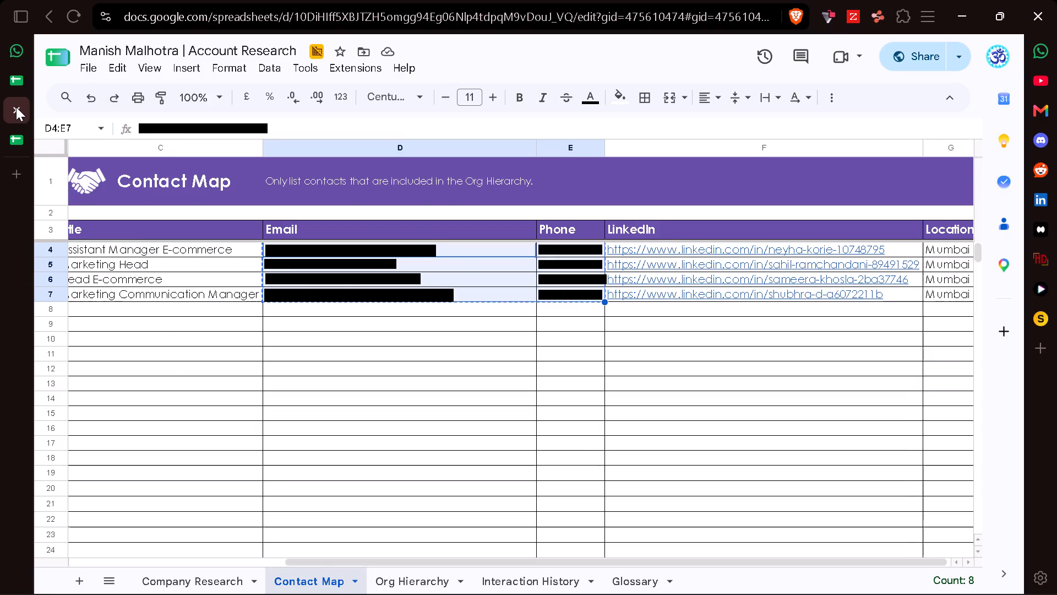
{"action": "left_click", "coordinate": [16, 107]}
{"action": "left_click", "coordinate": [16, 87]}
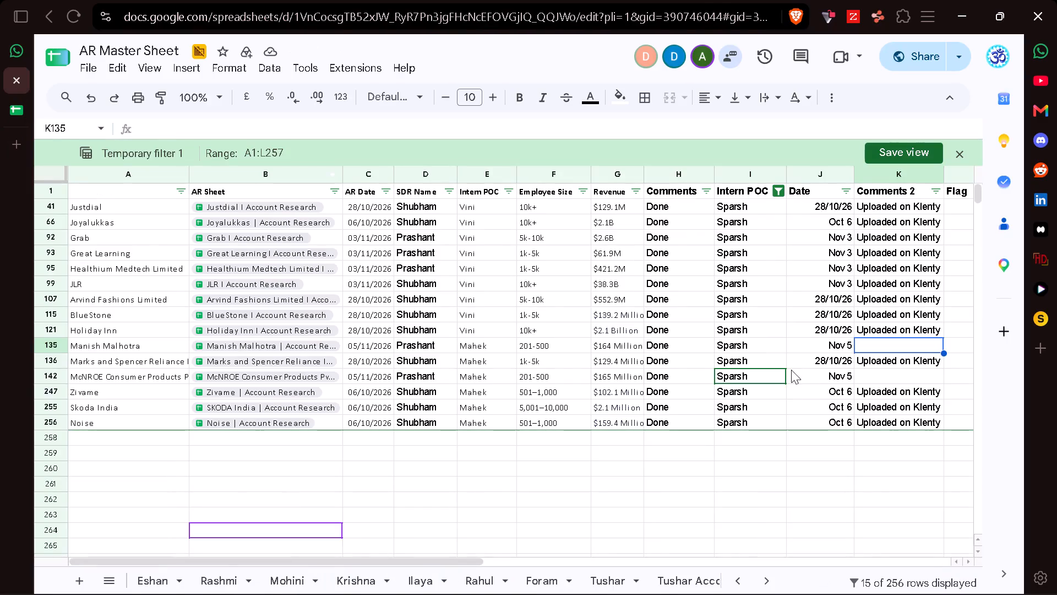
{"action": "key", "text": "Up"}
{"action": "key", "text": "ctrl+c"}
{"action": "key", "text": "Down"}
{"action": "key", "text": "ctrl+v"}
Open the McNROE Consumer Products Account Research and copy its Contact Map names, A4:A9, into A60:A65 of Prashant Leads 3rd November.
{"action": "key", "text": "Down"}
{"action": "key", "text": "Down"}
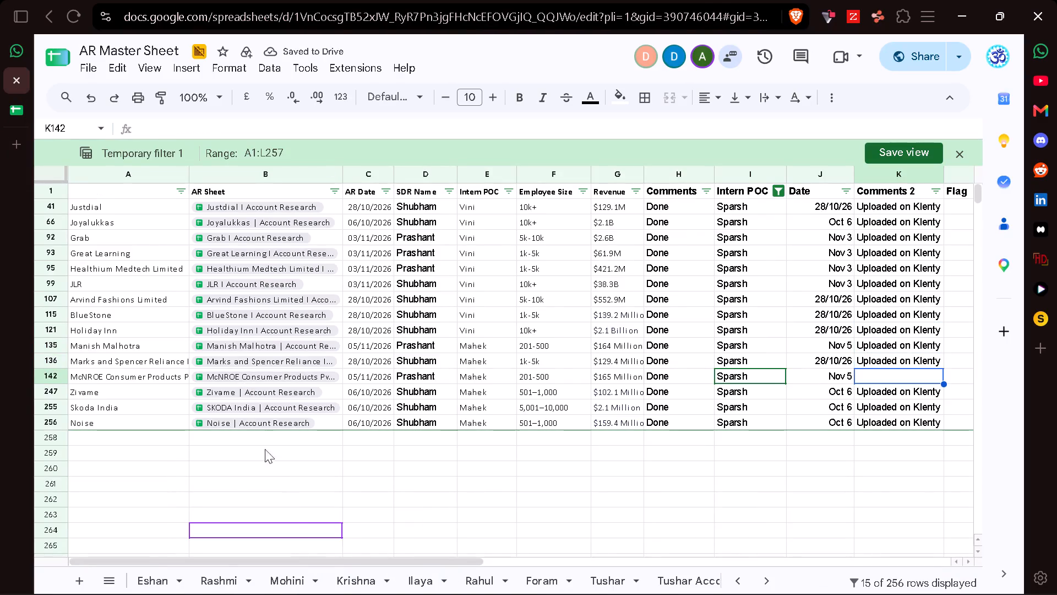
{"action": "left_click", "coordinate": [274, 399]}
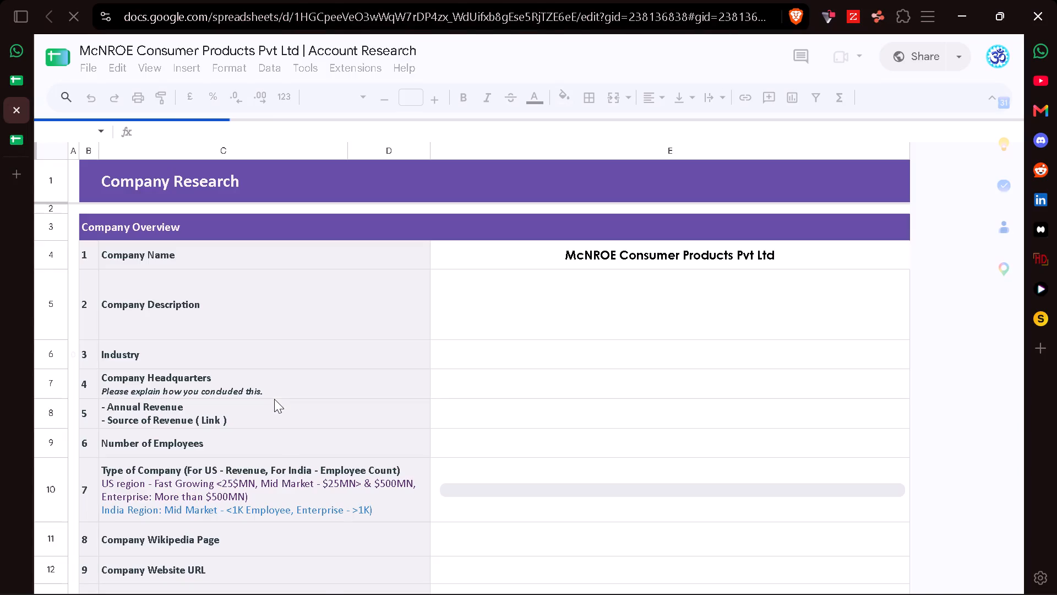
{"action": "left_click", "coordinate": [314, 583]}
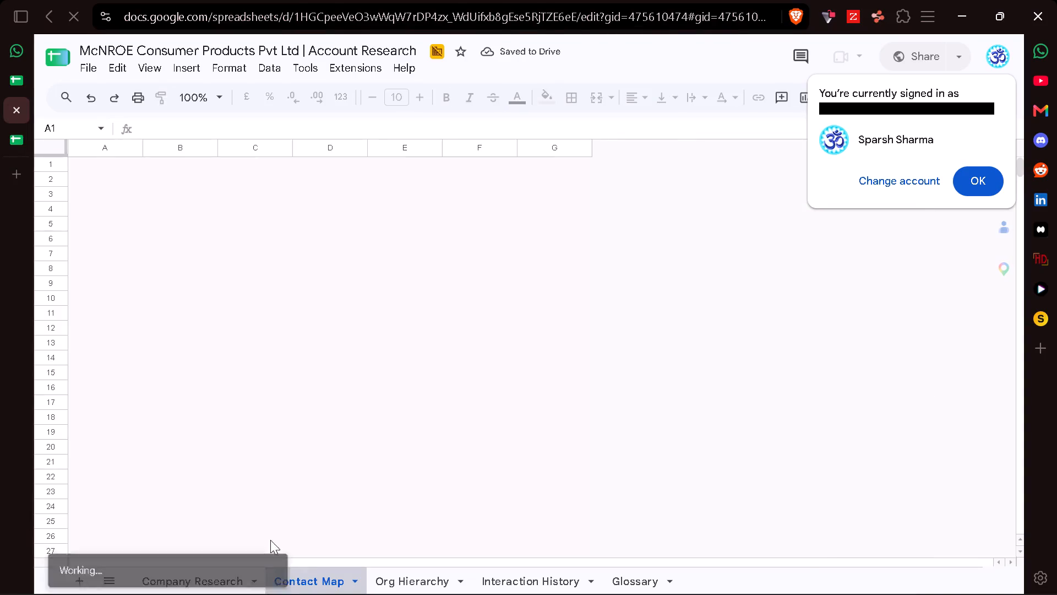
{"action": "left_click", "coordinate": [132, 250]}
{"action": "key", "text": "ctrl+shift+Down"}
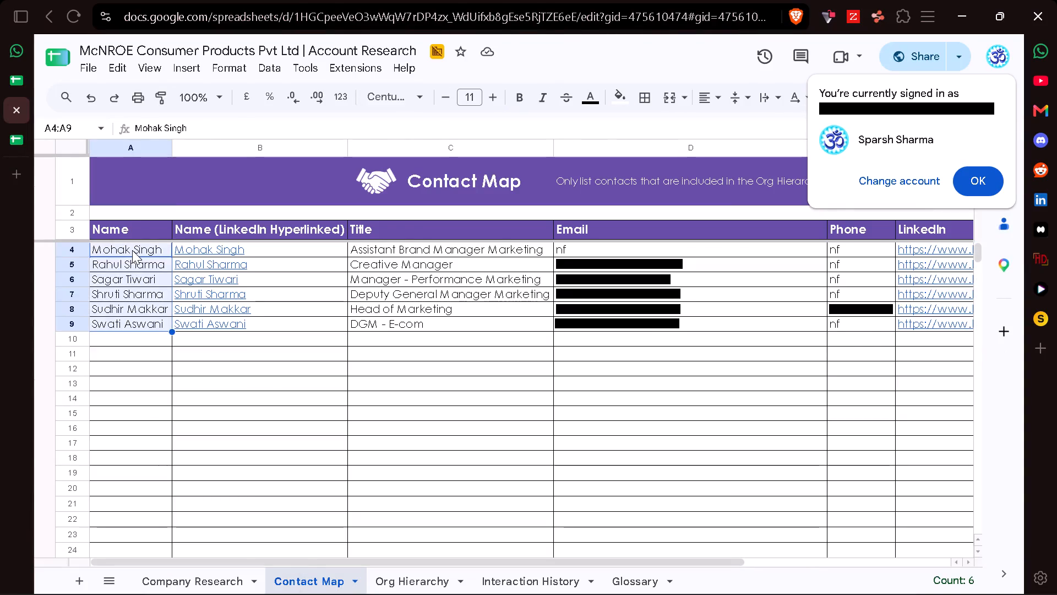
{"action": "key", "text": "ctrl+c"}
{"action": "left_click", "coordinate": [8, 140]}
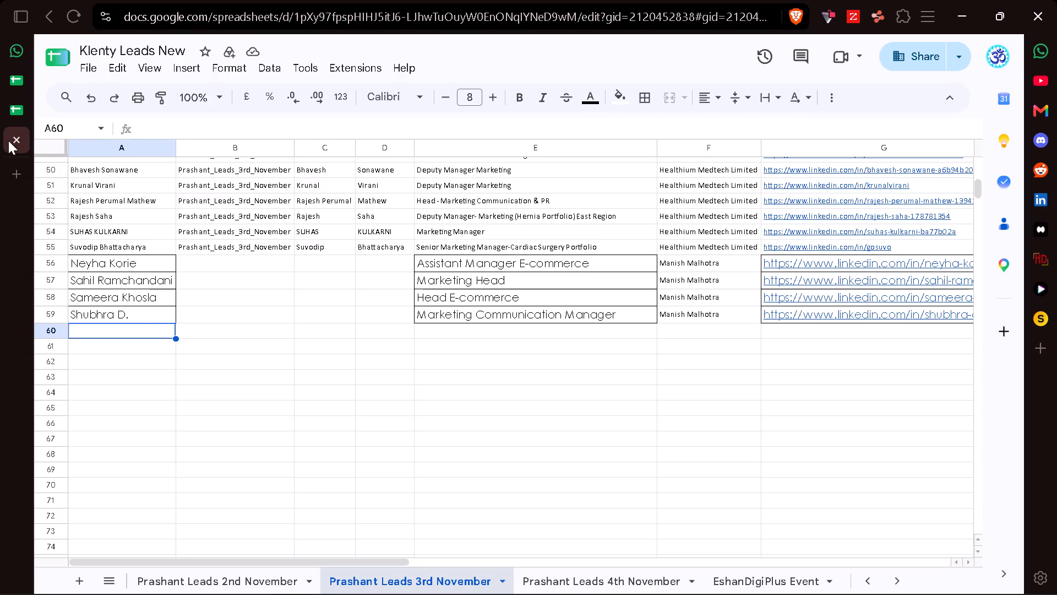
{"action": "key", "text": "ctrl+v"}
Copy the six job titles from C4:C9 of the McNROE Contact Map into E60:E65 of Prashant Leads 3rd November.
{"action": "key", "text": "Right"}
{"action": "key", "text": "Right"}
{"action": "key", "text": "Right"}
{"action": "key", "text": "Right"}
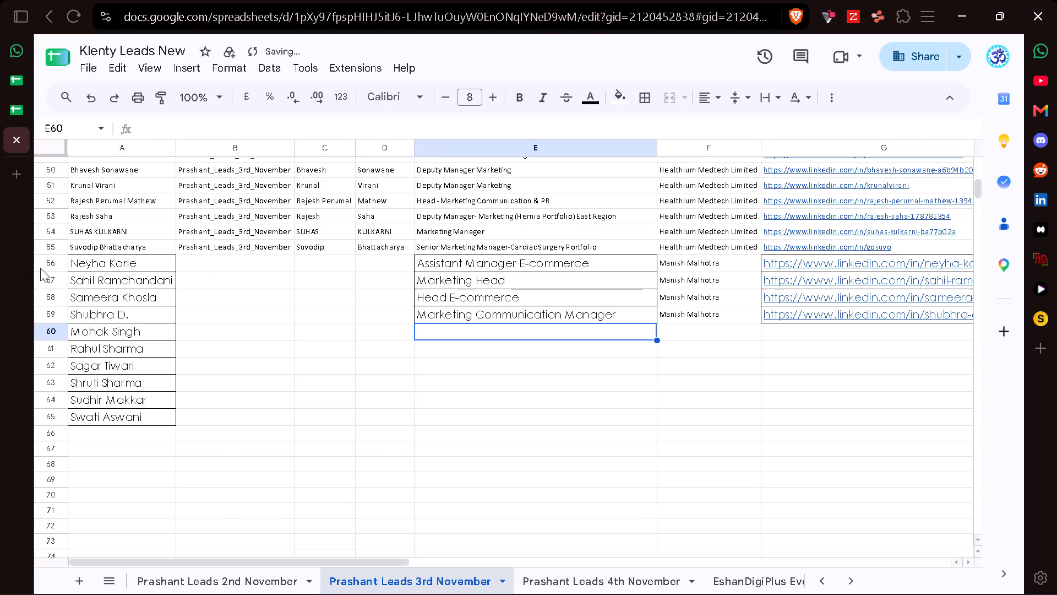
{"action": "left_click", "coordinate": [13, 116]}
{"action": "left_click", "coordinate": [380, 246]}
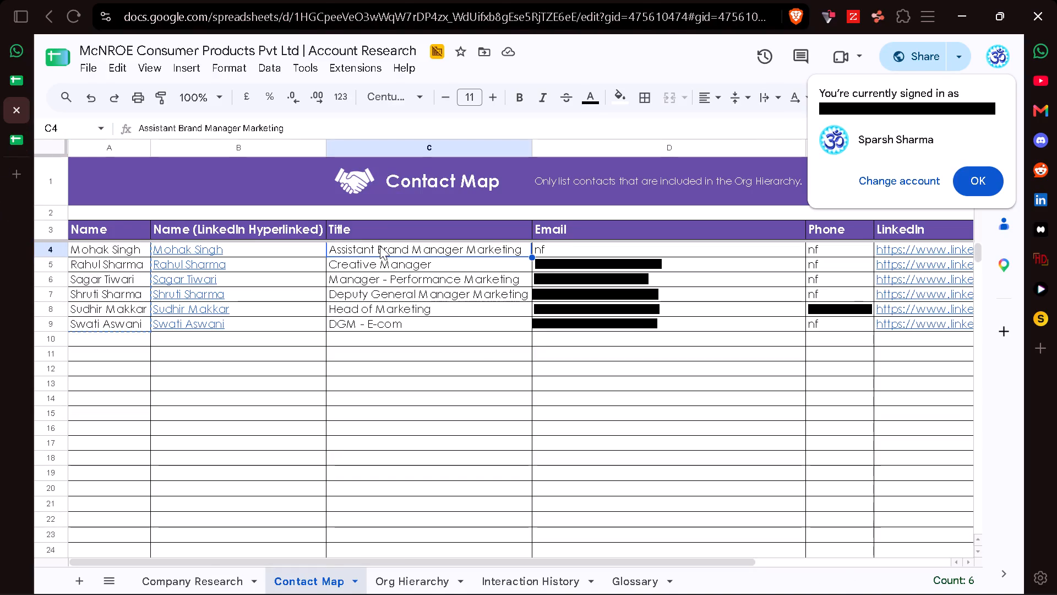
{"action": "key", "text": "ctrl+shift+Down"}
{"action": "key", "text": "ctrl+c"}
{"action": "left_click", "coordinate": [18, 137]}
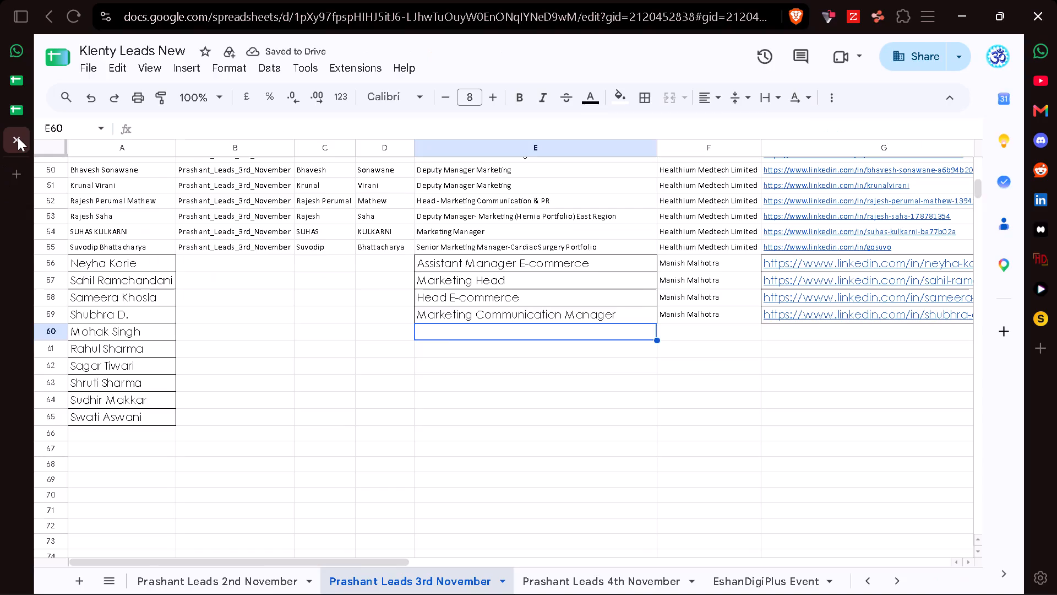
{"action": "key", "text": "ctrl+v"}
Copy the company name McNROE Consumer Products Pvt Ltd from the AR Master Sheet into F60 and fill it down to F65.
{"action": "key", "text": "Right"}
{"action": "left_click", "coordinate": [20, 107]}
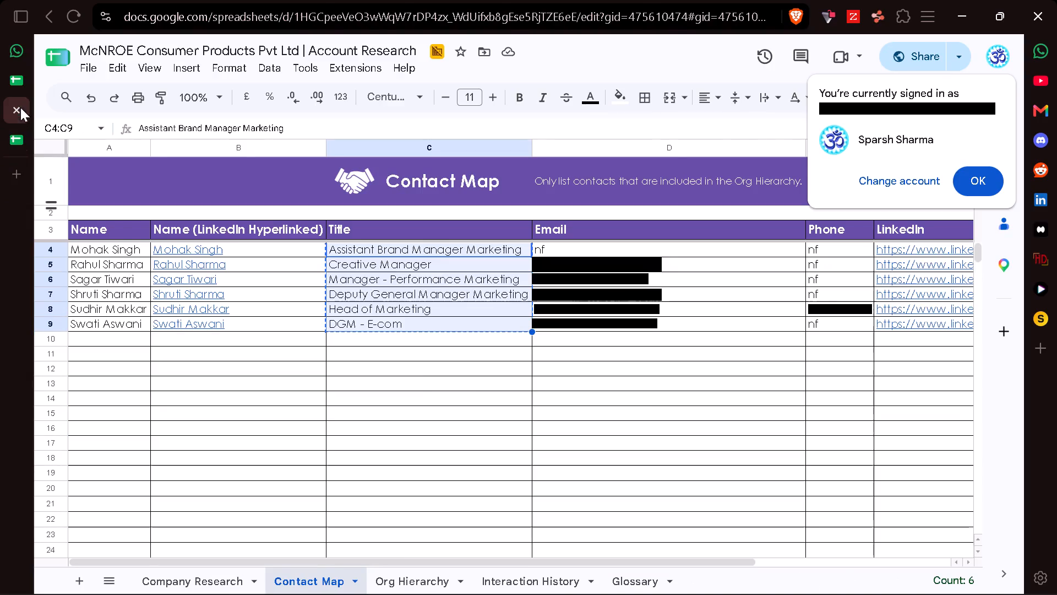
{"action": "left_click", "coordinate": [17, 81]}
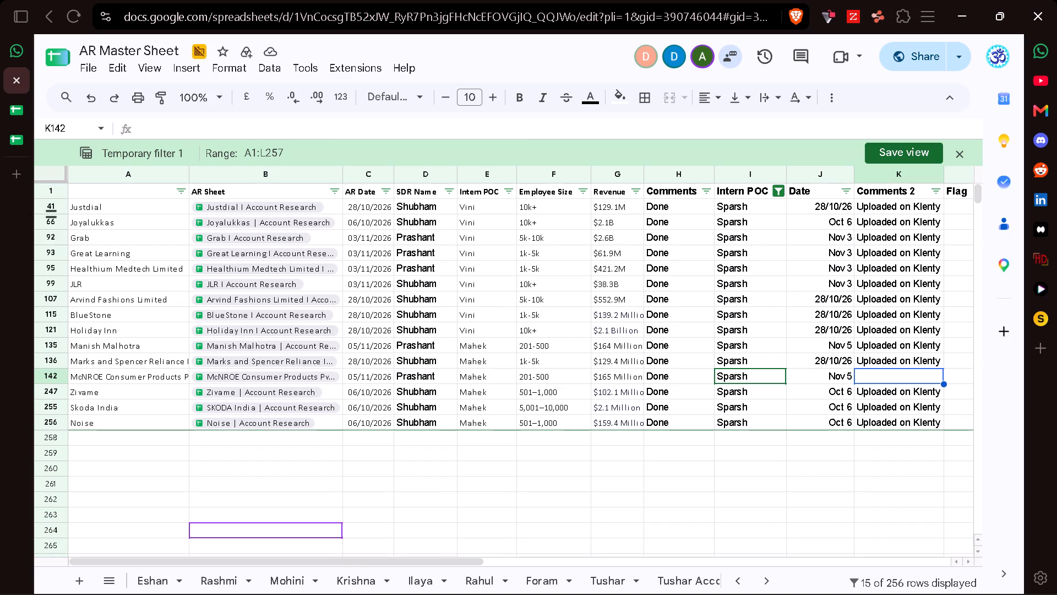
{"action": "left_click", "coordinate": [97, 375]}
{"action": "key", "text": "ctrl+c"}
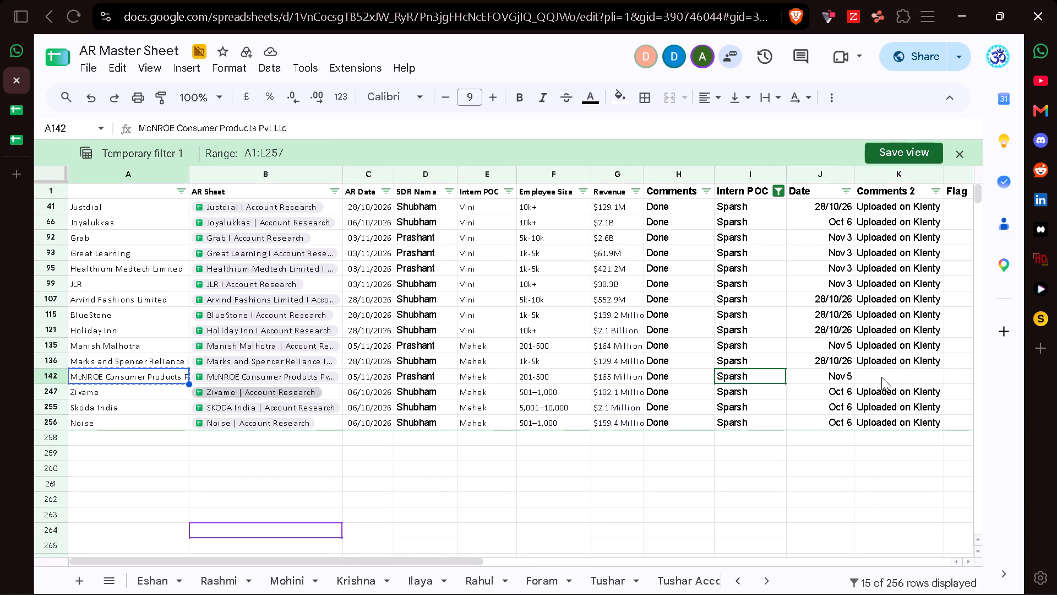
{"action": "left_click", "coordinate": [881, 377]}
{"action": "left_click", "coordinate": [12, 144]}
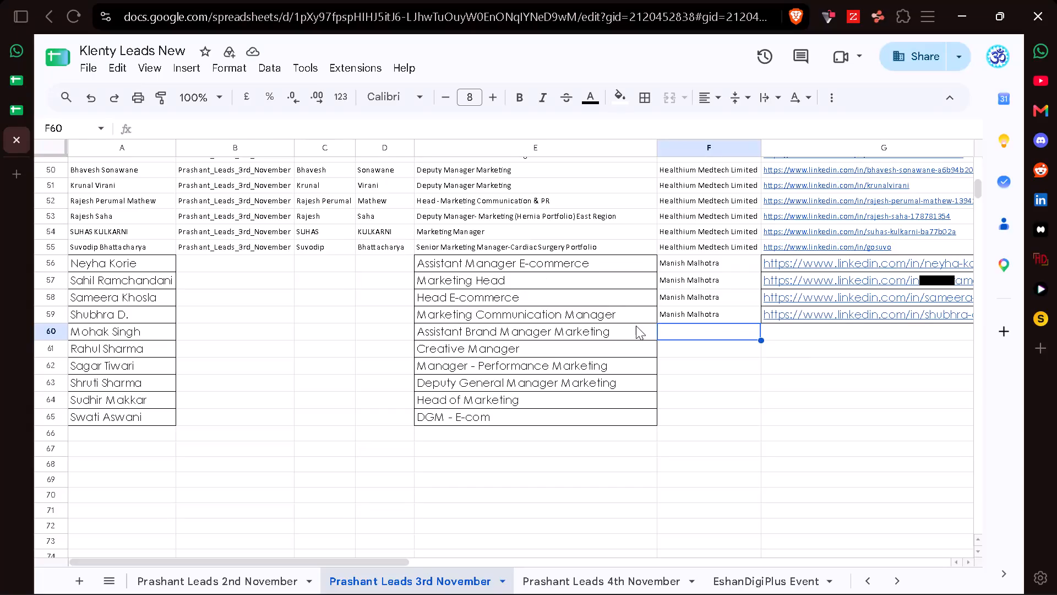
{"action": "key", "text": "ctrl+v"}
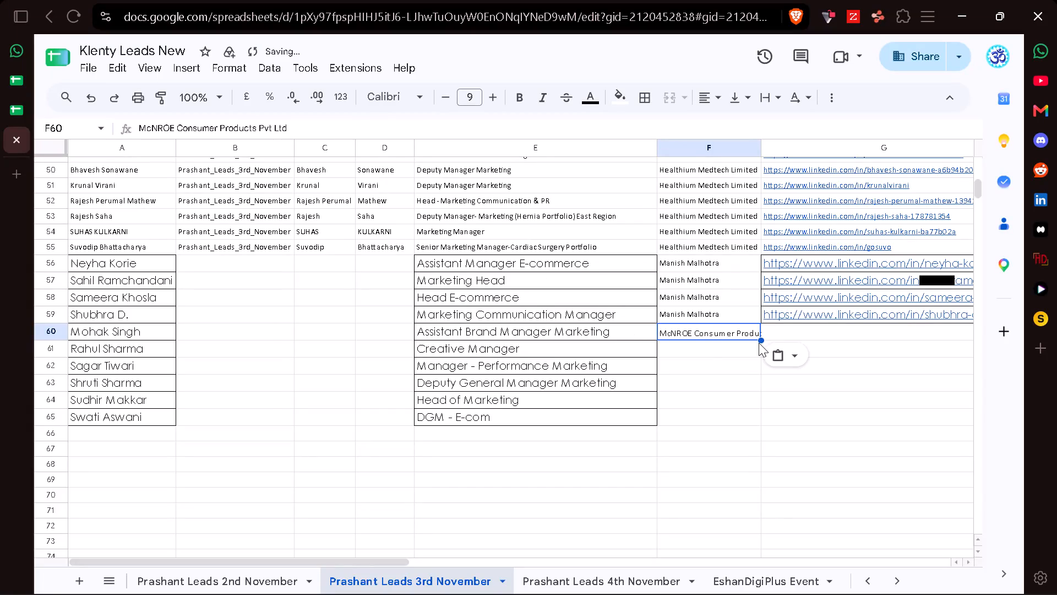
{"action": "left_click_drag", "start_coordinate": [760, 341], "coordinate": [758, 419]}
Copy the email and phone entries from D4:E9 of the McNROE Contact Map into I60:J65 of Prashant Leads 3rd November.
{"action": "scroll", "coordinate": [758, 419], "scroll_direction": "left", "scroll_amount": 1}
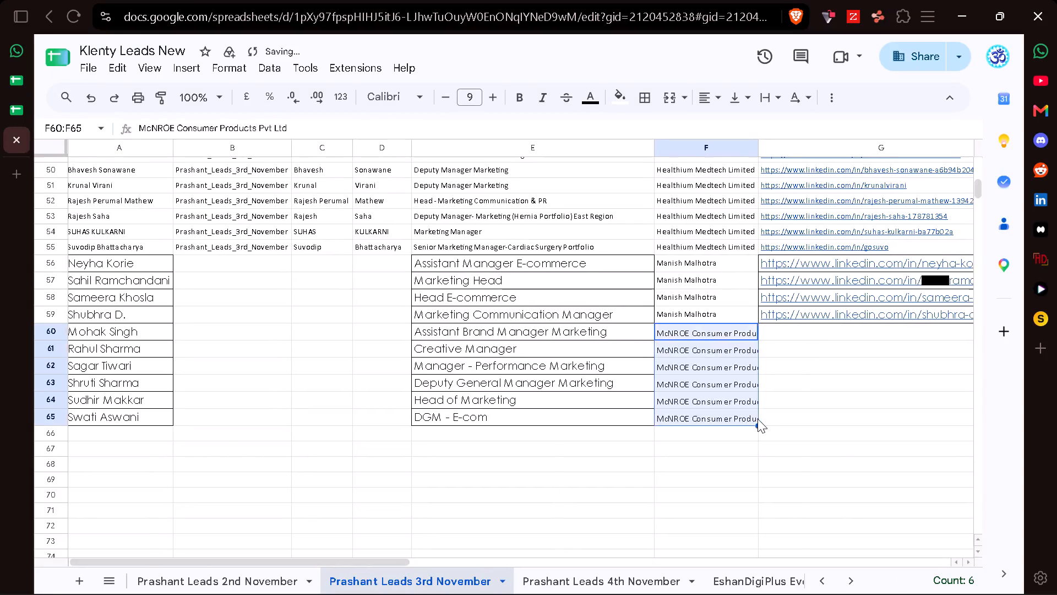
{"action": "scroll", "coordinate": [758, 419], "scroll_direction": "left", "scroll_amount": 3}
{"action": "left_click", "coordinate": [14, 100]}
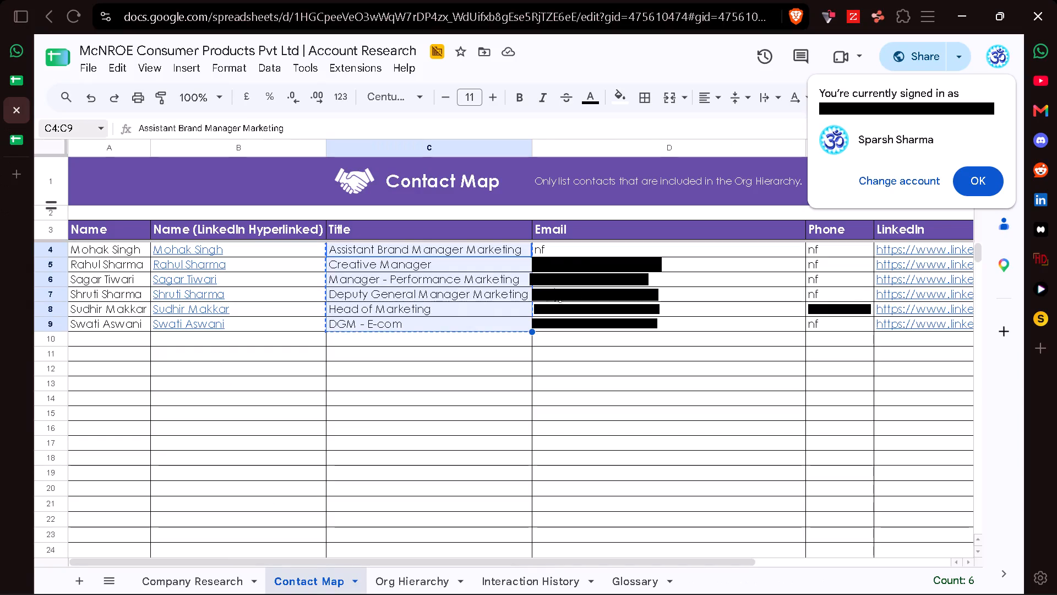
{"action": "left_click", "coordinate": [575, 250]}
{"action": "key", "text": "shift+Right"}
{"action": "key", "text": "ctrl+shift+Down"}
{"action": "key", "text": "ctrl+c"}
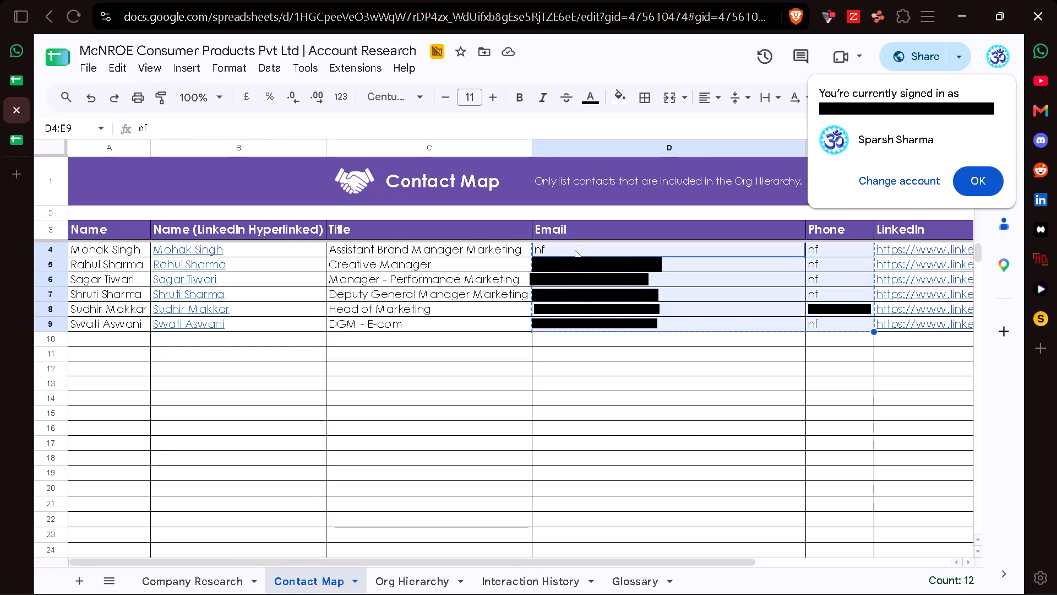
{"action": "left_click", "coordinate": [6, 136]}
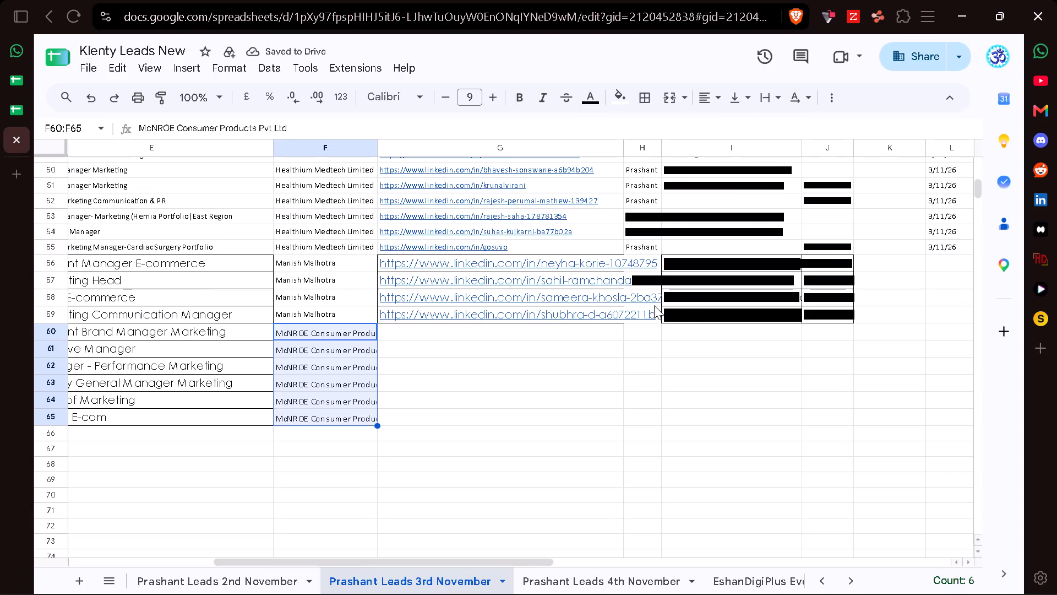
{"action": "left_click", "coordinate": [695, 327]}
{"action": "key", "text": "ctrl+v"}
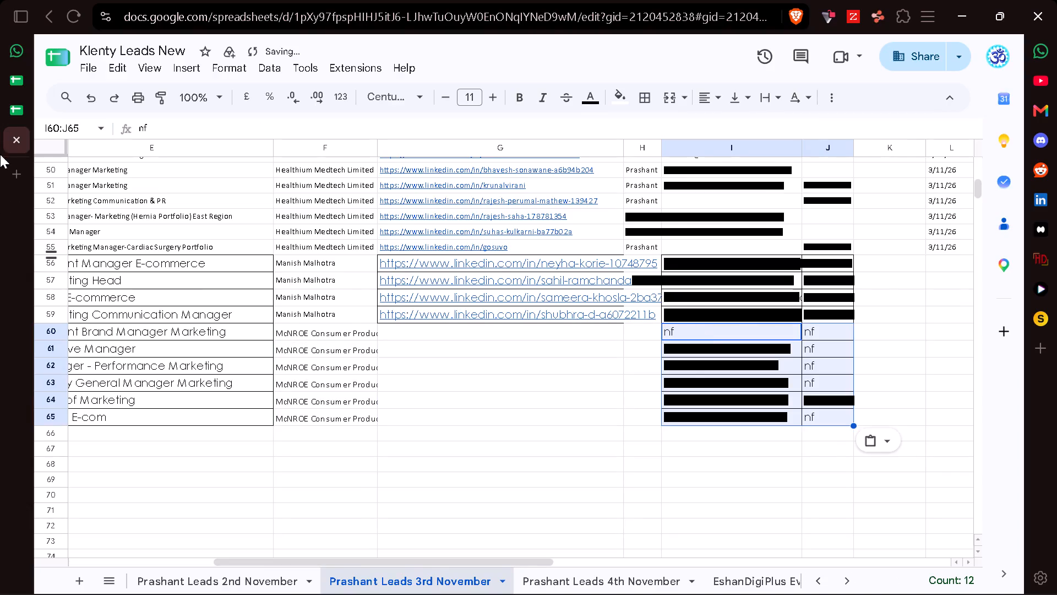
Copy the six LinkedIn URLs from F4:F9 of the McNROE Contact Map into G60:G65 of Prashant Leads 3rd November.
{"action": "left_click", "coordinate": [17, 112]}
{"action": "scroll", "coordinate": [733, 316], "scroll_direction": "left", "scroll_amount": 3}
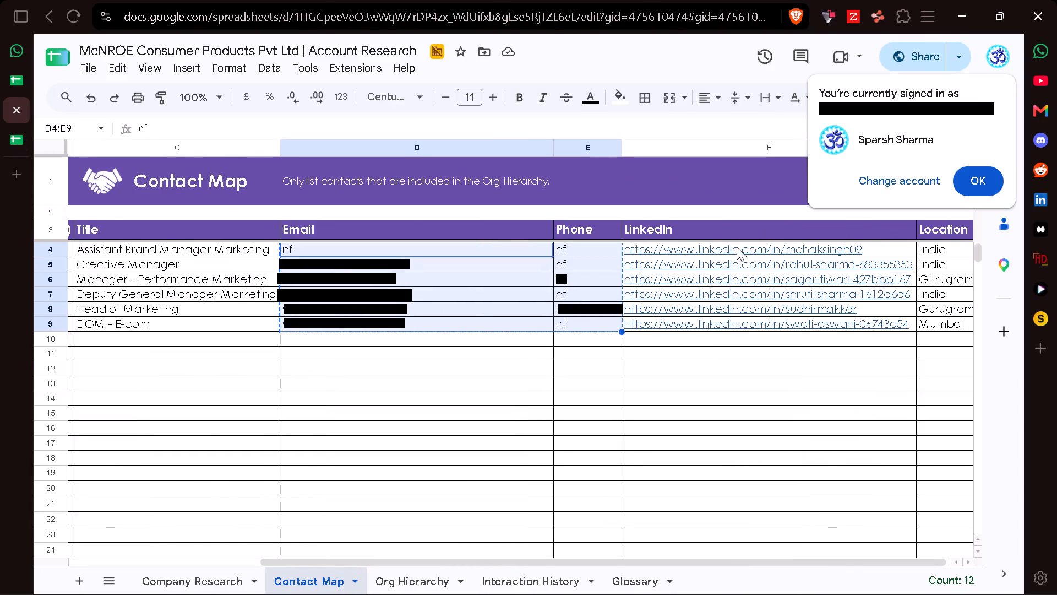
{"action": "left_click", "coordinate": [737, 247]}
{"action": "key", "text": "ctrl+shift+Down"}
{"action": "key", "text": "ctrl+c"}
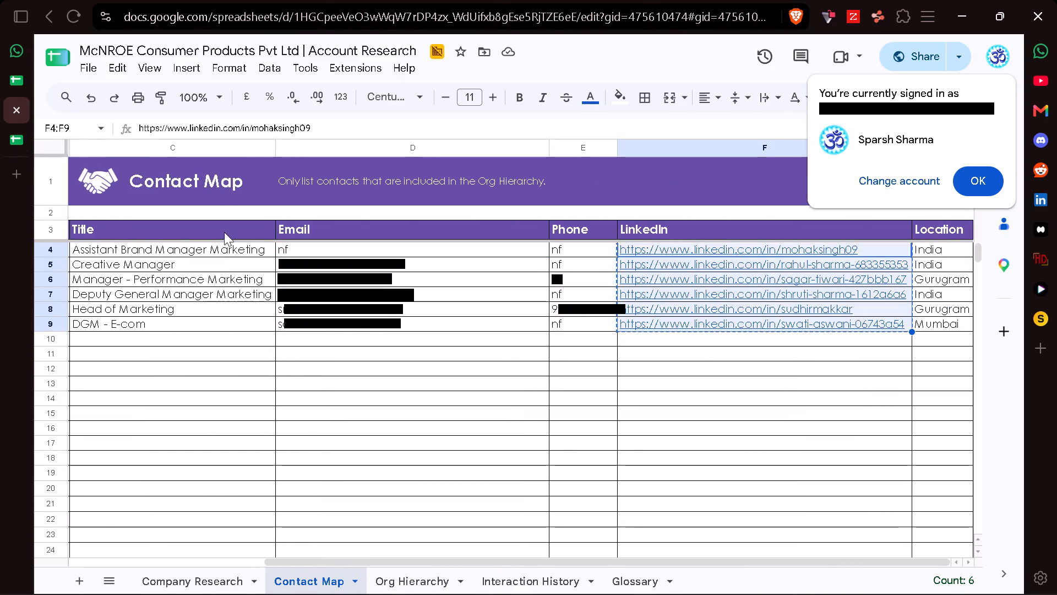
{"action": "left_click", "coordinate": [15, 137]}
{"action": "left_click", "coordinate": [396, 331]}
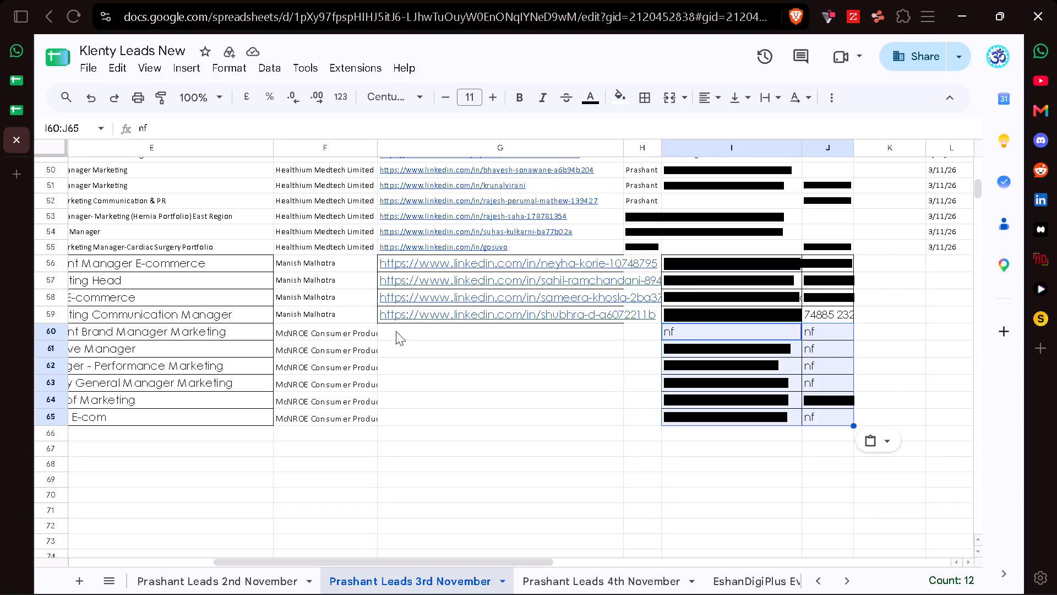
{"action": "key", "text": "ctrl+v"}
Close the McNROE Consumer Products Pvt Ltd account research spreadsheet.
{"action": "scroll", "coordinate": [391, 415], "scroll_direction": "right", "scroll_amount": 2}
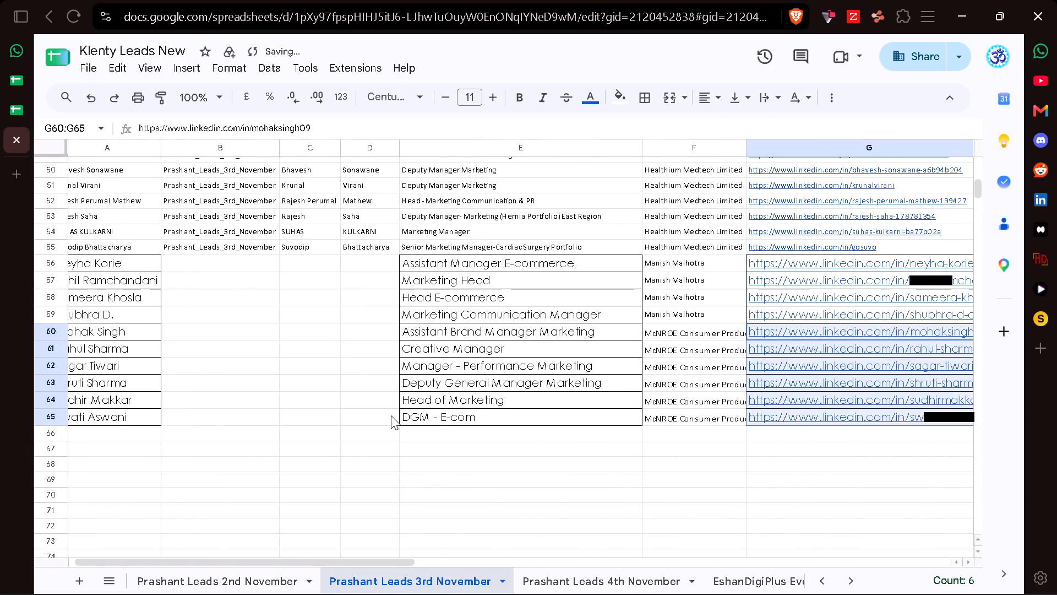
{"action": "scroll", "coordinate": [391, 415], "scroll_direction": "right", "scroll_amount": 2}
{"action": "left_click", "coordinate": [16, 112]}
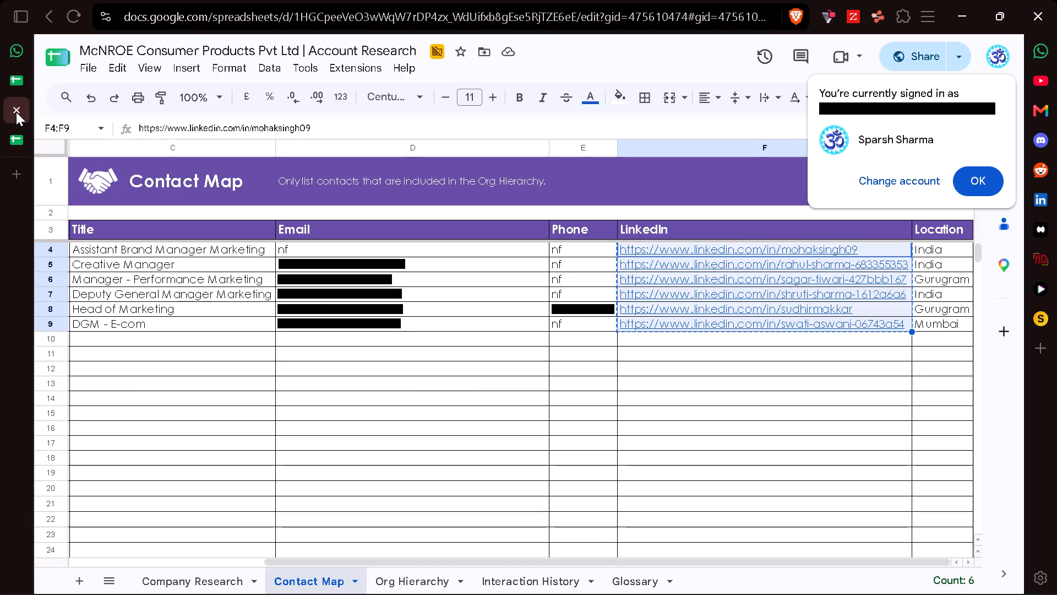
{"action": "left_click", "coordinate": [970, 183]}
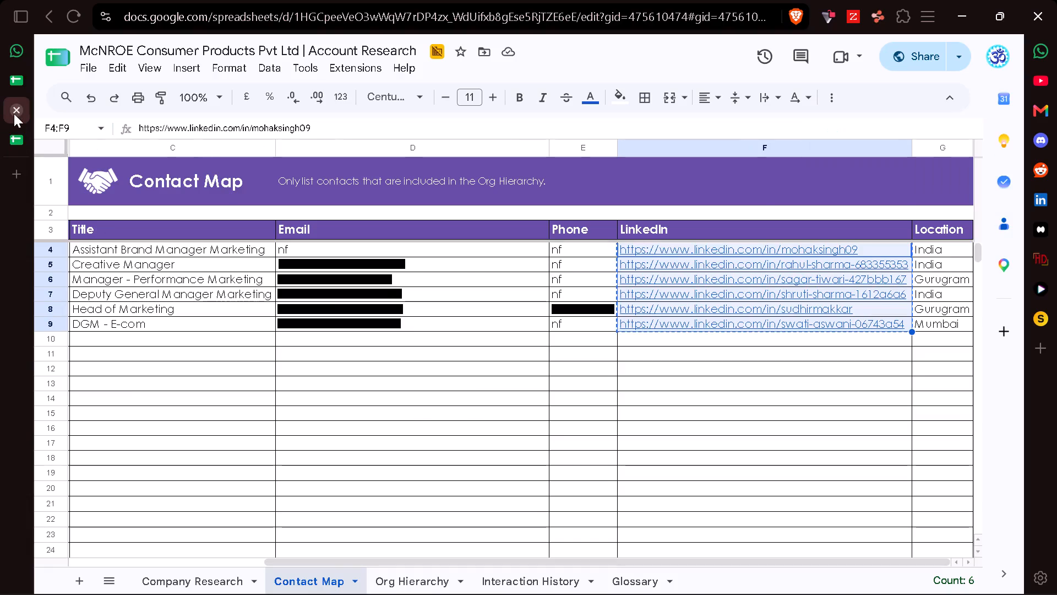
{"action": "left_click", "coordinate": [14, 113]}
In AR Master Sheet, copy Uploaded on Klenty from the row above into Comments 2 of the McNROE row, K142.
{"action": "left_click", "coordinate": [15, 86]}
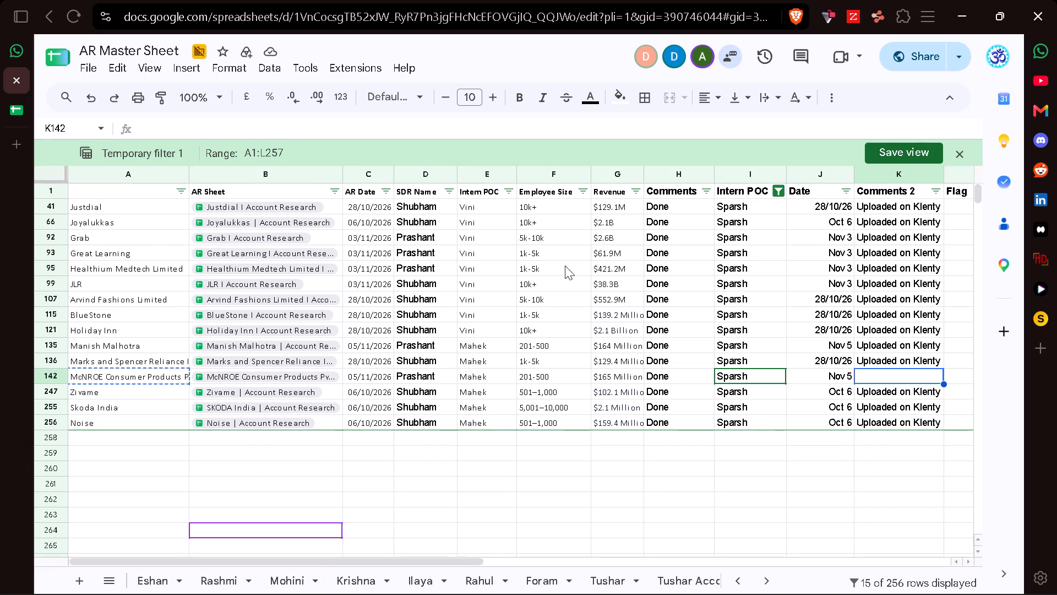
{"action": "key", "text": "Up"}
{"action": "key", "text": "ctrl+c"}
{"action": "key", "text": "Down"}
{"action": "key", "text": "ctrl+v"}
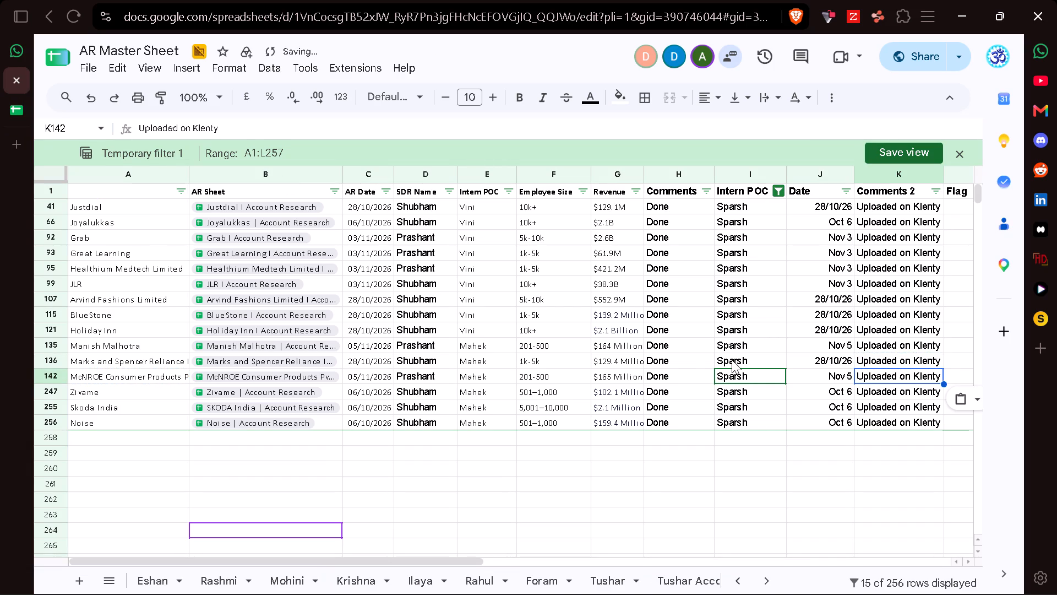
Discard the temporary filter view without saving it and close AR Master Sheet.
{"action": "left_click", "coordinate": [957, 155]}
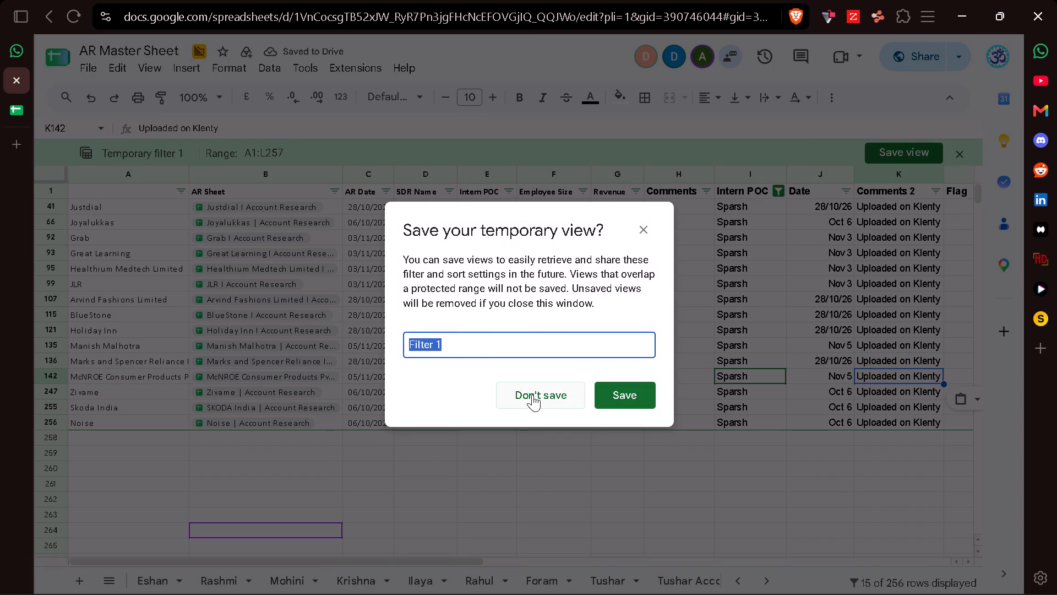
{"action": "left_click", "coordinate": [532, 394]}
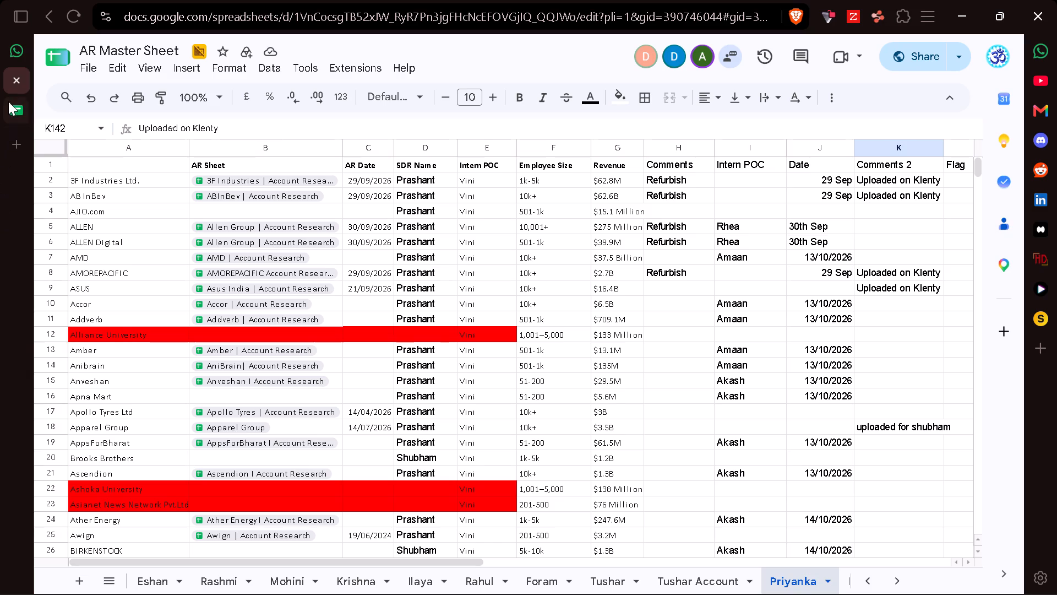
{"action": "left_click", "coordinate": [12, 83]}
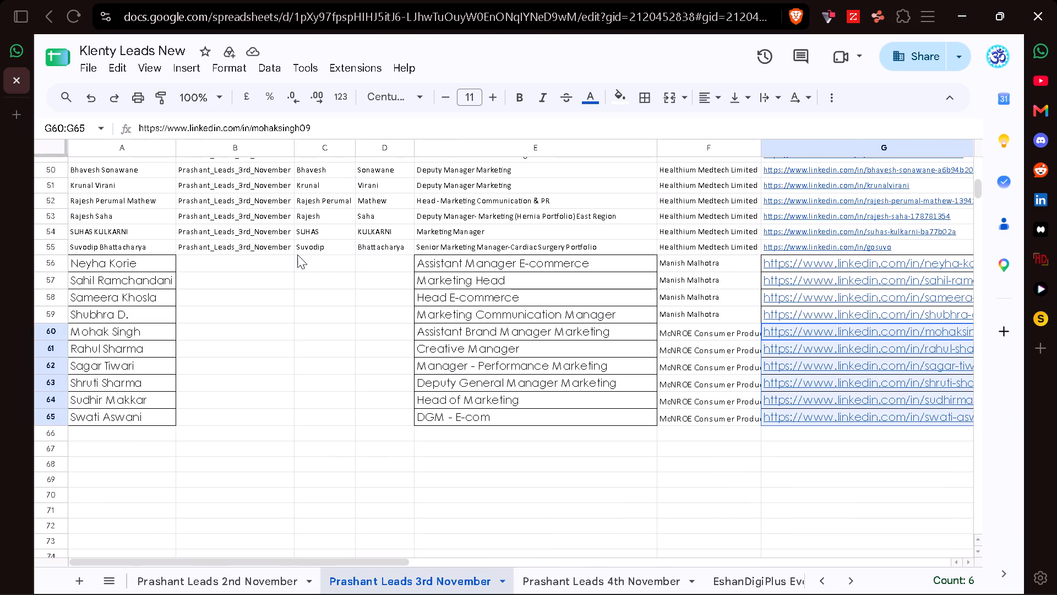
Fill the name-splitting formula in C55 of Prashant Leads 3rd November down to C65.
{"action": "left_click", "coordinate": [333, 251]}
{"action": "left_click_drag", "start_coordinate": [354, 253], "coordinate": [344, 414]}
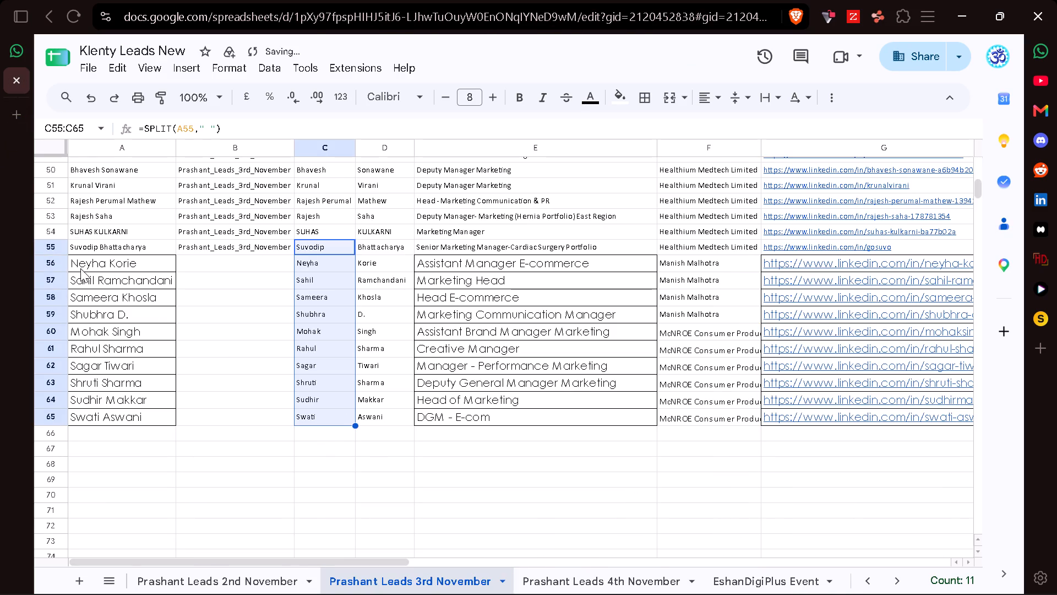
Set the newly added contact rows A56:J65 to Calibri at font size 8.
{"action": "left_click", "coordinate": [102, 262]}
{"action": "key", "text": "ctrl+shift+Down"}
{"action": "key", "text": "ctrl+shift+Right"}
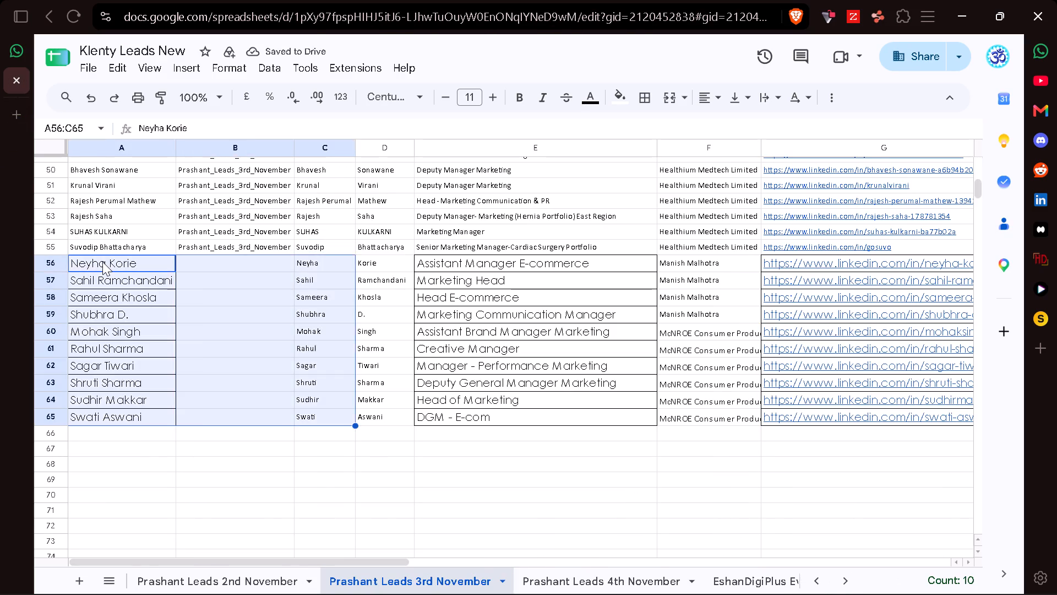
{"action": "key", "text": "ctrl+shift+Right"}
{"action": "key", "text": "ctrl+shift+Right"}
{"action": "key", "text": "ctrl+shift+Right"}
{"action": "key", "text": "ctrl+shift+Right"}
{"action": "key", "text": "ctrl+shift+Left"}
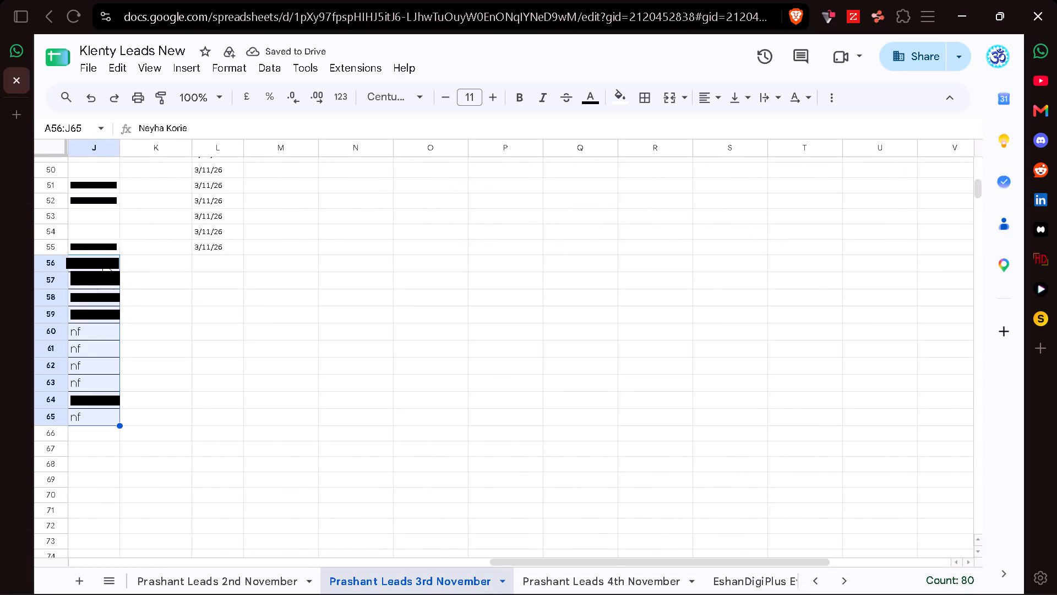
{"action": "scroll", "coordinate": [102, 262], "scroll_direction": "right", "scroll_amount": 14}
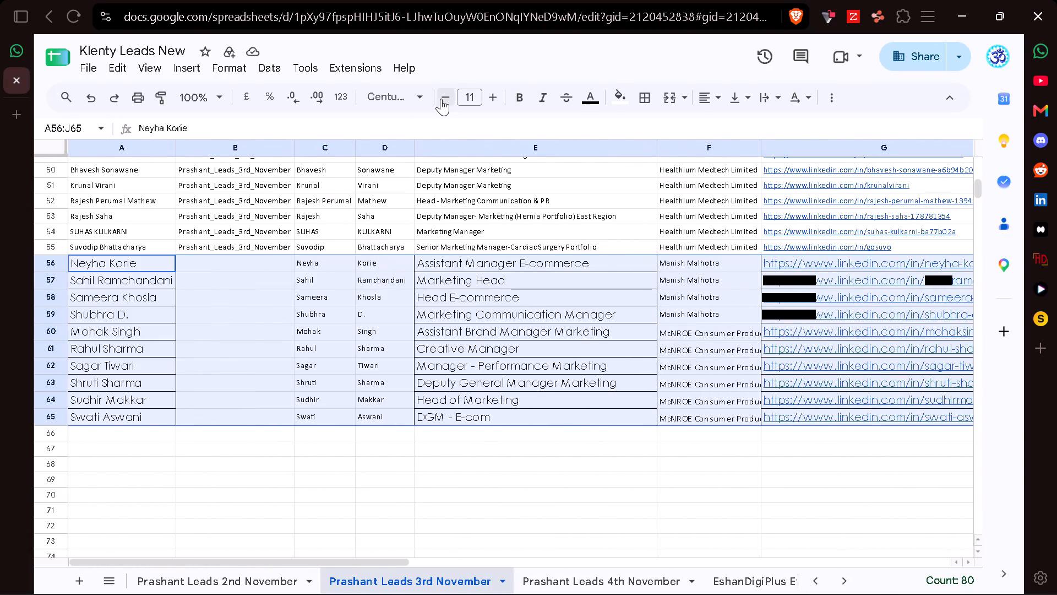
{"action": "left_click", "coordinate": [442, 98]}
{"action": "left_click", "coordinate": [442, 98]}
{"action": "left_click", "coordinate": [442, 98]}
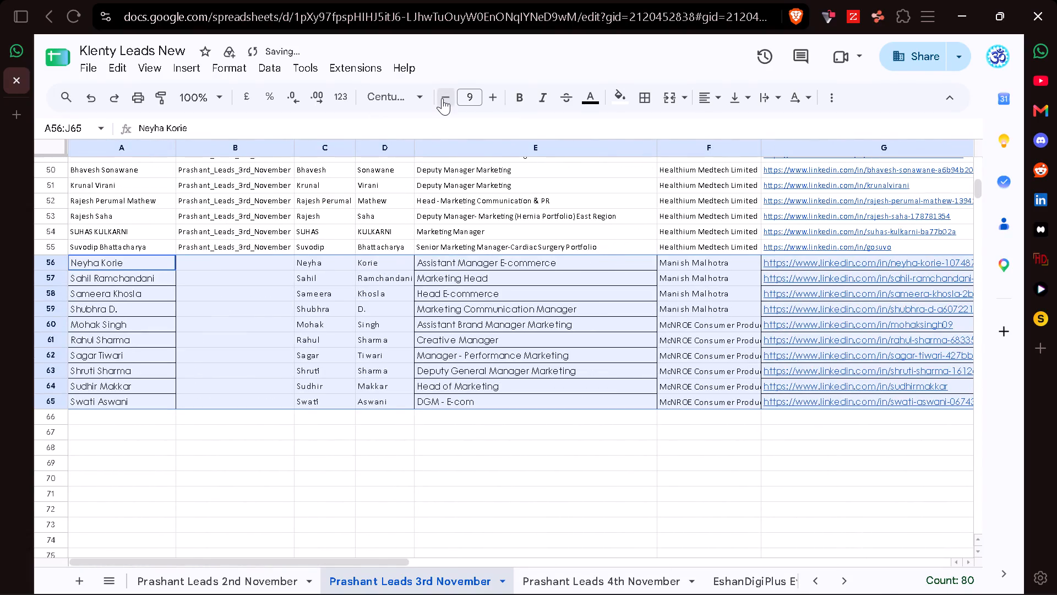
{"action": "left_click", "coordinate": [411, 96]}
{"action": "left_click", "coordinate": [407, 274]}
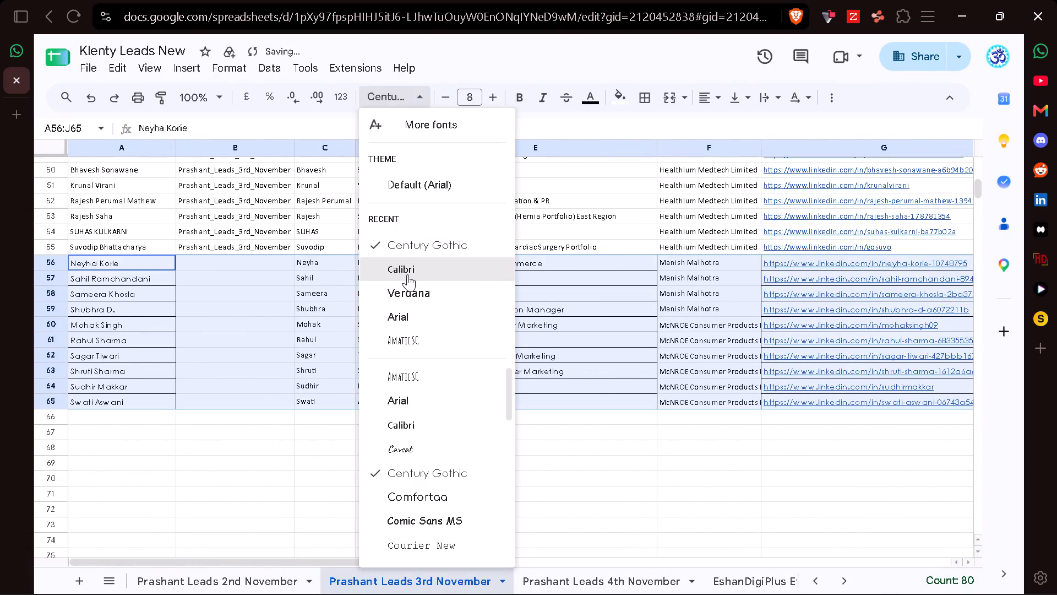
Remove all borders from A56:J65 and align the cells vertically to the middle.
{"action": "left_click", "coordinate": [643, 104]}
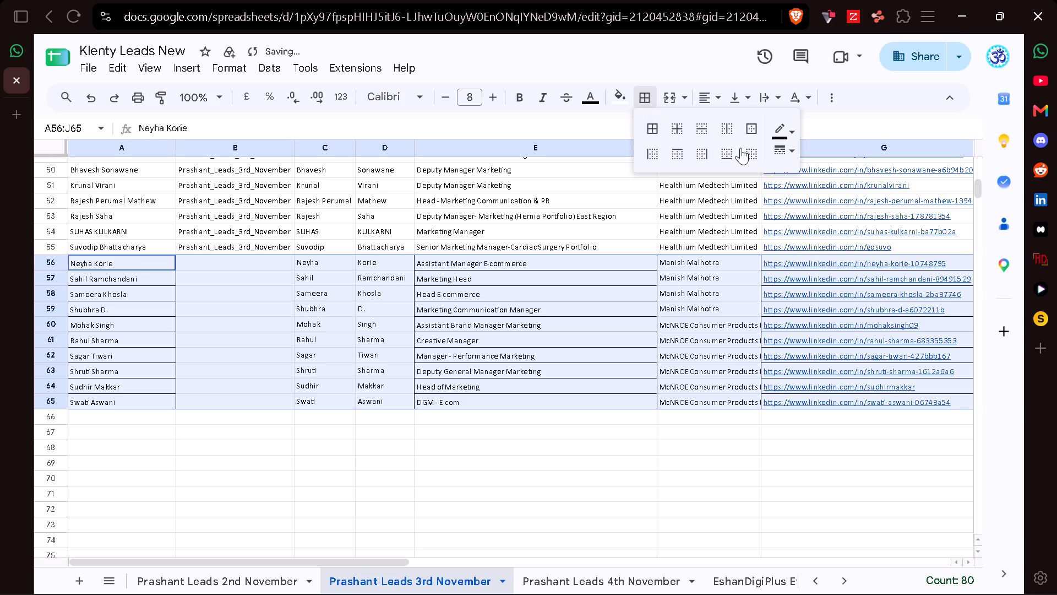
{"action": "left_click", "coordinate": [747, 151]}
{"action": "left_click", "coordinate": [741, 91]}
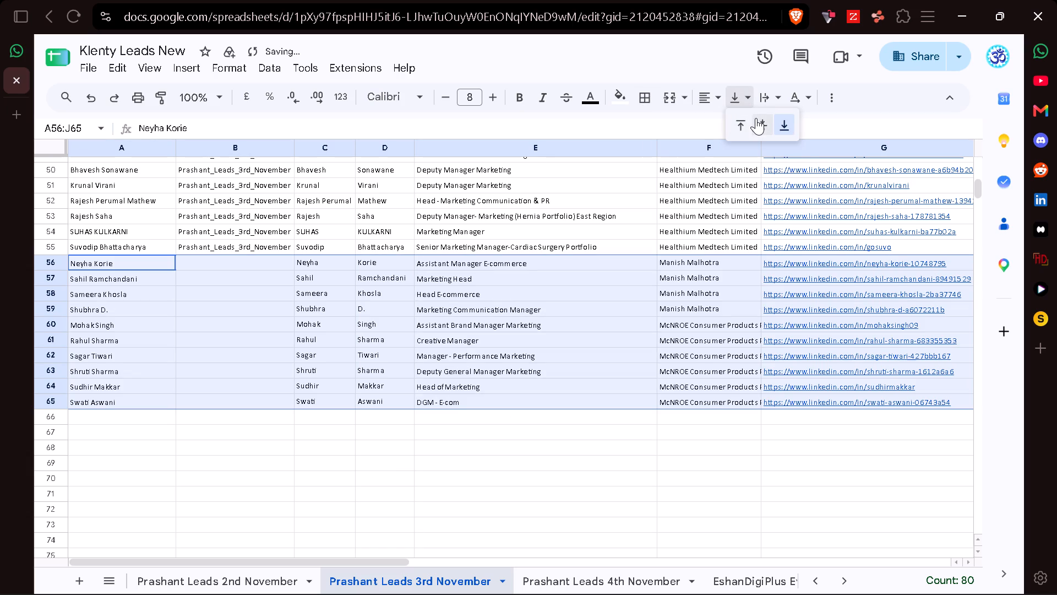
{"action": "left_click", "coordinate": [756, 118]}
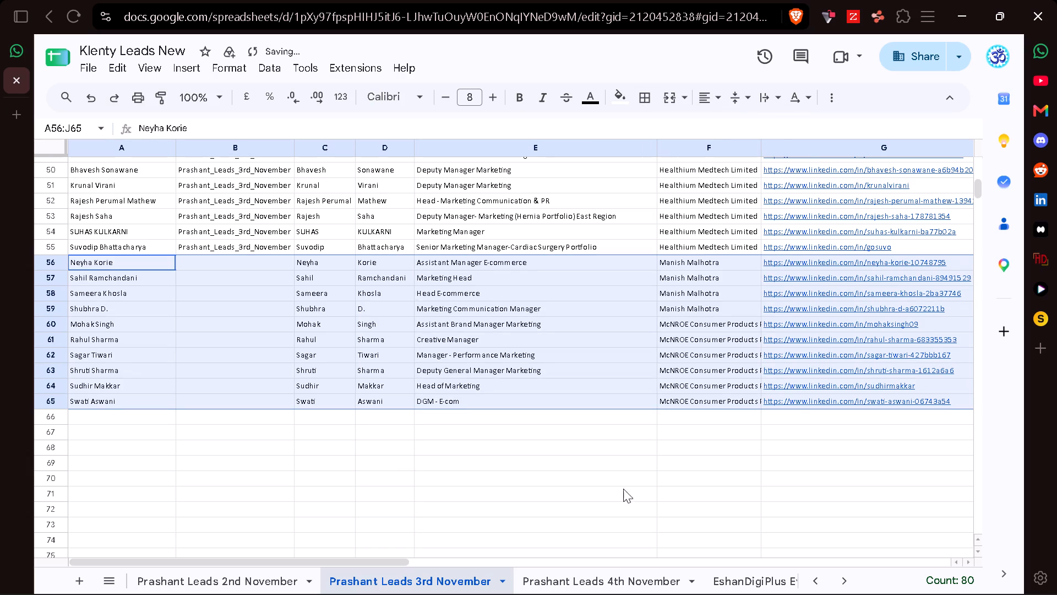
Rename the Prashant Leads 3rd November sheet as Prashant Leads 5th November.
{"action": "left_click", "coordinate": [499, 580]}
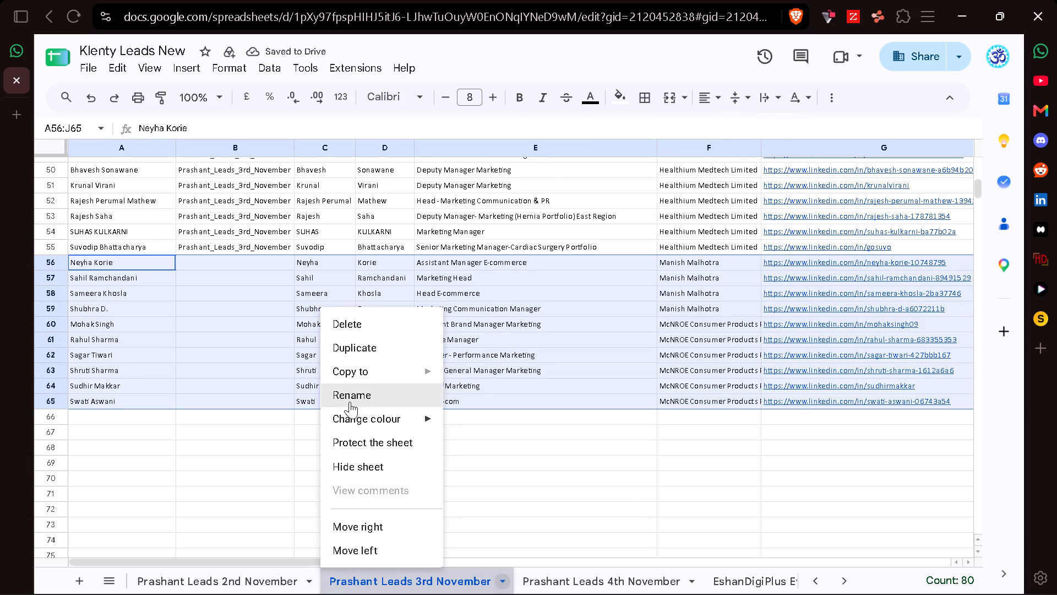
{"action": "left_click", "coordinate": [357, 387]}
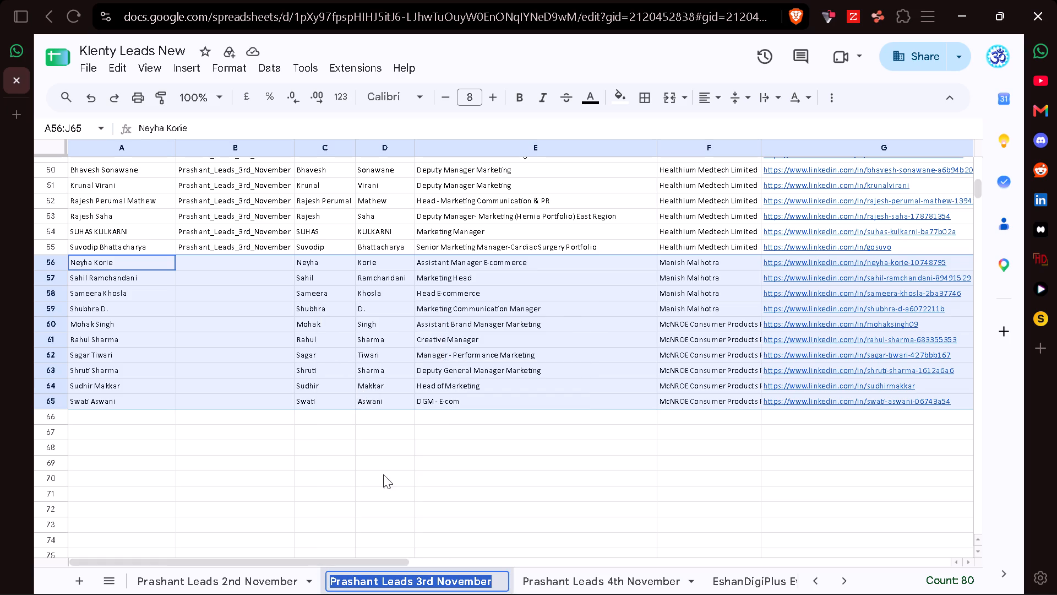
{"action": "left_click", "coordinate": [429, 585]}
{"action": "key", "text": "Right"}
{"action": "key", "text": "BackSpace"}
{"action": "key", "text": "BackSpace"}
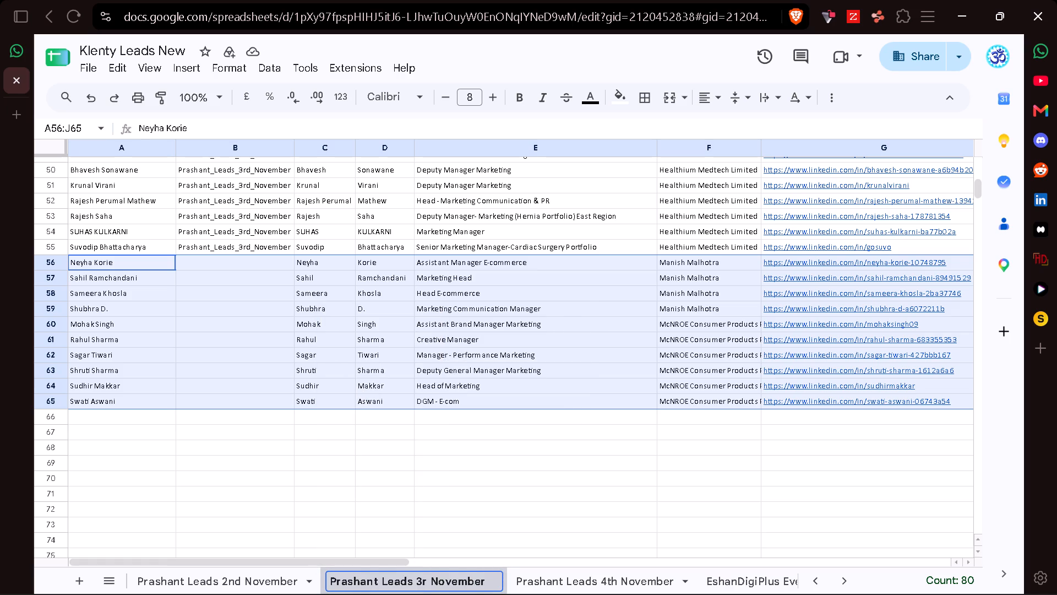
{"action": "key", "text": "BackSpace"}
{"action": "type", "text": "%th"}
{"action": "key", "text": "BackSpace"}
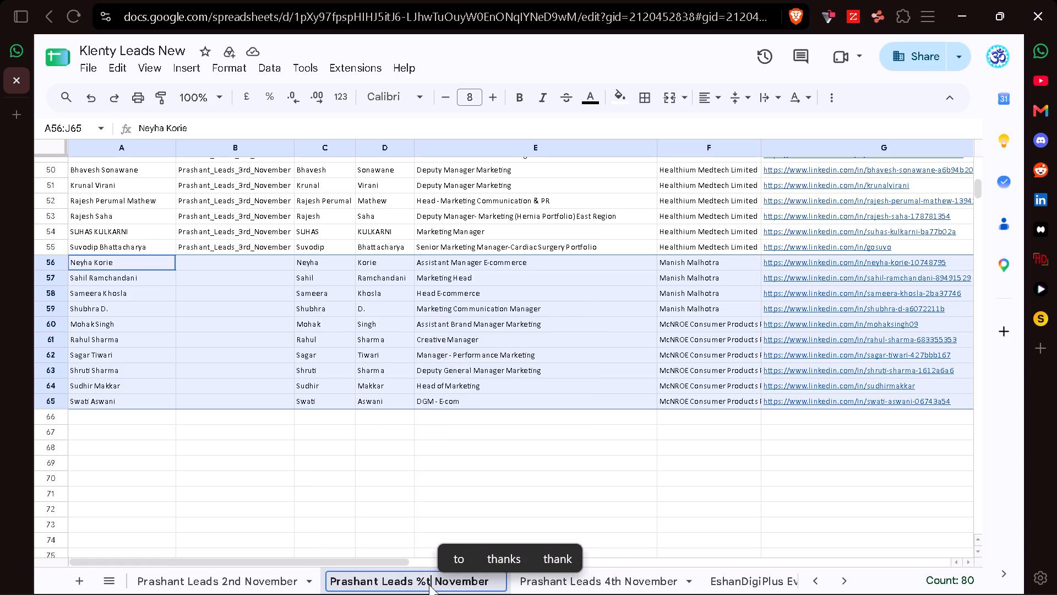
{"action": "key", "text": "BackSpace"}
{"action": "key", "text": "BackSpace"}
{"action": "type", "text": "5th"}
{"action": "key", "text": "Return"}
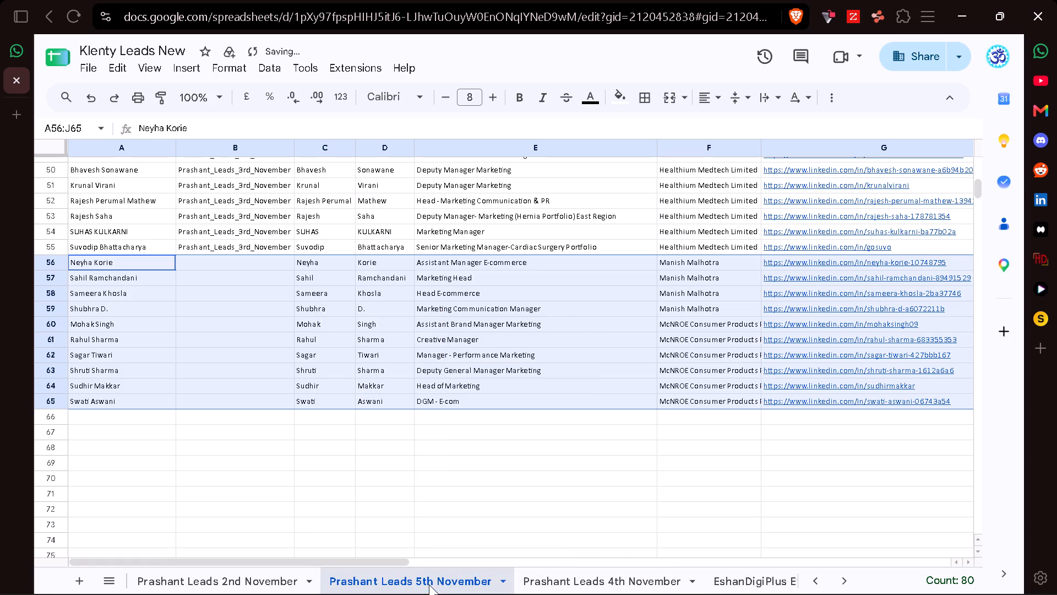
Change the first contact's tag in B2 to Prashant_Leads_5th_November.
{"action": "scroll", "coordinate": [330, 510], "scroll_direction": "right", "scroll_amount": 2}
{"action": "scroll", "coordinate": [190, 291], "scroll_direction": "up", "scroll_amount": 7}
{"action": "scroll", "coordinate": [205, 227], "scroll_direction": "up", "scroll_amount": 5}
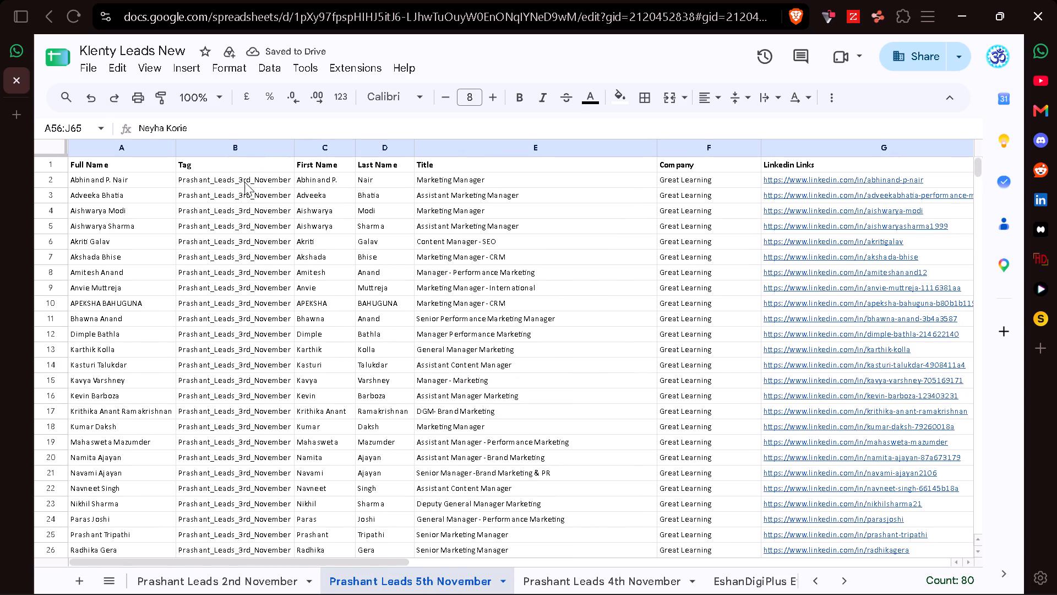
{"action": "left_click", "coordinate": [244, 182]}
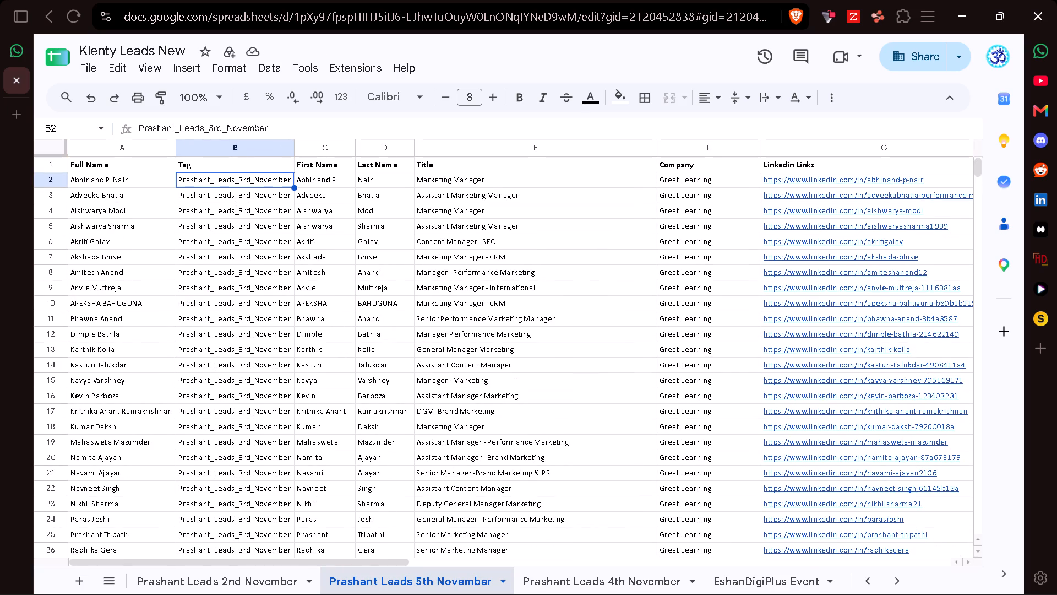
{"action": "left_click", "coordinate": [220, 127]}
{"action": "key", "text": "BackSpace"}
{"action": "key", "text": "BackSpace"}
{"action": "key", "text": "BackSpace"}
{"action": "type", "text": "%th"}
{"action": "key", "text": "BackSpace"}
{"action": "key", "text": "BackSpace"}
{"action": "key", "text": "BackSpace"}
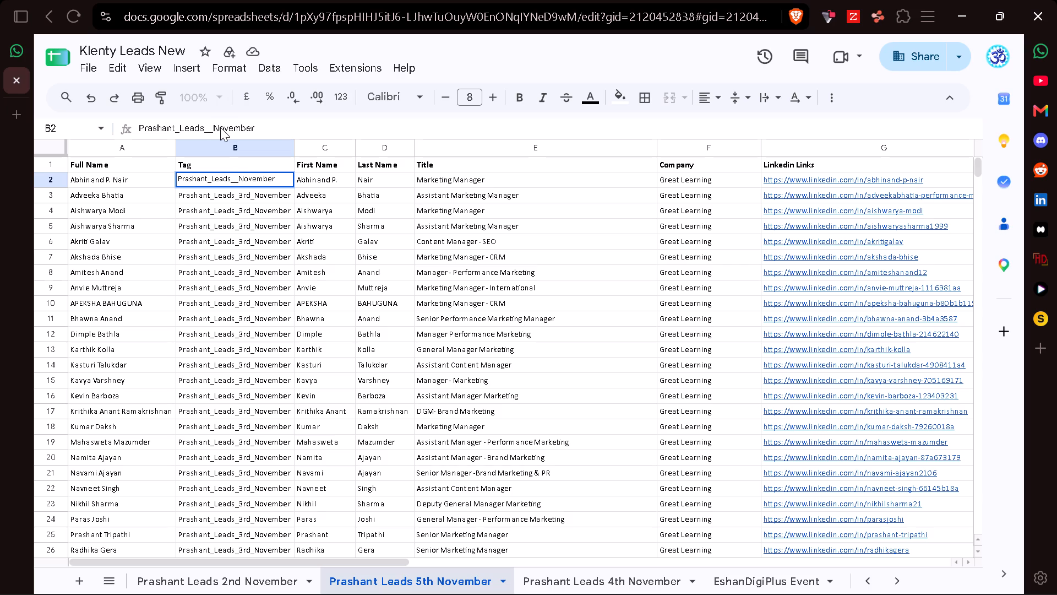
{"action": "type", "text": "5th"}
{"action": "key", "text": "Return"}
Copy the Prashant_Leads_5th_November tag from B2 into B3:B65 so every contact row carries it.
{"action": "key", "text": "Up"}
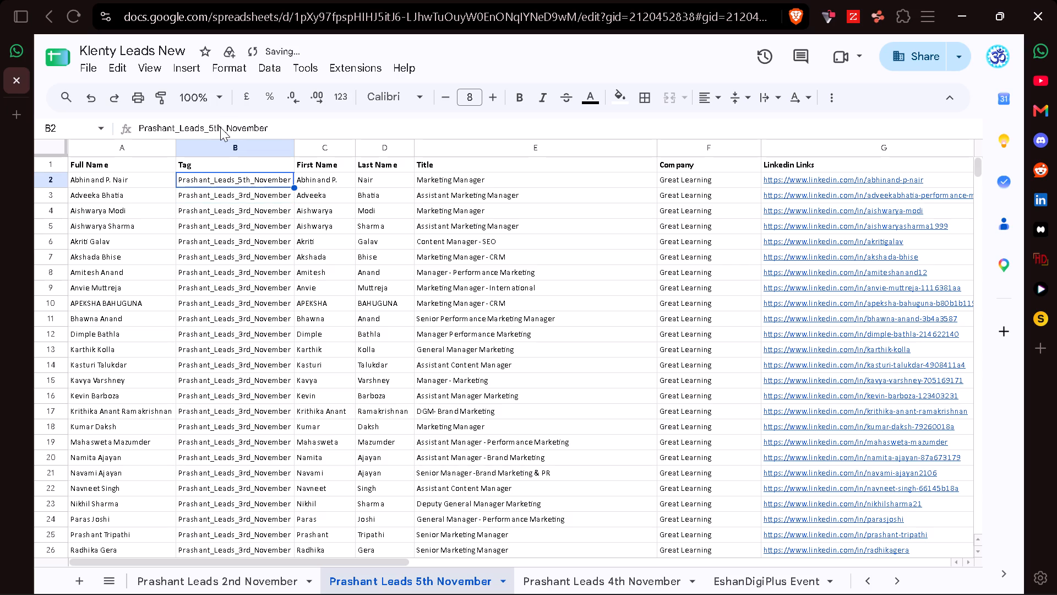
{"action": "key", "text": "ctrl+c"}
{"action": "key", "text": "Down"}
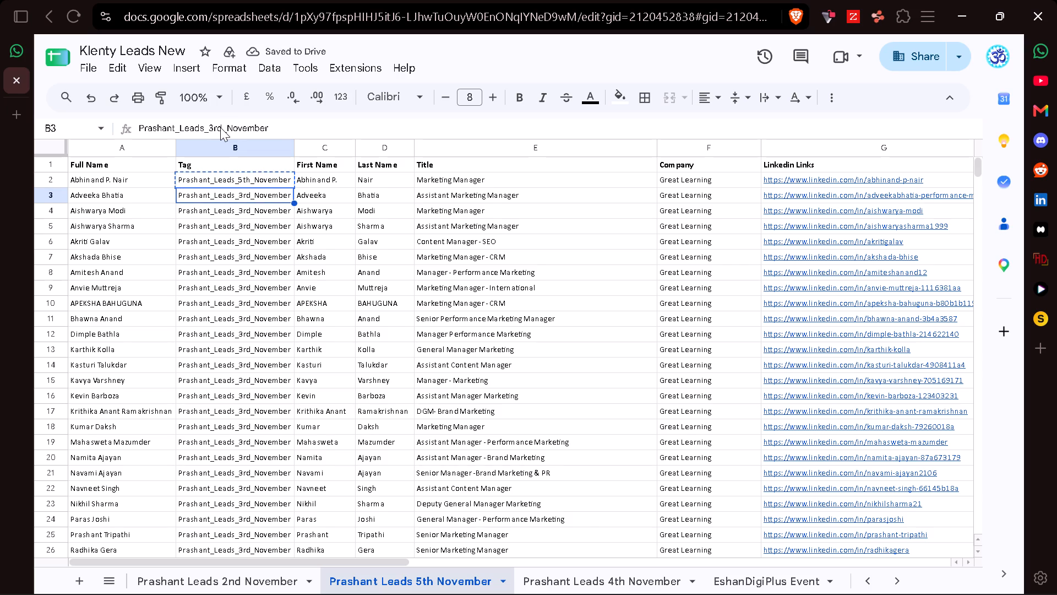
{"action": "key", "text": "ctrl+shift+Down"}
{"action": "key", "text": "shift+Down"}
{"action": "key", "text": "shift+Down"}
{"action": "key", "text": "shift+Down"}
{"action": "key", "text": "shift+Down"}
{"action": "key", "text": "shift+Down"}
{"action": "key", "text": "shift+Down"}
{"action": "key", "text": "shift+Down"}
{"action": "key", "text": "shift+Down"}
{"action": "key", "text": "shift+Down"}
{"action": "key", "text": "shift+Down"}
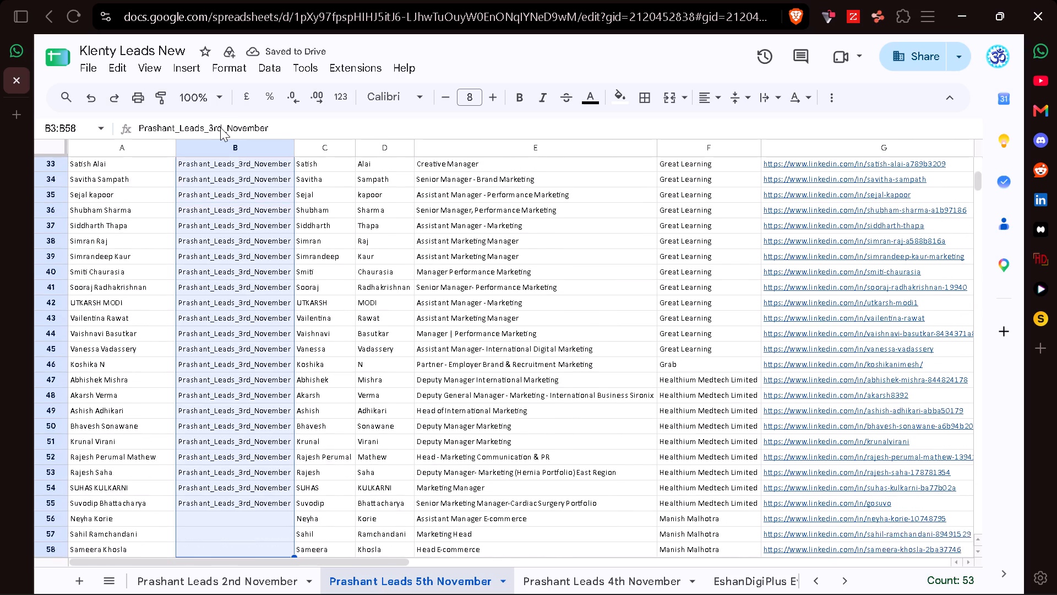
{"action": "key", "text": "shift+Down"}
{"action": "key", "text": "shift+Up"}
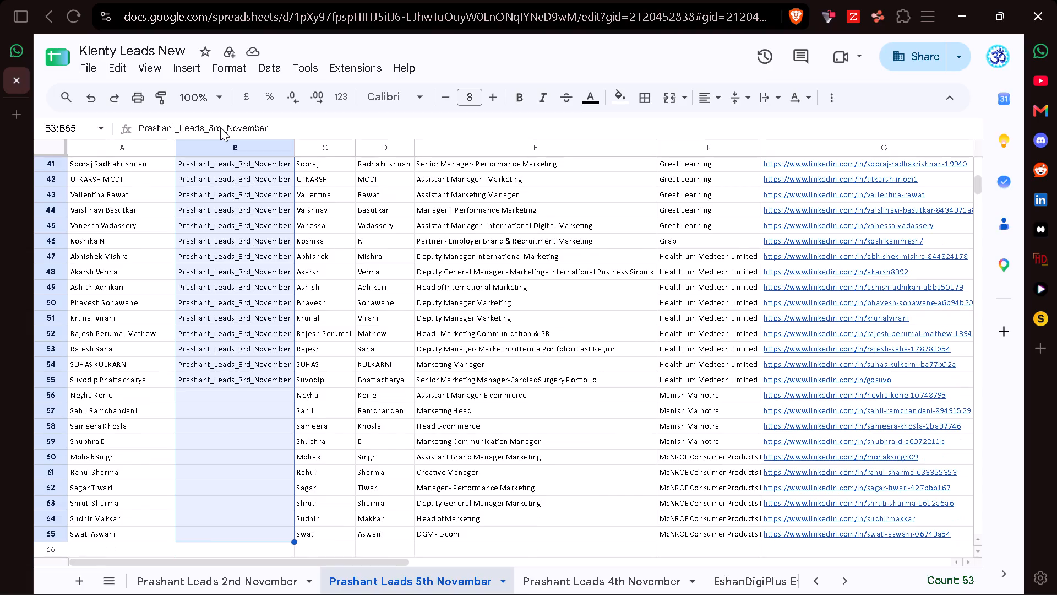
{"action": "key", "text": "ctrl+v"}
{"action": "scroll", "coordinate": [245, 402], "scroll_direction": "down", "scroll_amount": 1}
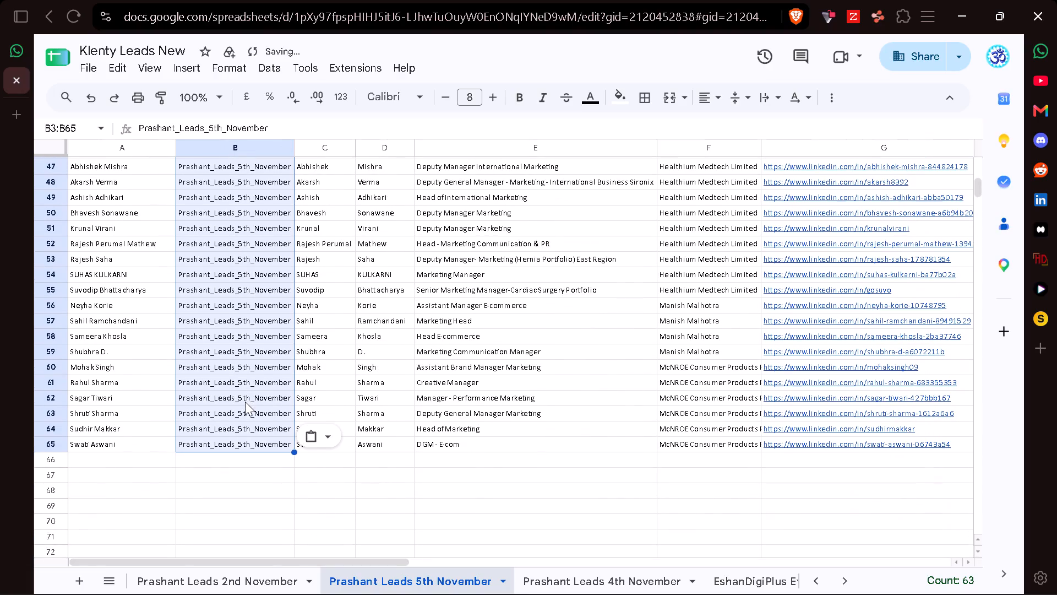
Change the first contact's upload date in L2 to 5/11/26.
{"action": "scroll", "coordinate": [245, 402], "scroll_direction": "up", "scroll_amount": 1}
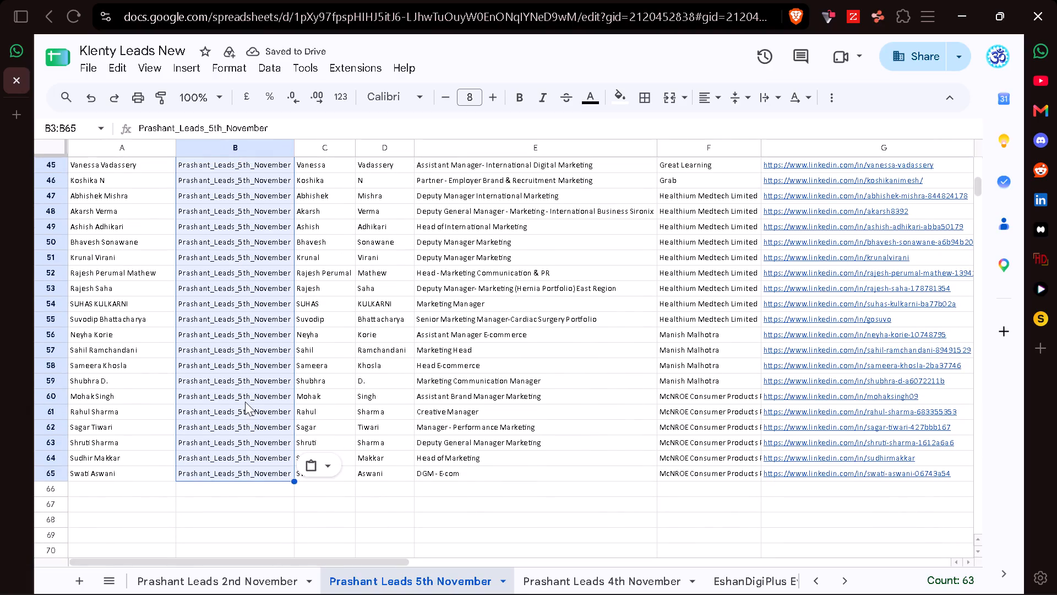
{"action": "scroll", "coordinate": [245, 402], "scroll_direction": "up", "scroll_amount": 9}
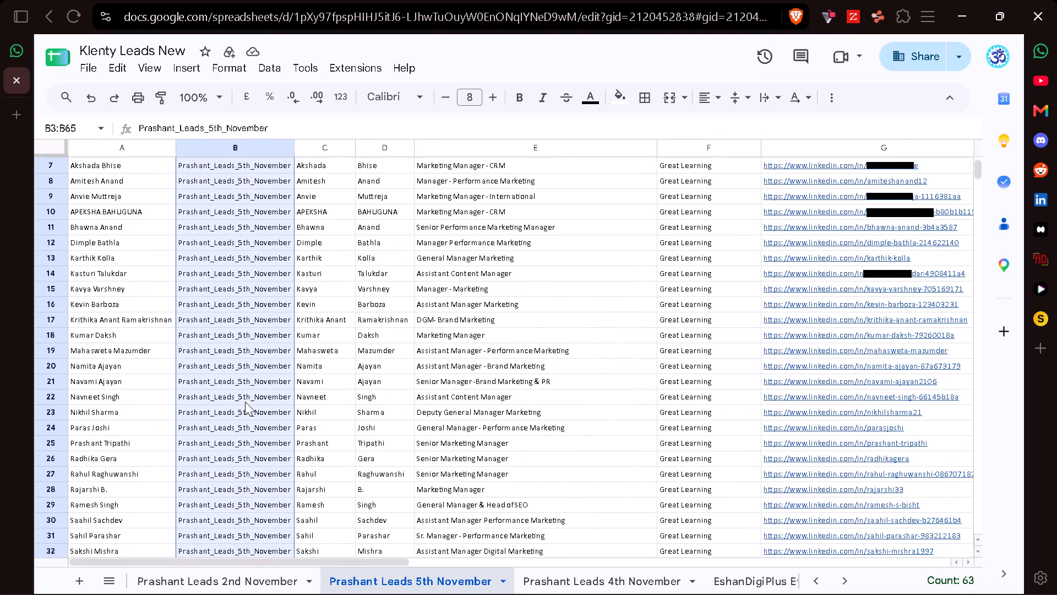
{"action": "scroll", "coordinate": [245, 402], "scroll_direction": "up", "scroll_amount": 1}
{"action": "scroll", "coordinate": [245, 402], "scroll_direction": "left", "scroll_amount": 11}
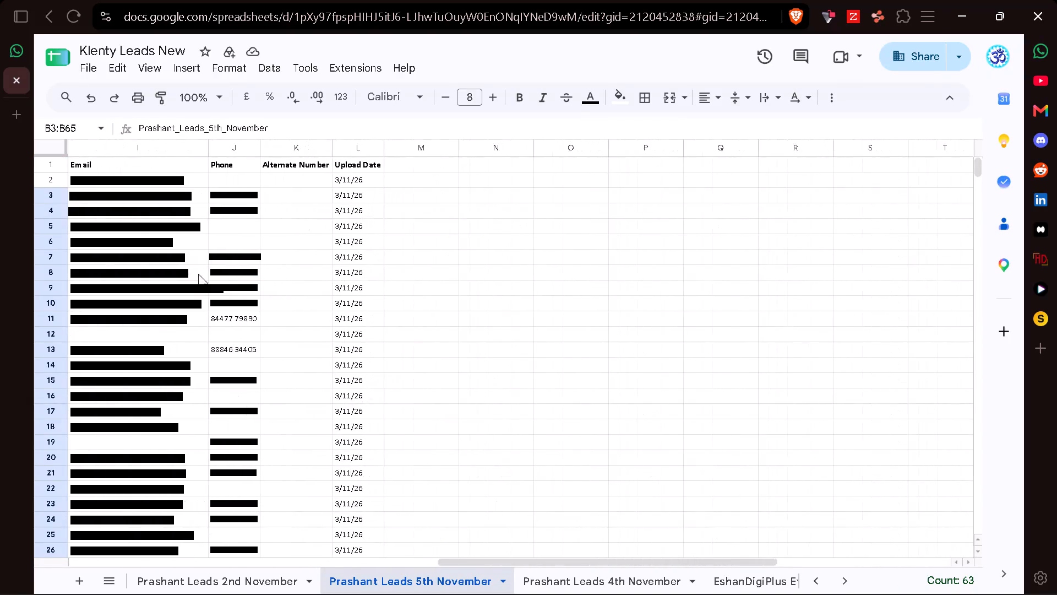
{"action": "left_click", "coordinate": [344, 180]}
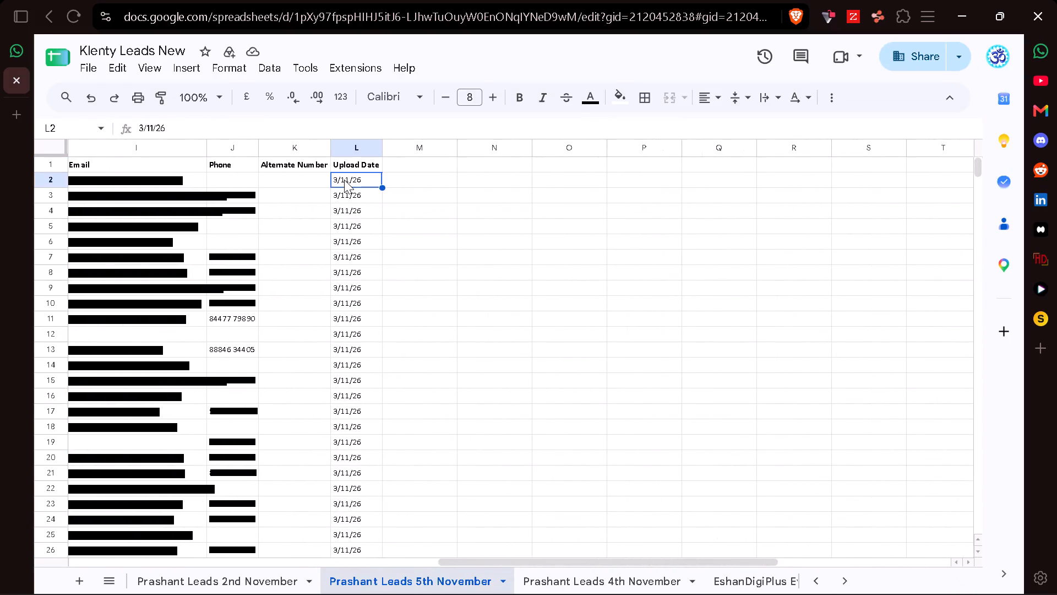
{"action": "left_click", "coordinate": [339, 180]}
{"action": "left_click", "coordinate": [140, 125]}
{"action": "key", "text": "Right"}
{"action": "key", "text": "BackSpace"}
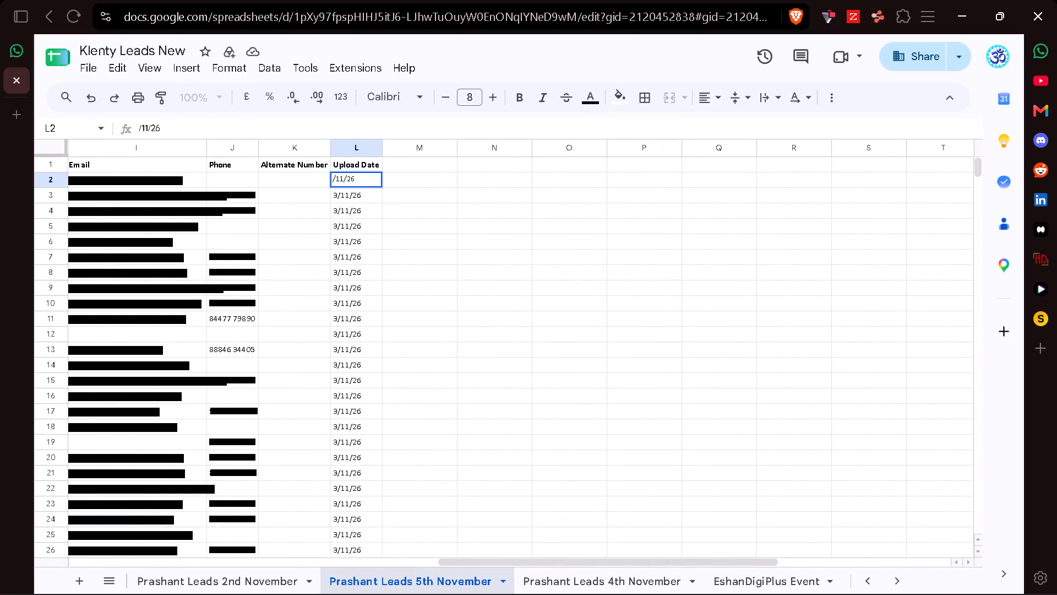
{"action": "key", "text": "5"}
{"action": "key", "text": "Return"}
{"action": "key", "text": "Up"}
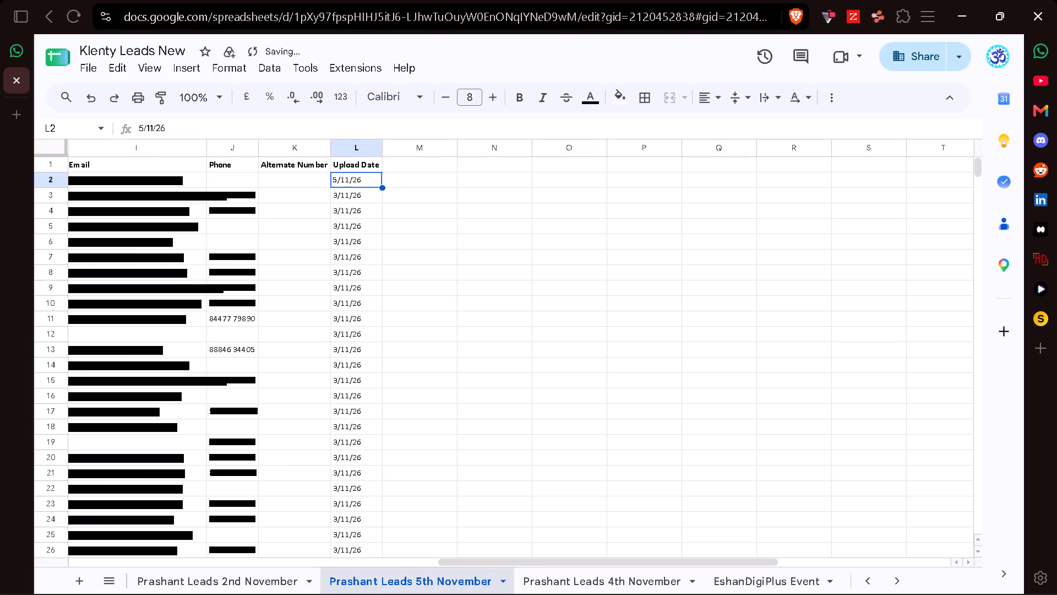
Copy the 5/11/26 upload date from L2 into L3:L65 so every contact row carries it.
{"action": "key", "text": "ctrl+c"}
{"action": "key", "text": "Down"}
{"action": "key", "text": "shift+Down"}
{"action": "key", "text": "ctrl+shift+Down"}
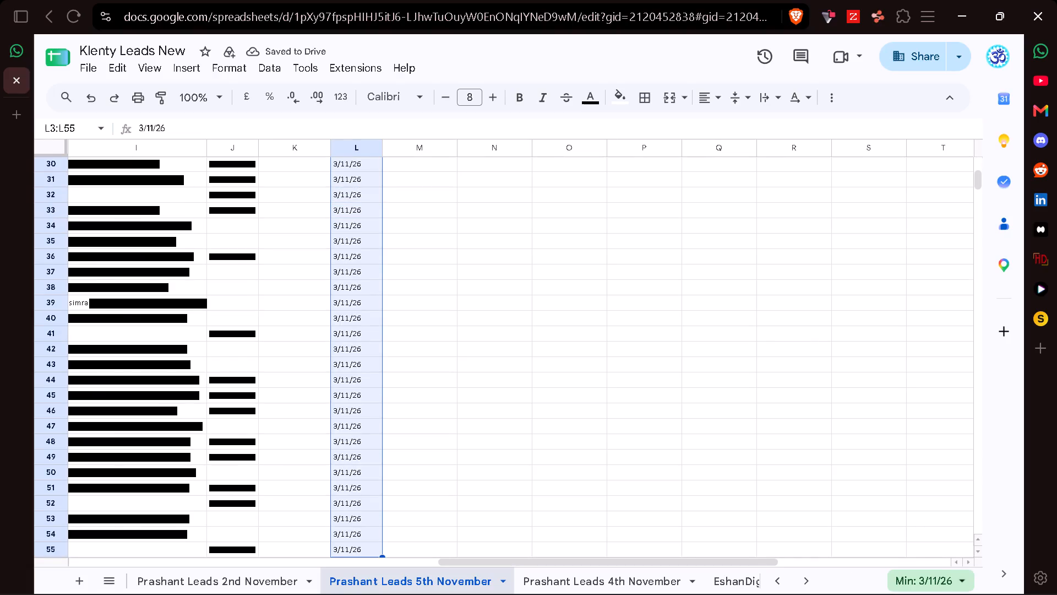
{"action": "key", "text": "shift+Down"}
{"action": "key", "text": "shift+Down"}
{"action": "key", "text": "shift+Down"}
{"action": "key", "text": "shift+Down"}
{"action": "key", "text": "shift+Down"}
{"action": "key", "text": "shift+Down"}
{"action": "key", "text": "shift+Down"}
{"action": "key", "text": "shift+Down"}
{"action": "key", "text": "shift+Down"}
{"action": "key", "text": "shift+Down"}
{"action": "key", "text": "shift+Down"}
{"action": "key", "text": "shift+Down"}
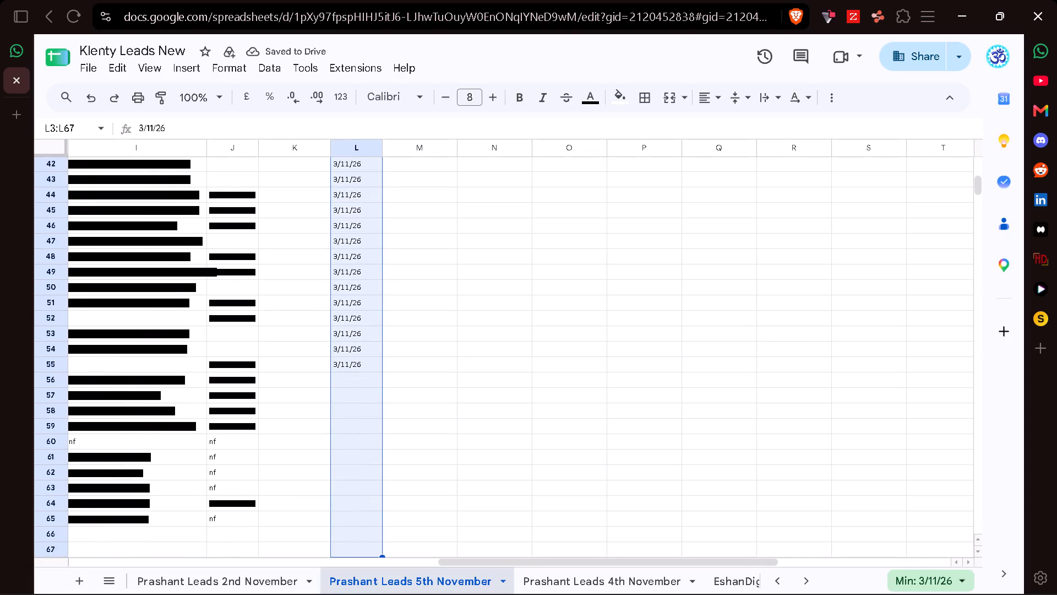
{"action": "key", "text": "shift+Up"}
{"action": "key", "text": "shift+Up"}
{"action": "key", "text": "ctrl+v"}
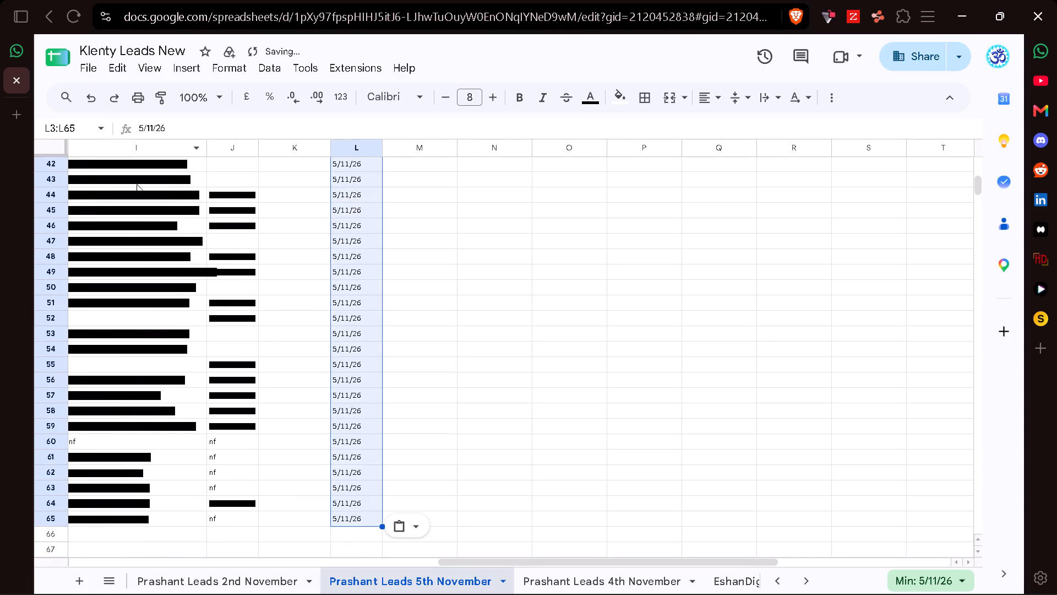
Clear the "nf" placeholders from phone cells J60:J63 and J65 and from email cell I60.
{"action": "scroll", "coordinate": [214, 412], "scroll_direction": "right", "scroll_amount": 4}
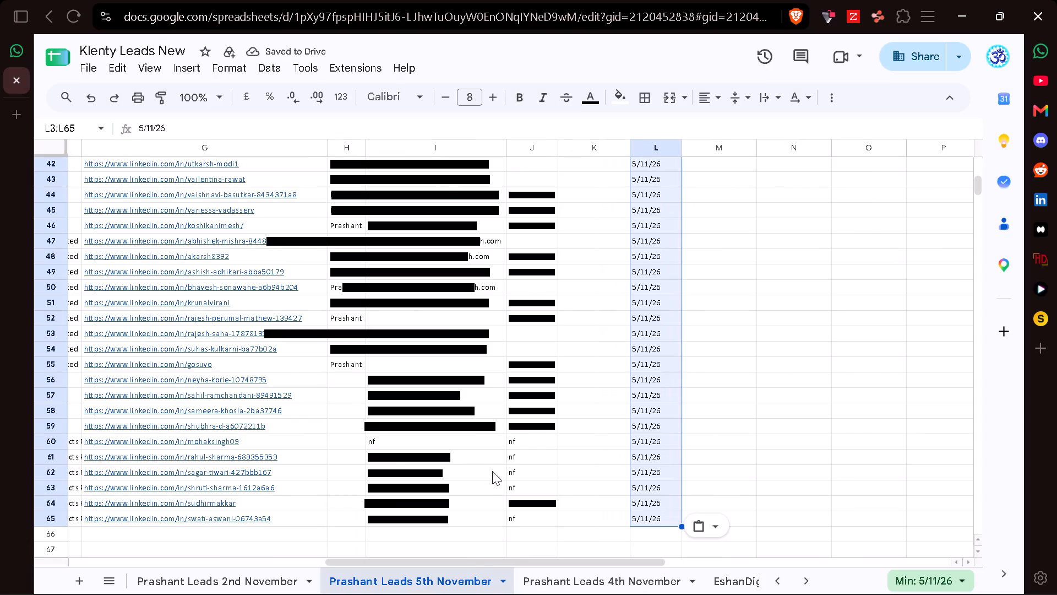
{"action": "left_click", "coordinate": [517, 441]}
{"action": "key", "text": "shift+Down"}
{"action": "key", "text": "shift+Down"}
{"action": "key", "text": "shift+Down"}
{"action": "key", "text": "BackSpace"}
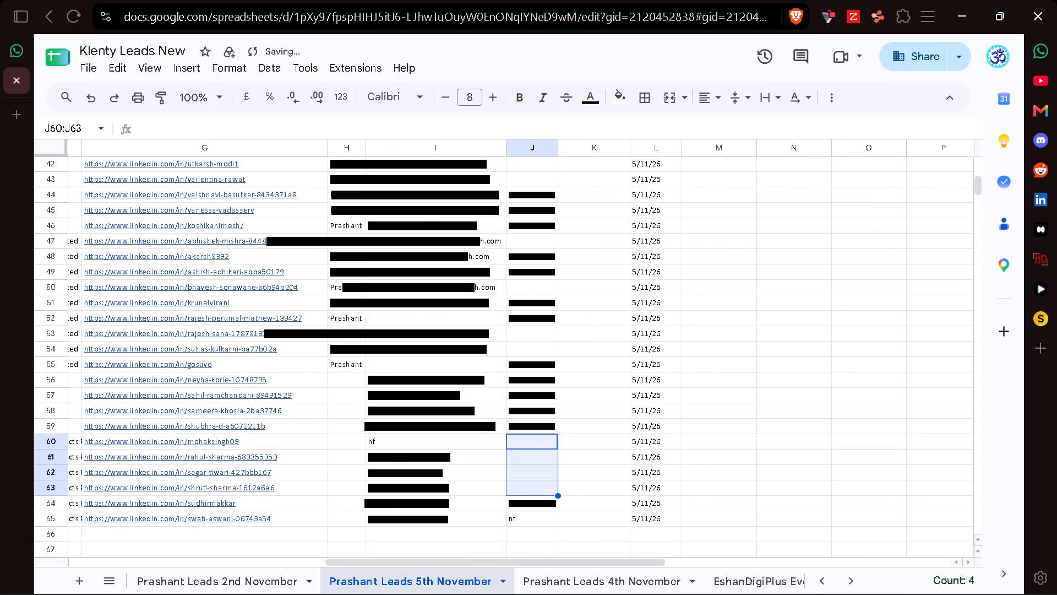
{"action": "left_click", "coordinate": [514, 521]}
{"action": "key", "text": "BackSpace"}
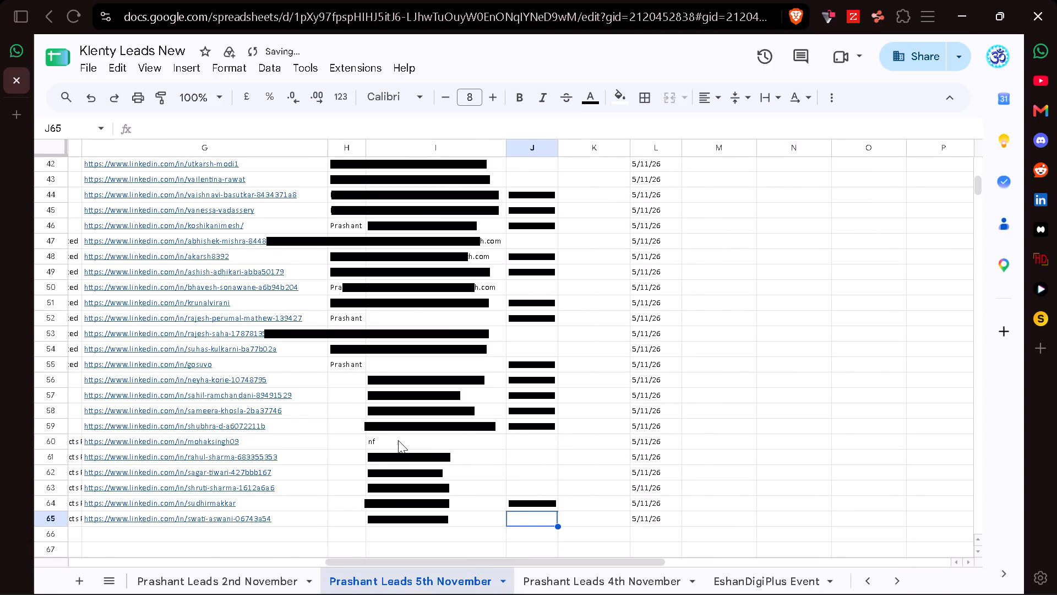
{"action": "left_click", "coordinate": [398, 440]}
{"action": "key", "text": "BackSpace"}
Fill the Prashant entry from H55 down through H65 for the newly added contacts.
{"action": "left_click", "coordinate": [357, 369]}
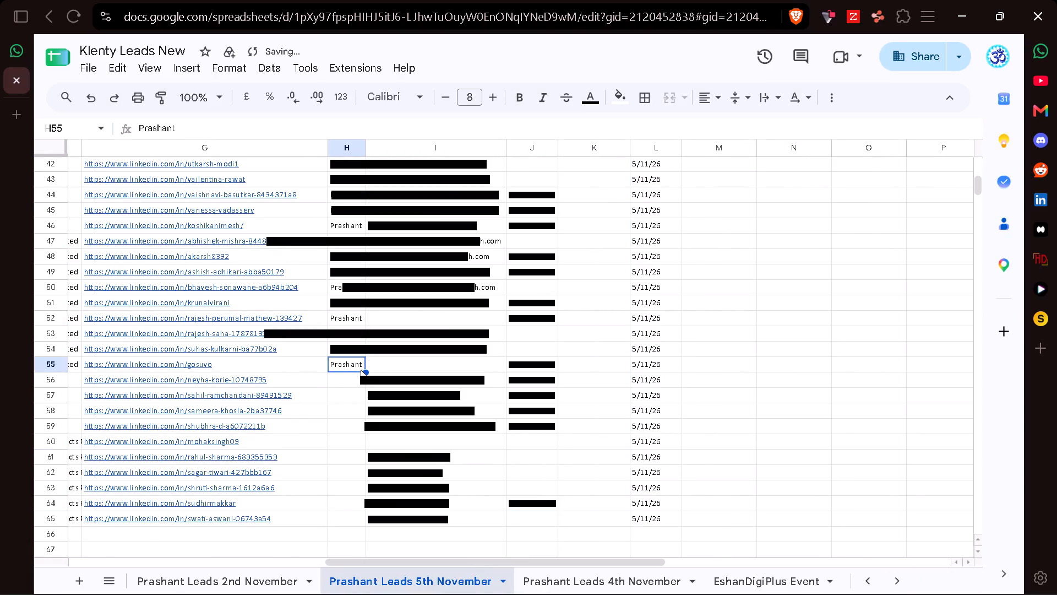
{"action": "left_click_drag", "start_coordinate": [364, 371], "coordinate": [365, 518]}
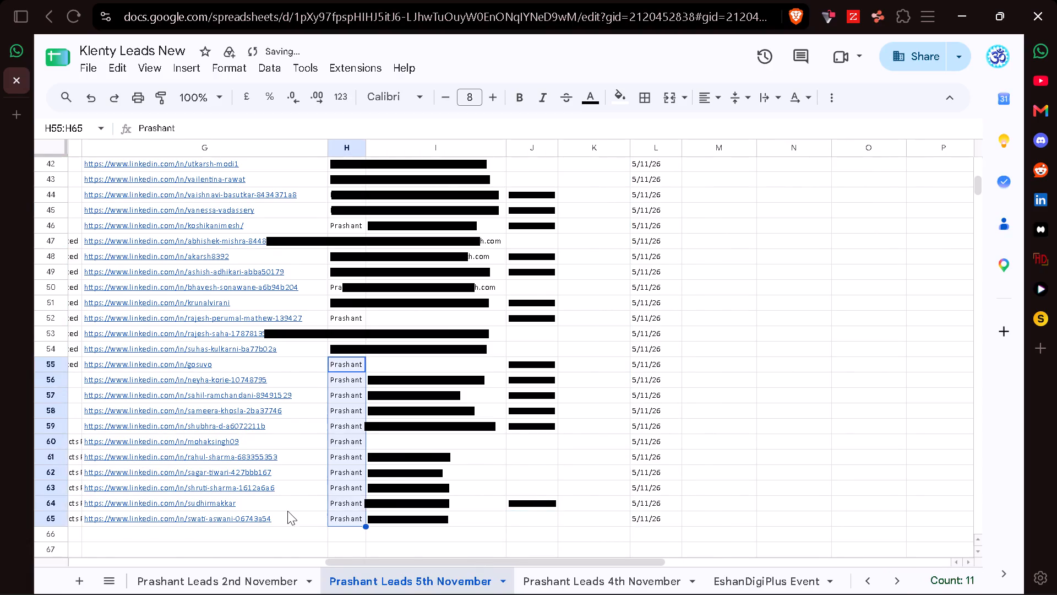
{"action": "scroll", "coordinate": [287, 511], "scroll_direction": "right", "scroll_amount": 2}
{"action": "scroll", "coordinate": [449, 529], "scroll_direction": "down", "scroll_amount": 2}
{"action": "left_click", "coordinate": [353, 407]}
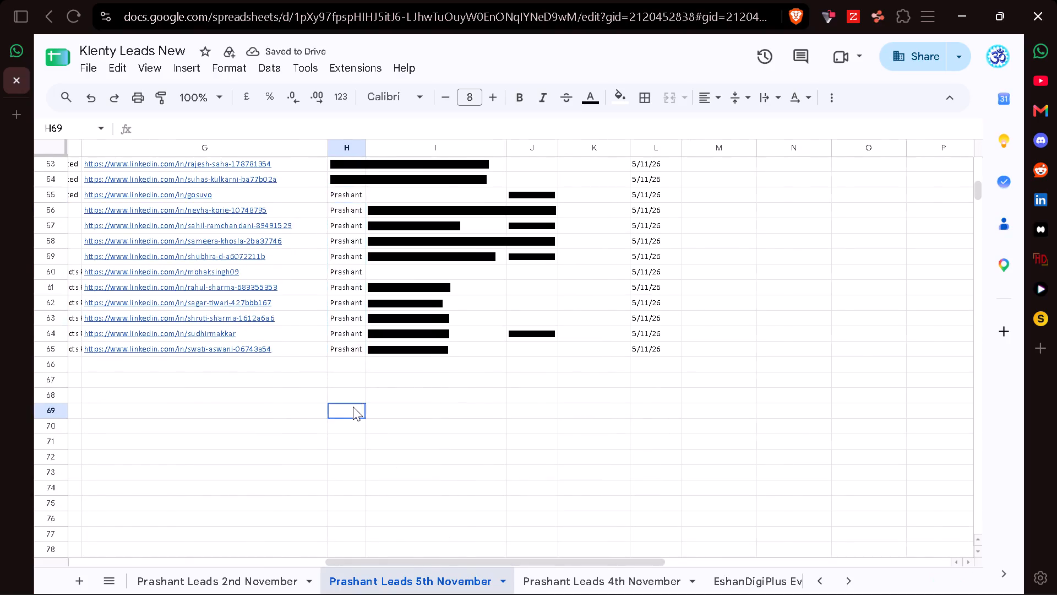
Auto-fit the column widths across the whole Prashant Leads 5th November sheet to their contents.
{"action": "scroll", "coordinate": [353, 407], "scroll_direction": "right", "scroll_amount": 7}
{"action": "scroll", "coordinate": [353, 407], "scroll_direction": "up", "scroll_amount": 7}
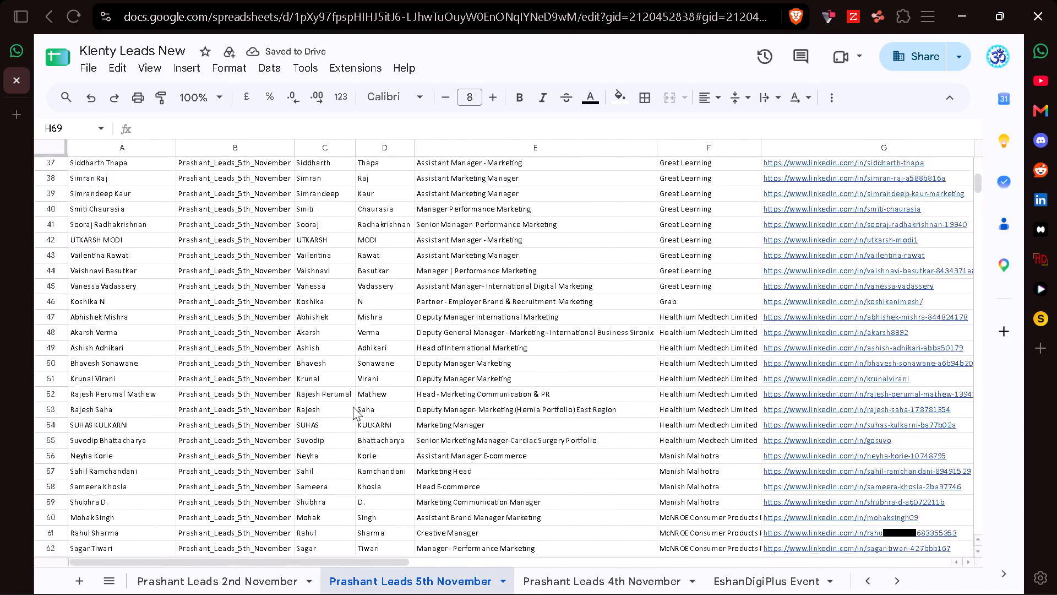
{"action": "scroll", "coordinate": [353, 407], "scroll_direction": "up", "scroll_amount": 3}
{"action": "left_click", "coordinate": [59, 145]}
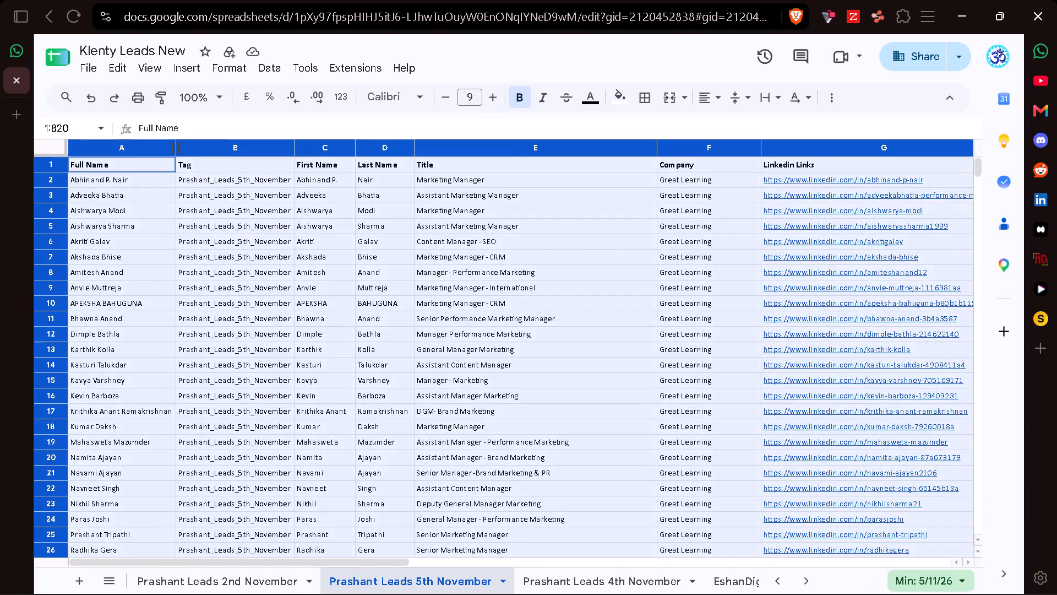
{"action": "double_click", "coordinate": [177, 148]}
{"action": "scroll", "coordinate": [242, 342], "scroll_direction": "down", "scroll_amount": 3}
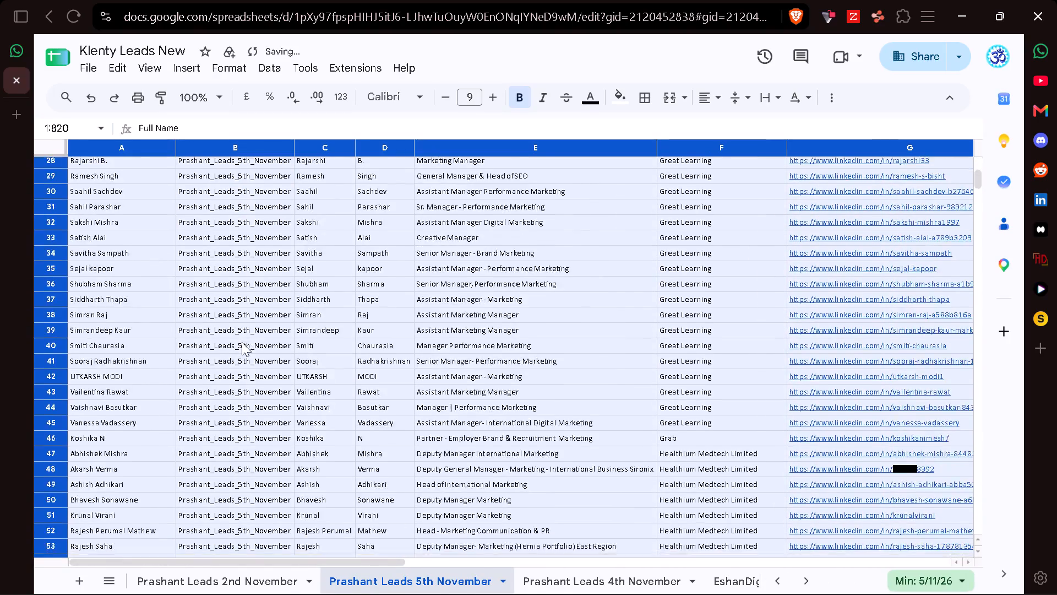
{"action": "scroll", "coordinate": [242, 342], "scroll_direction": "down", "scroll_amount": 3}
{"action": "left_click", "coordinate": [102, 489]}
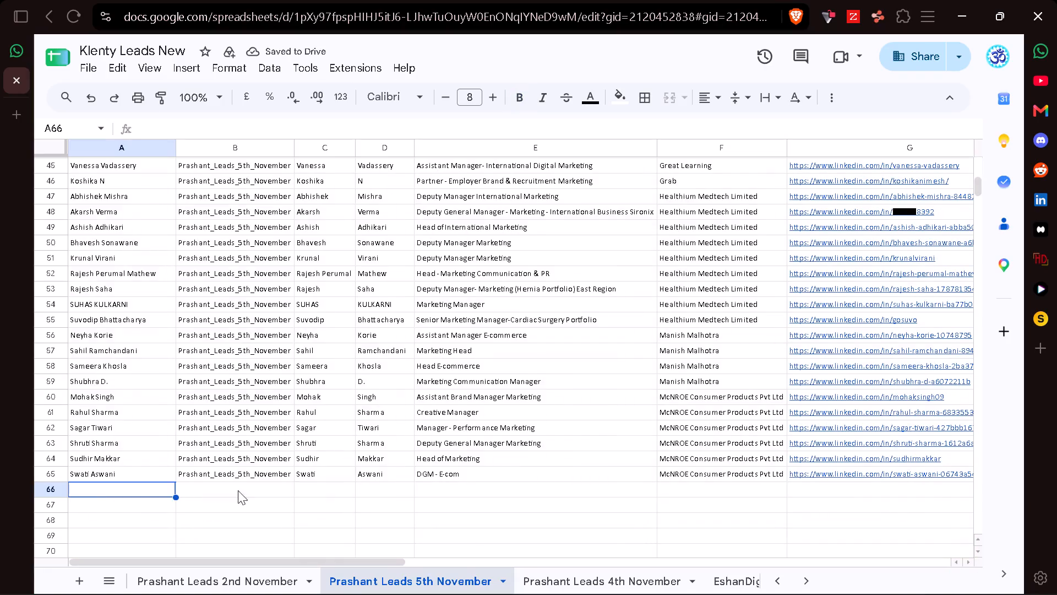
Review the updated contact rows across all columns, from the last contacts back up to the header row.
{"action": "scroll", "coordinate": [334, 489], "scroll_direction": "left", "scroll_amount": 4}
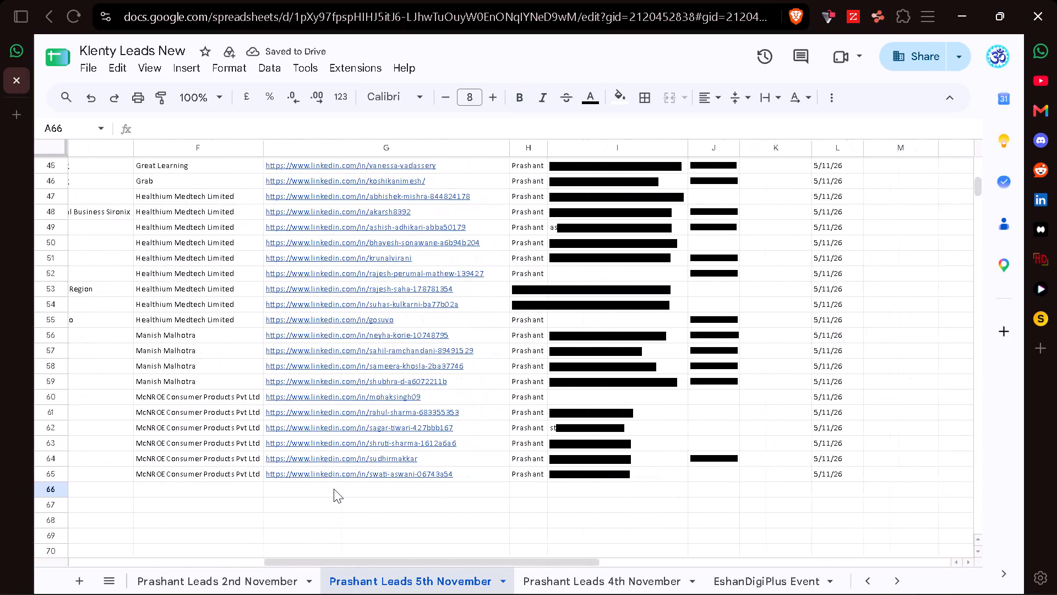
{"action": "scroll", "coordinate": [334, 489], "scroll_direction": "left", "scroll_amount": 1}
{"action": "scroll", "coordinate": [521, 457], "scroll_direction": "up", "scroll_amount": 2}
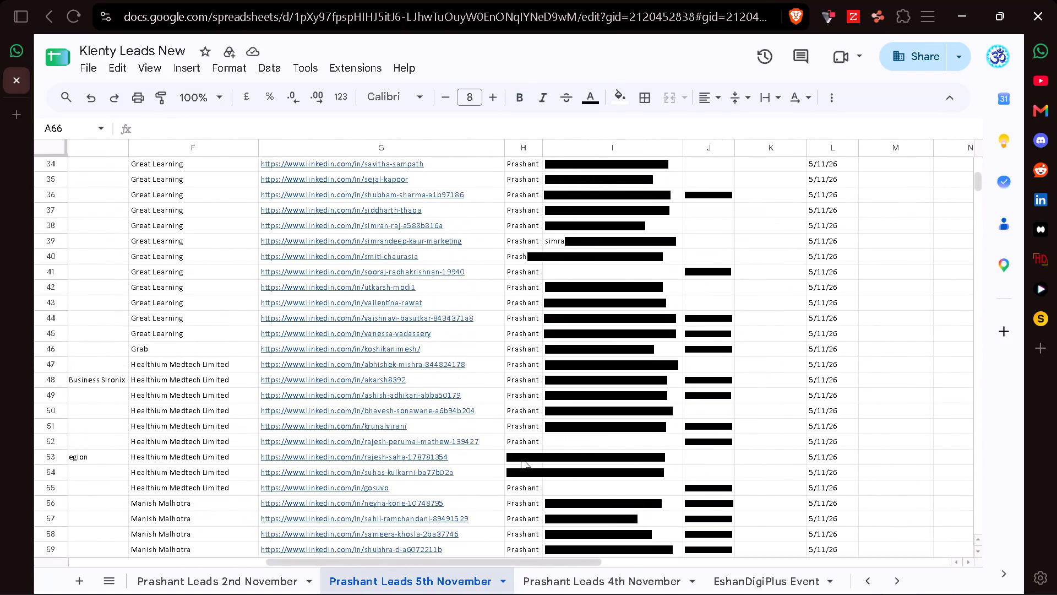
{"action": "scroll", "coordinate": [521, 457], "scroll_direction": "up", "scroll_amount": 5}
{"action": "scroll", "coordinate": [329, 348], "scroll_direction": "right", "scroll_amount": 6}
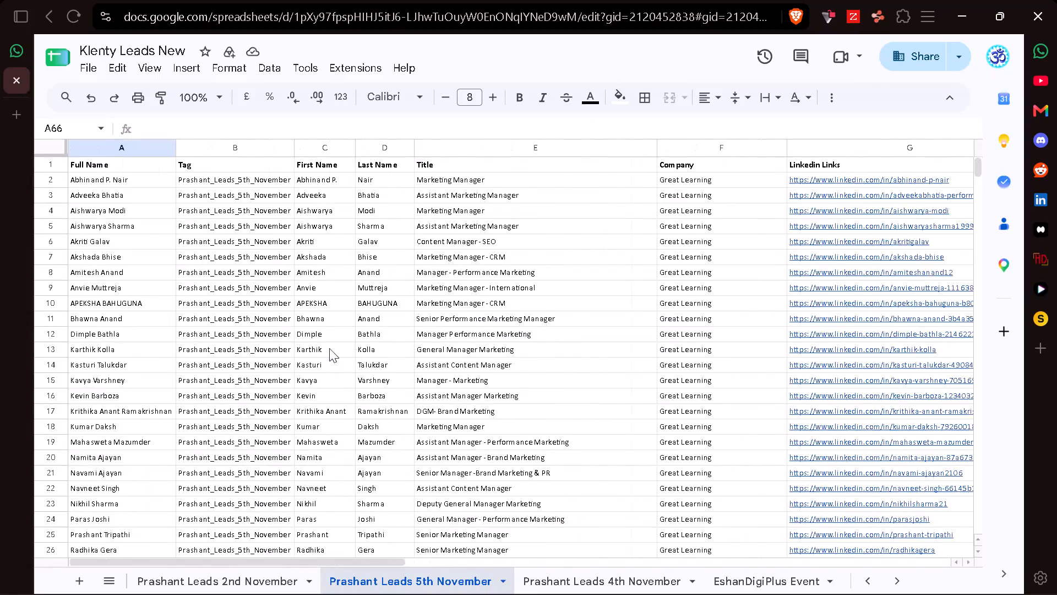
{"action": "left_click", "coordinate": [94, 166]}
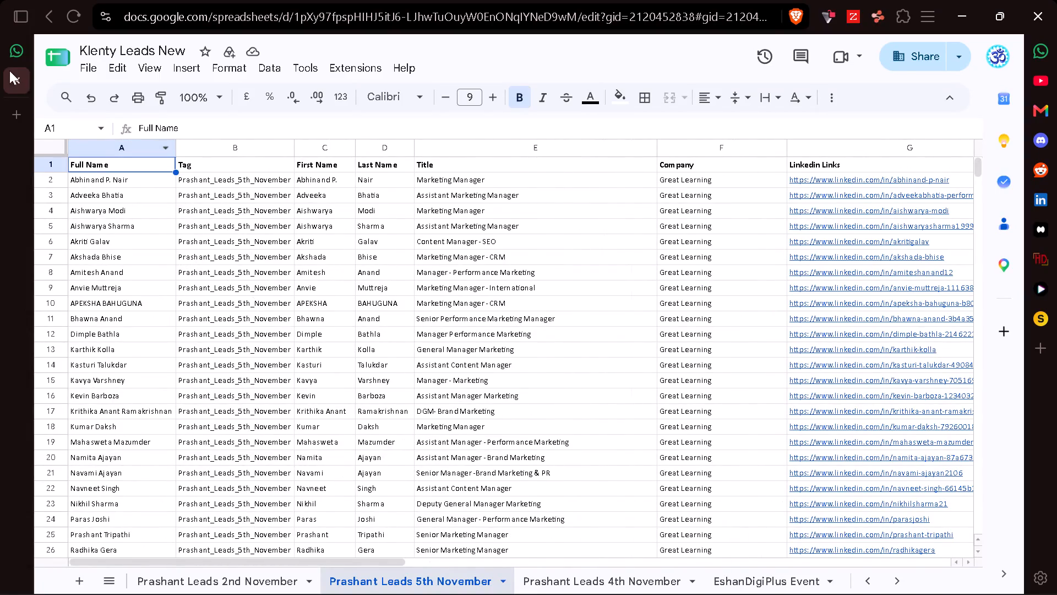